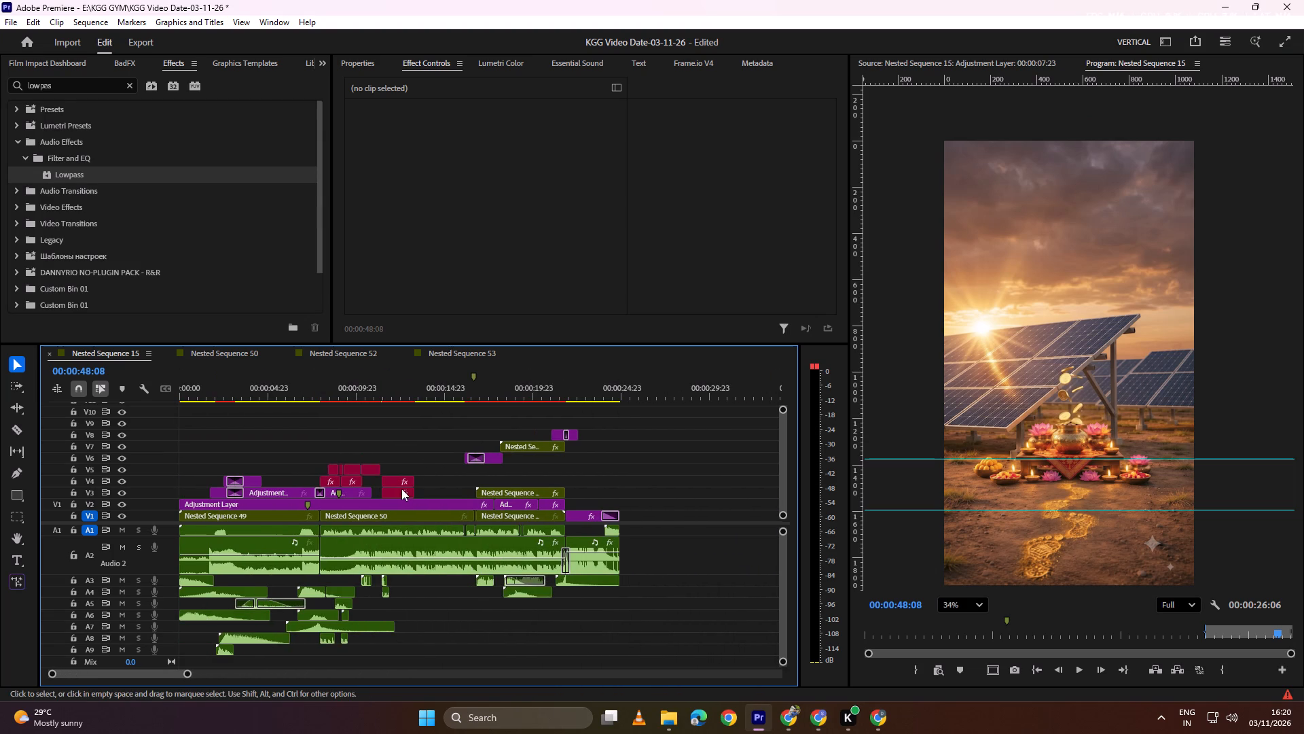
{"action": "left_click_drag", "start_coordinate": [478, 394], "coordinate": [422, 400]}
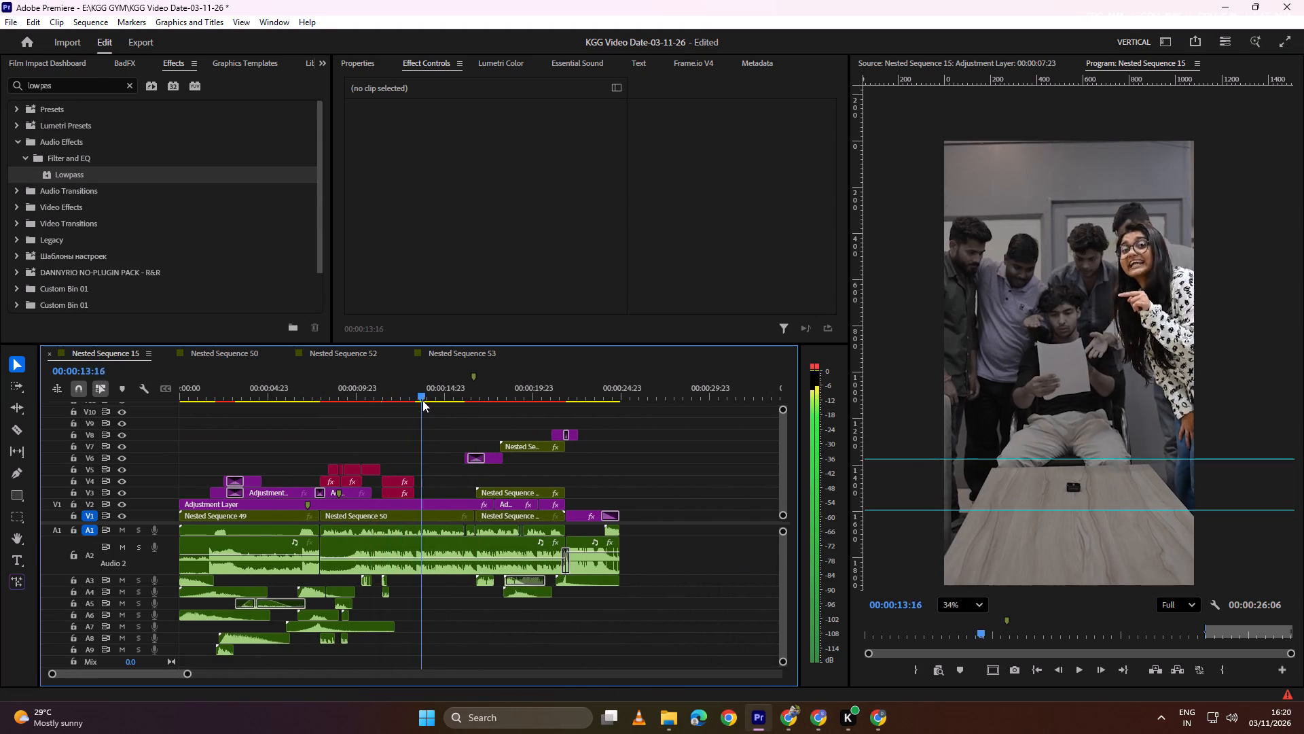
{"action": "left_click_drag", "start_coordinate": [422, 400], "coordinate": [482, 403]}
{"action": "scroll", "coordinate": [463, 493], "scroll_direction": "up", "scroll_amount": 9, "text": "alt"}
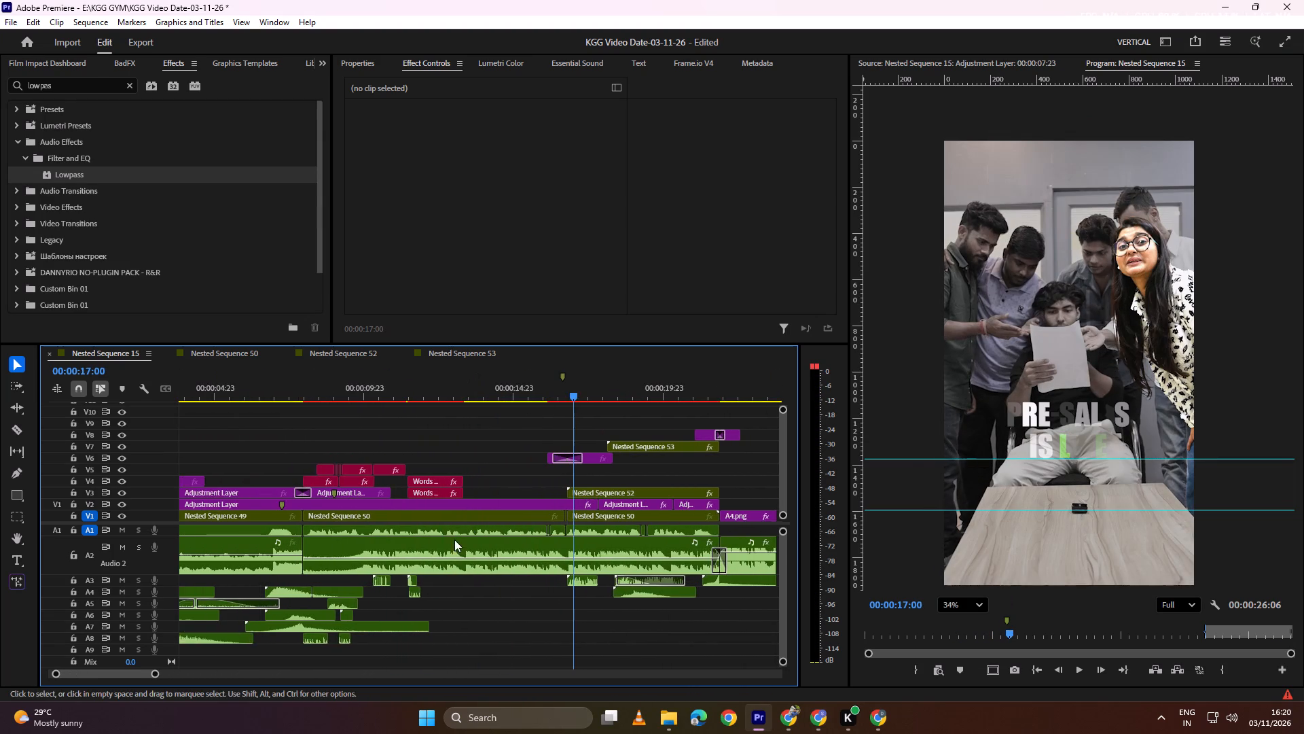
{"action": "scroll", "coordinate": [451, 561], "scroll_direction": "up", "scroll_amount": 3}
{"action": "scroll", "coordinate": [451, 561], "scroll_direction": "down", "scroll_amount": 3, "text": "alt"}
{"action": "left_click", "coordinate": [479, 550]}
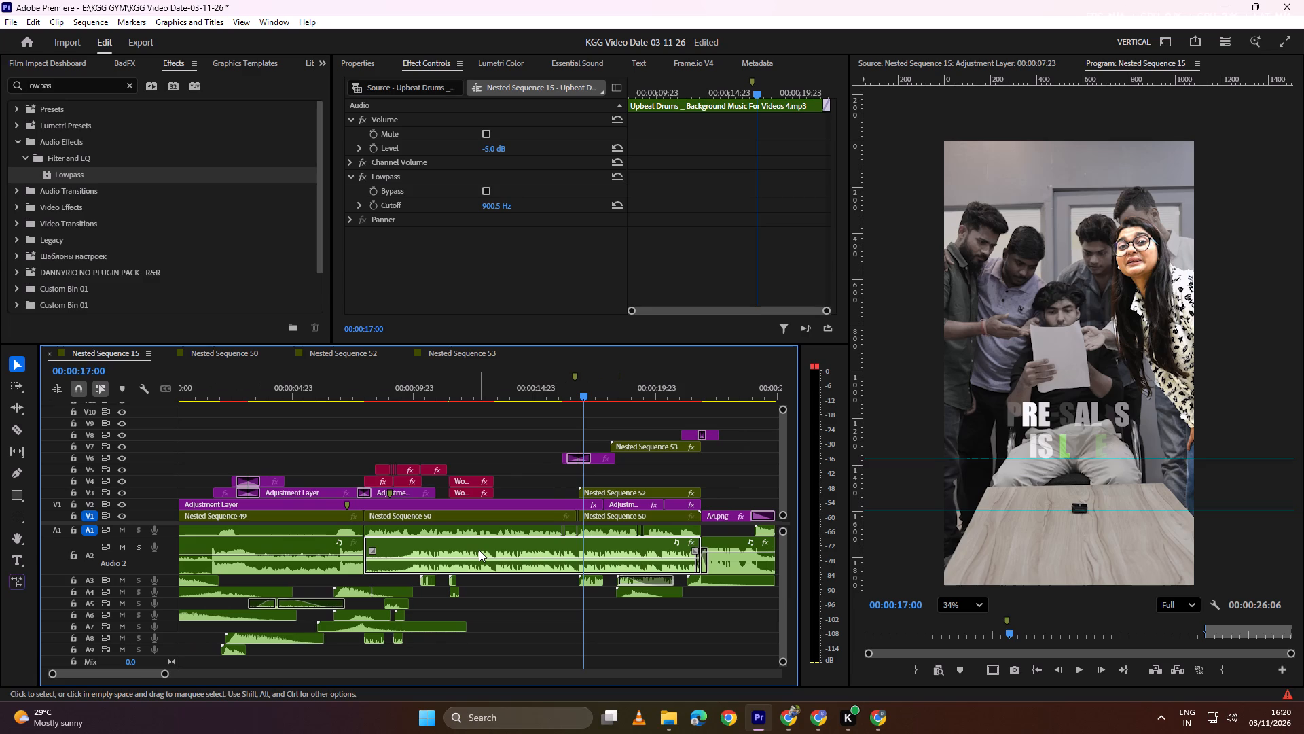
Delete the last short music clip on A2, located beneath the A4.png clip.
{"action": "scroll", "coordinate": [447, 550], "scroll_direction": "down", "scroll_amount": 6, "text": "alt"}
{"action": "left_click_drag", "start_coordinate": [535, 555], "coordinate": [499, 553]}
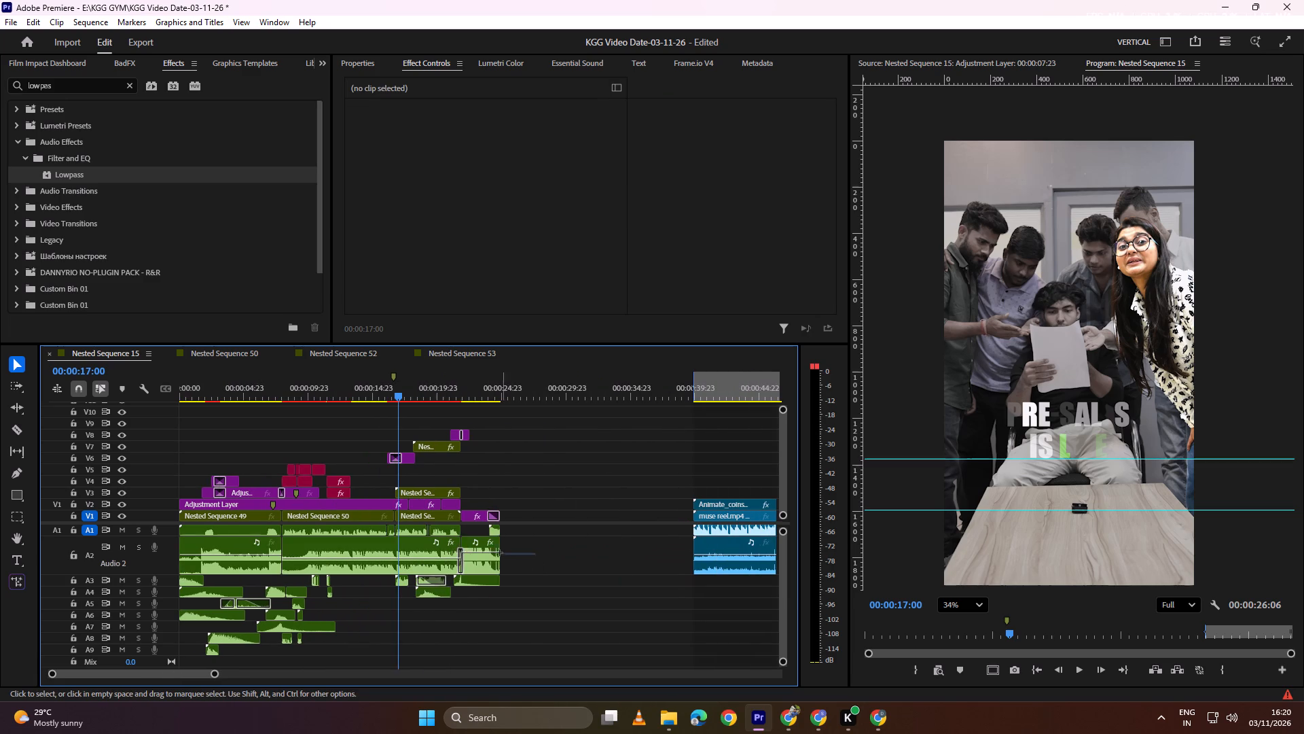
{"action": "left_click_drag", "start_coordinate": [499, 553], "coordinate": [487, 555]}
{"action": "key", "text": "BackSpace"}
Move the Upbeat Drums music clip from A2 to A5, past the muse reel clip, and extend its start back to the music's beginning.
{"action": "left_click", "coordinate": [412, 557]}
{"action": "scroll", "coordinate": [344, 554], "scroll_direction": "down", "scroll_amount": 4, "text": "alt"}
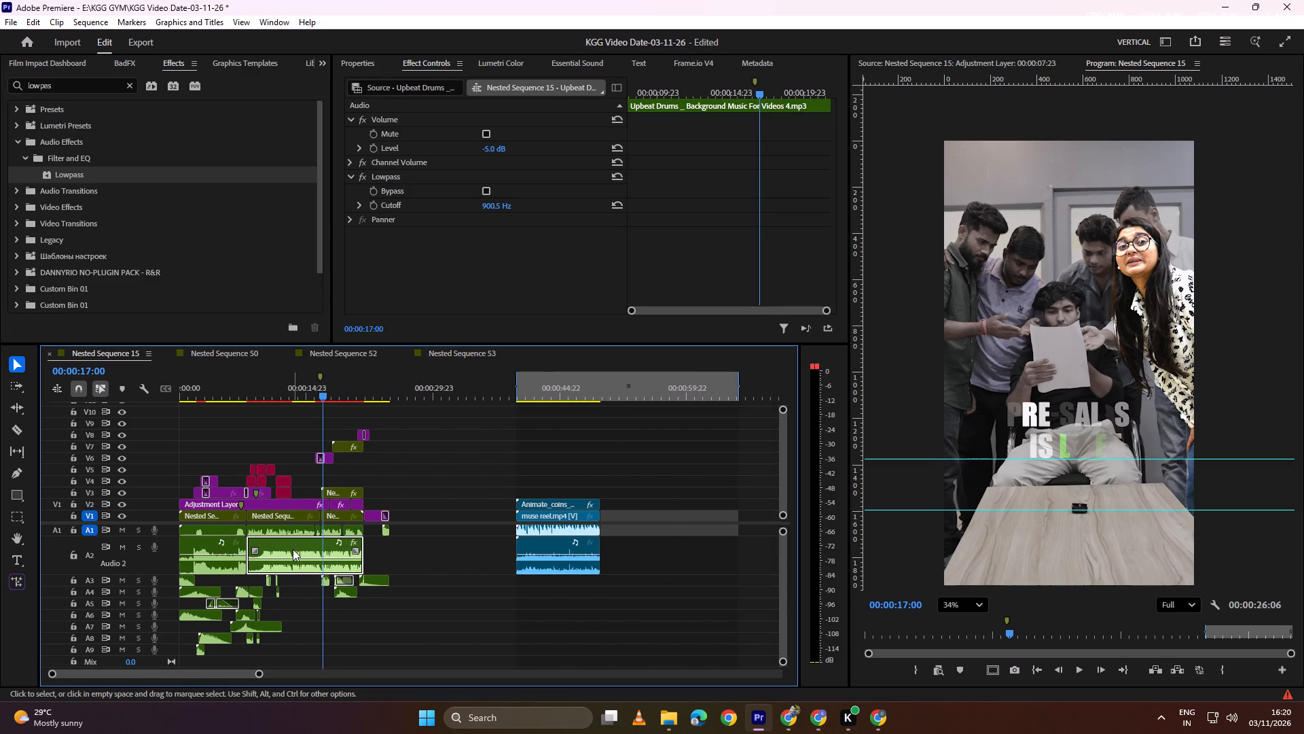
{"action": "left_click_drag", "start_coordinate": [293, 549], "coordinate": [688, 599]}
{"action": "left_click_drag", "start_coordinate": [636, 600], "coordinate": [312, 621]}
Cut the extended A5 music clip at about 00:00:55 and move its earlier part back to A2 near the start of Nested Sequence 50.
{"action": "key", "text": "c"}
{"action": "left_click", "coordinate": [645, 605]}
{"action": "key", "text": "v"}
{"action": "scroll", "coordinate": [538, 605], "scroll_direction": "up", "scroll_amount": 16, "text": "alt"}
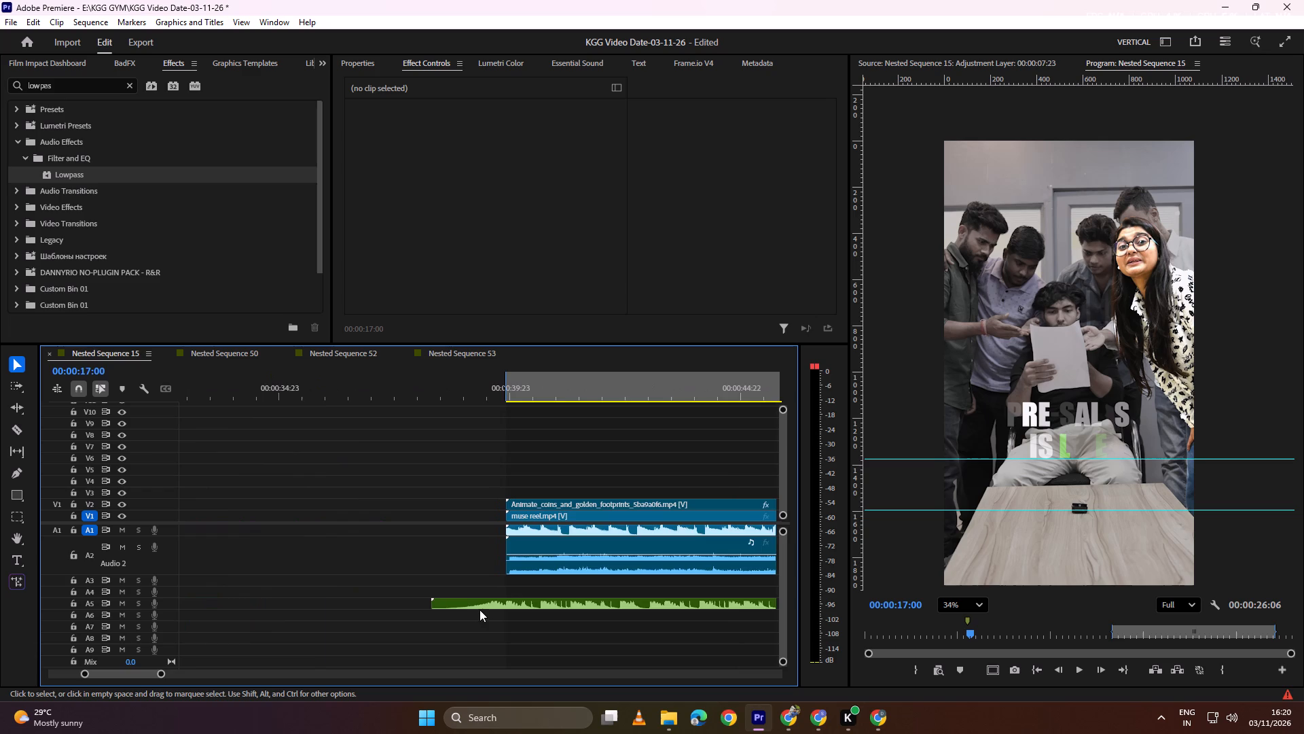
{"action": "scroll", "coordinate": [482, 608], "scroll_direction": "down", "scroll_amount": 15, "text": "alt"}
{"action": "left_click", "coordinate": [549, 601]}
{"action": "left_click_drag", "start_coordinate": [556, 604], "coordinate": [348, 563]}
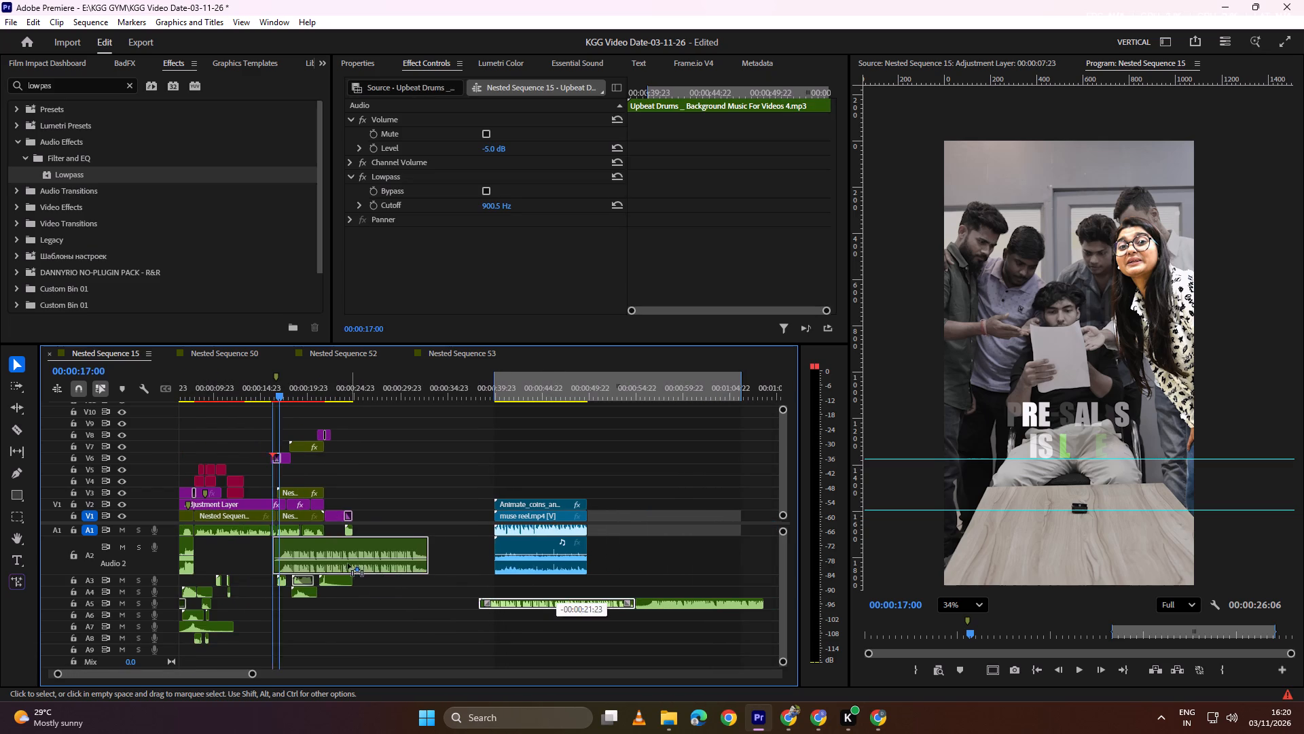
{"action": "left_click_drag", "start_coordinate": [348, 563], "coordinate": [280, 558]}
{"action": "scroll", "coordinate": [261, 559], "scroll_direction": "up", "scroll_amount": 20, "text": "alt"}
{"action": "scroll", "coordinate": [261, 559], "scroll_direction": "up", "scroll_amount": 5, "text": "alt"}
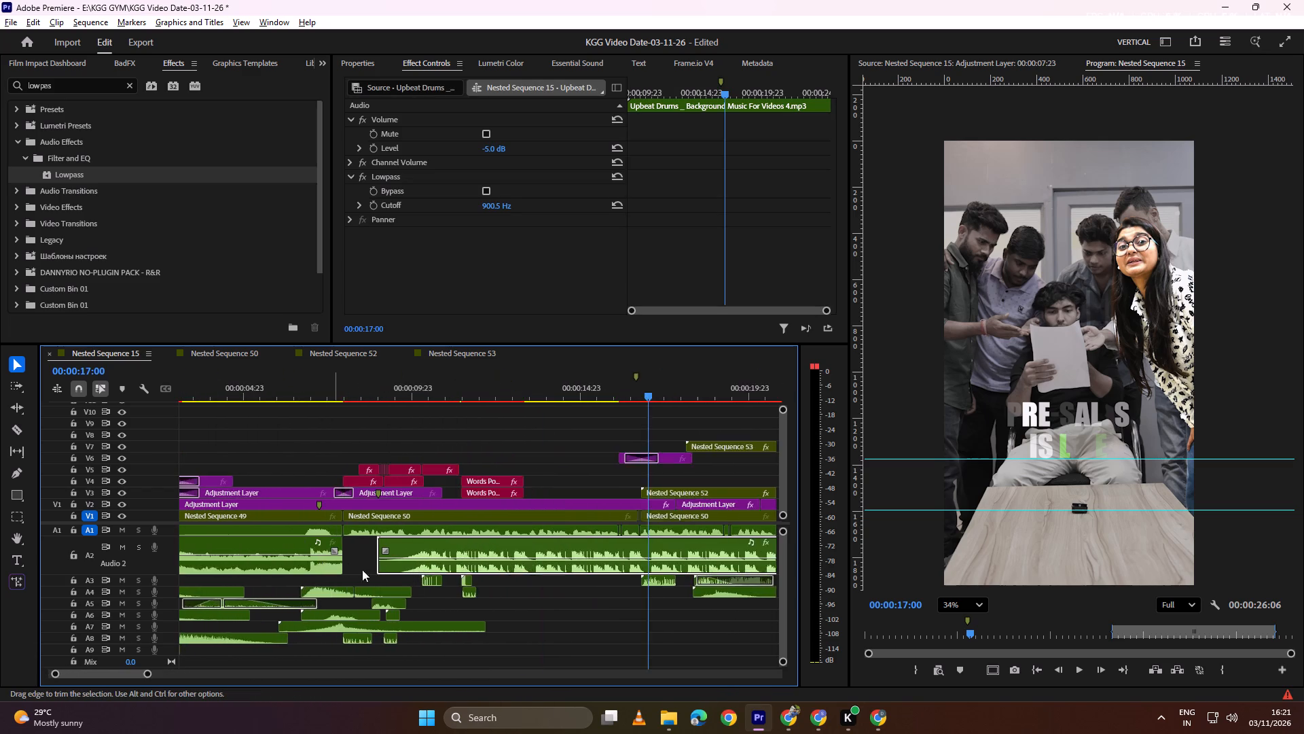
Cut the fade-in intro off the A2 music clip and slide the rest over it to start at 00:00:07:23.
{"action": "scroll", "coordinate": [362, 570], "scroll_direction": "up", "scroll_amount": 4, "text": "alt"}
{"action": "left_click", "coordinate": [438, 539]}
{"action": "key", "text": "c"}
{"action": "left_click", "coordinate": [426, 559]}
{"action": "key", "text": "v"}
{"action": "left_click", "coordinate": [446, 552]}
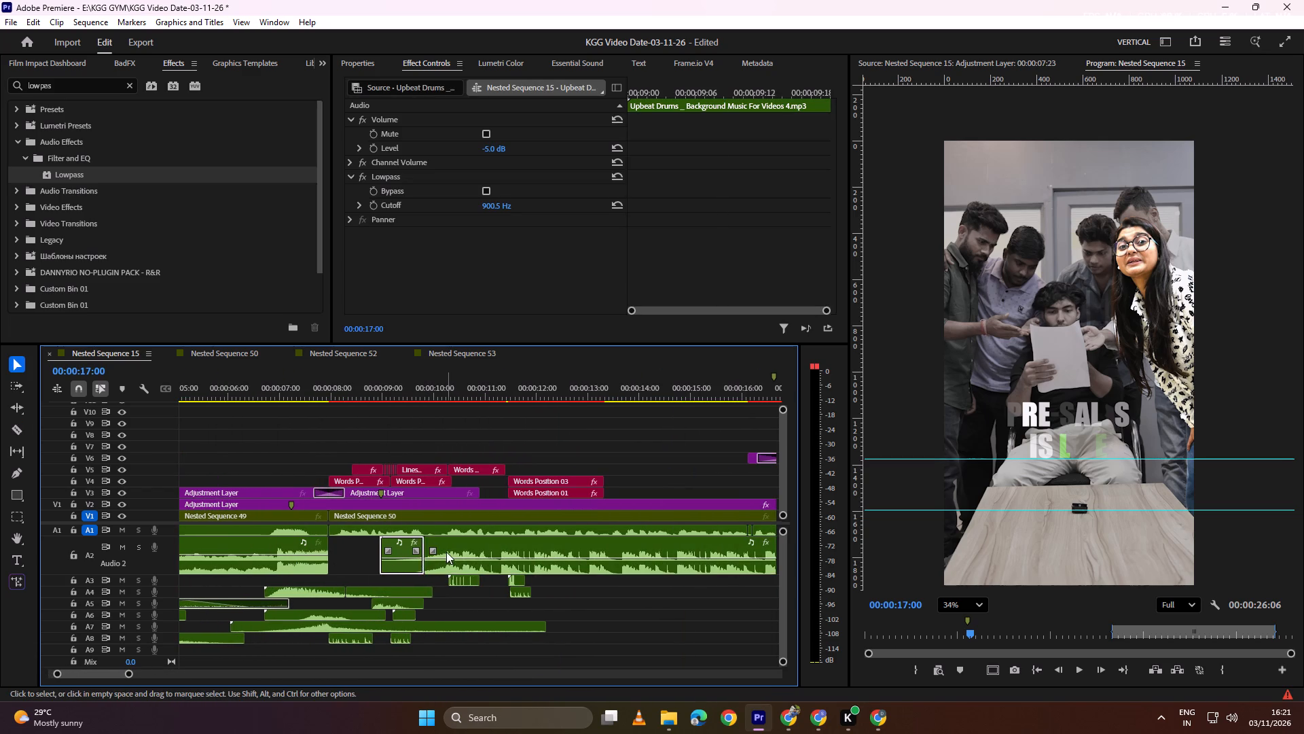
{"action": "left_click_drag", "start_coordinate": [490, 550], "coordinate": [392, 549]}
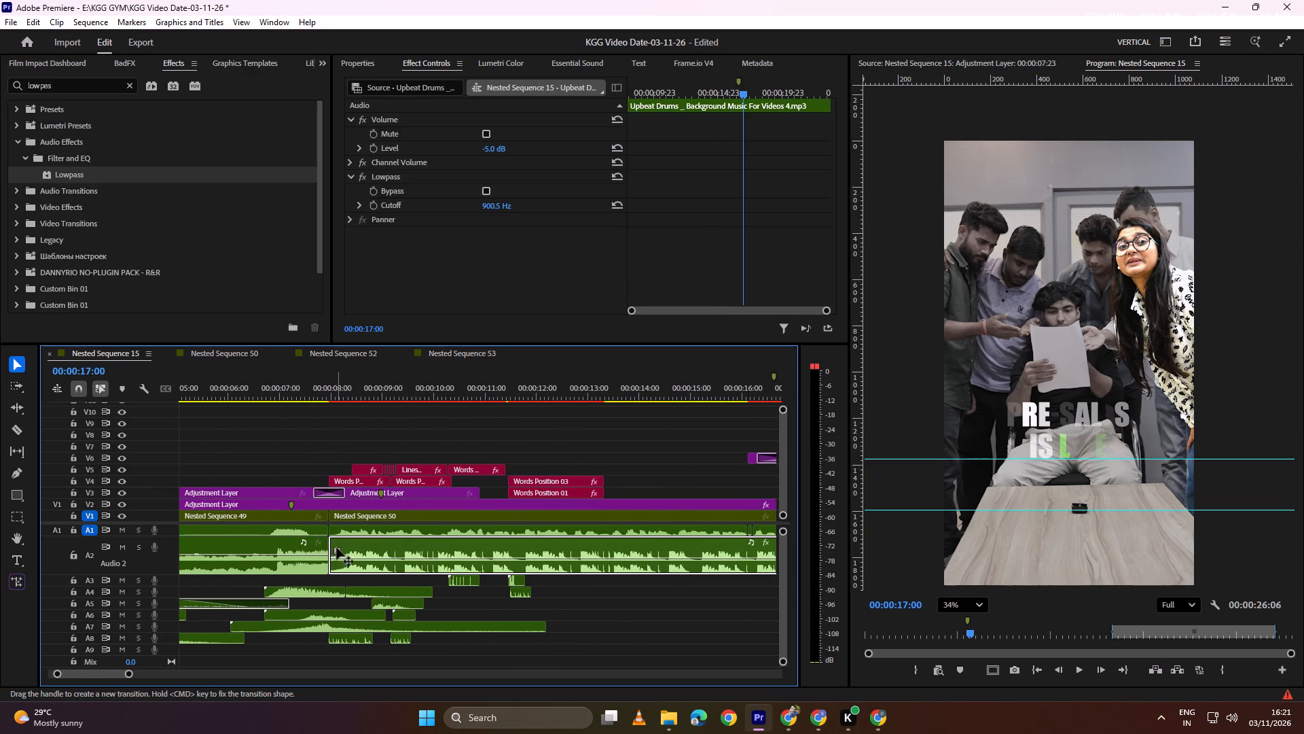
Add an audio crossfade of about 1.5 seconds where the two A2 music clips meet at the start of Nested Sequence 50.
{"action": "left_click_drag", "start_coordinate": [336, 547], "coordinate": [287, 546]}
{"action": "scroll", "coordinate": [408, 548], "scroll_direction": "down", "scroll_amount": 9, "text": "alt"}
{"action": "left_click", "coordinate": [450, 550]}
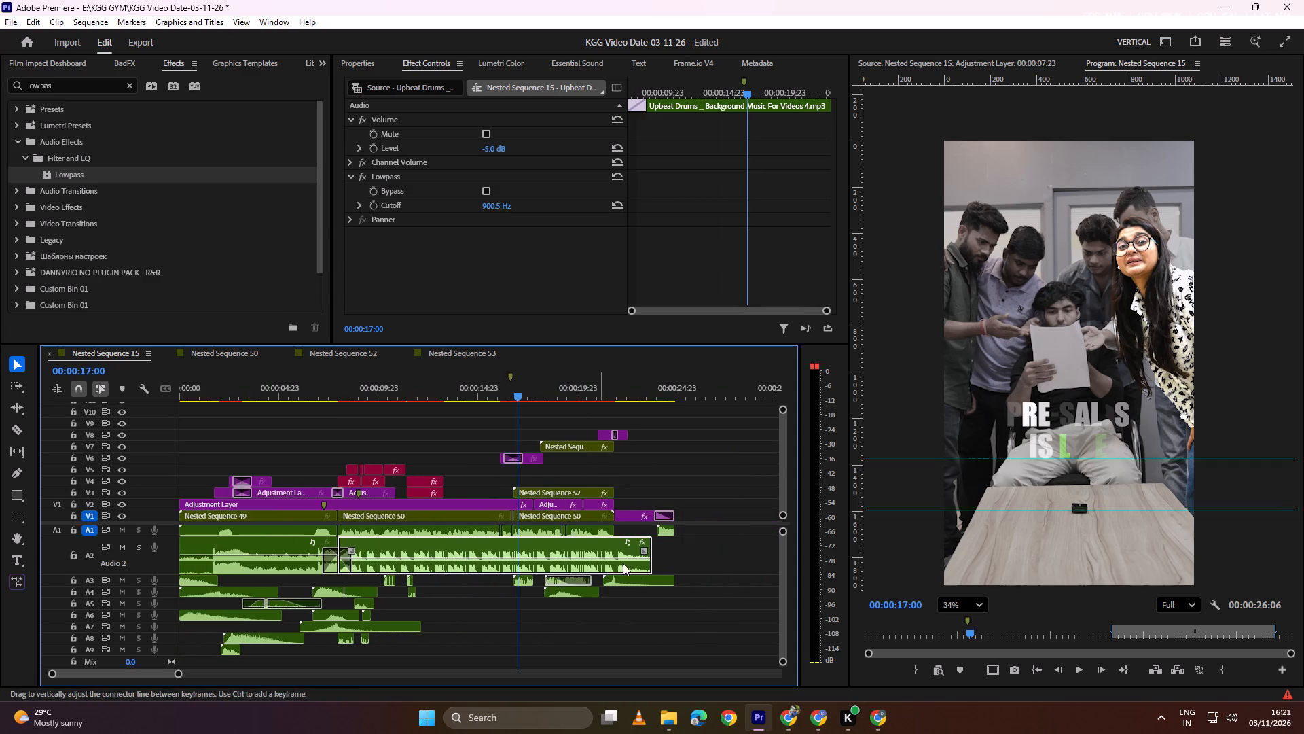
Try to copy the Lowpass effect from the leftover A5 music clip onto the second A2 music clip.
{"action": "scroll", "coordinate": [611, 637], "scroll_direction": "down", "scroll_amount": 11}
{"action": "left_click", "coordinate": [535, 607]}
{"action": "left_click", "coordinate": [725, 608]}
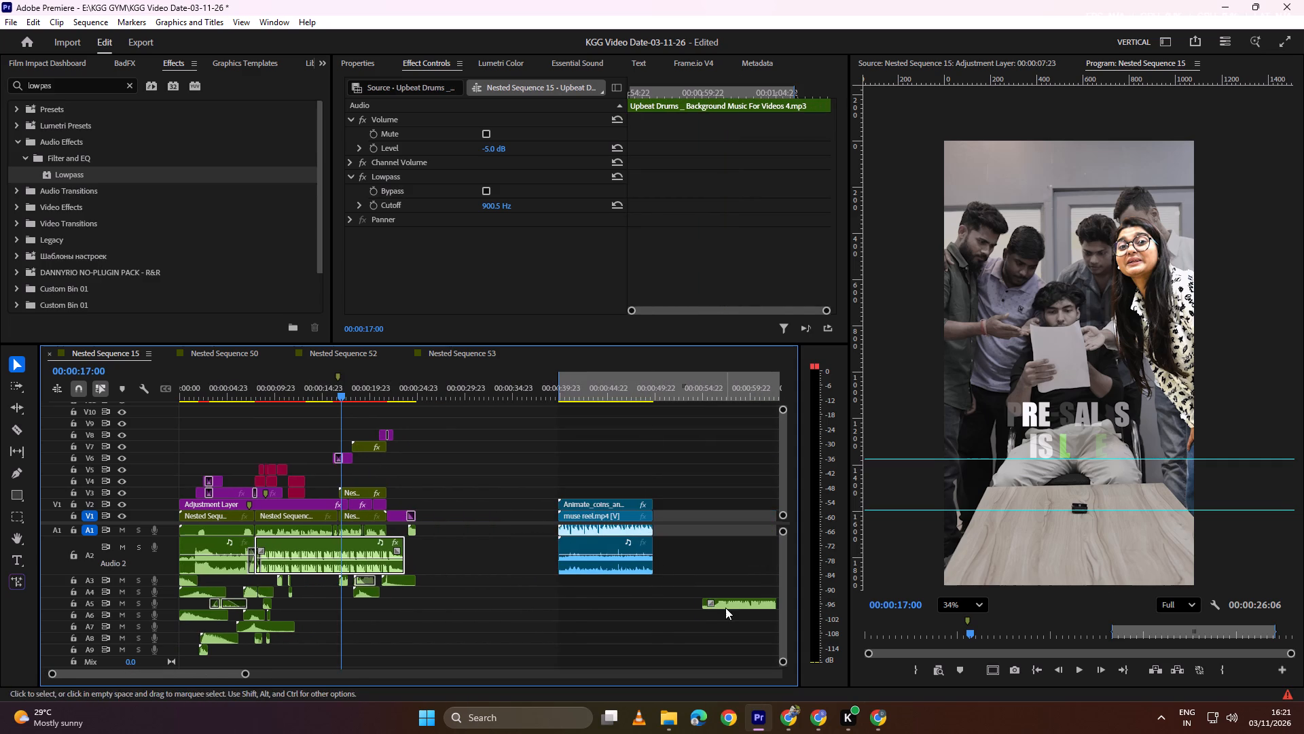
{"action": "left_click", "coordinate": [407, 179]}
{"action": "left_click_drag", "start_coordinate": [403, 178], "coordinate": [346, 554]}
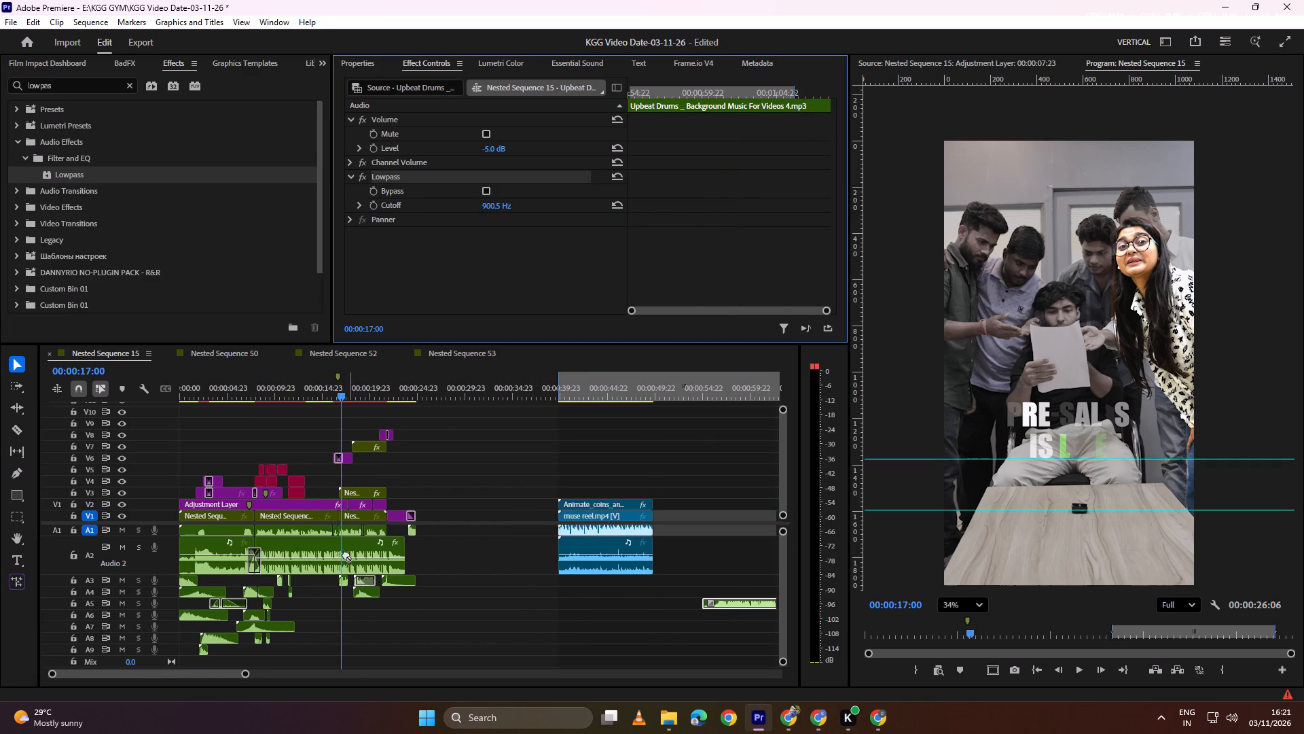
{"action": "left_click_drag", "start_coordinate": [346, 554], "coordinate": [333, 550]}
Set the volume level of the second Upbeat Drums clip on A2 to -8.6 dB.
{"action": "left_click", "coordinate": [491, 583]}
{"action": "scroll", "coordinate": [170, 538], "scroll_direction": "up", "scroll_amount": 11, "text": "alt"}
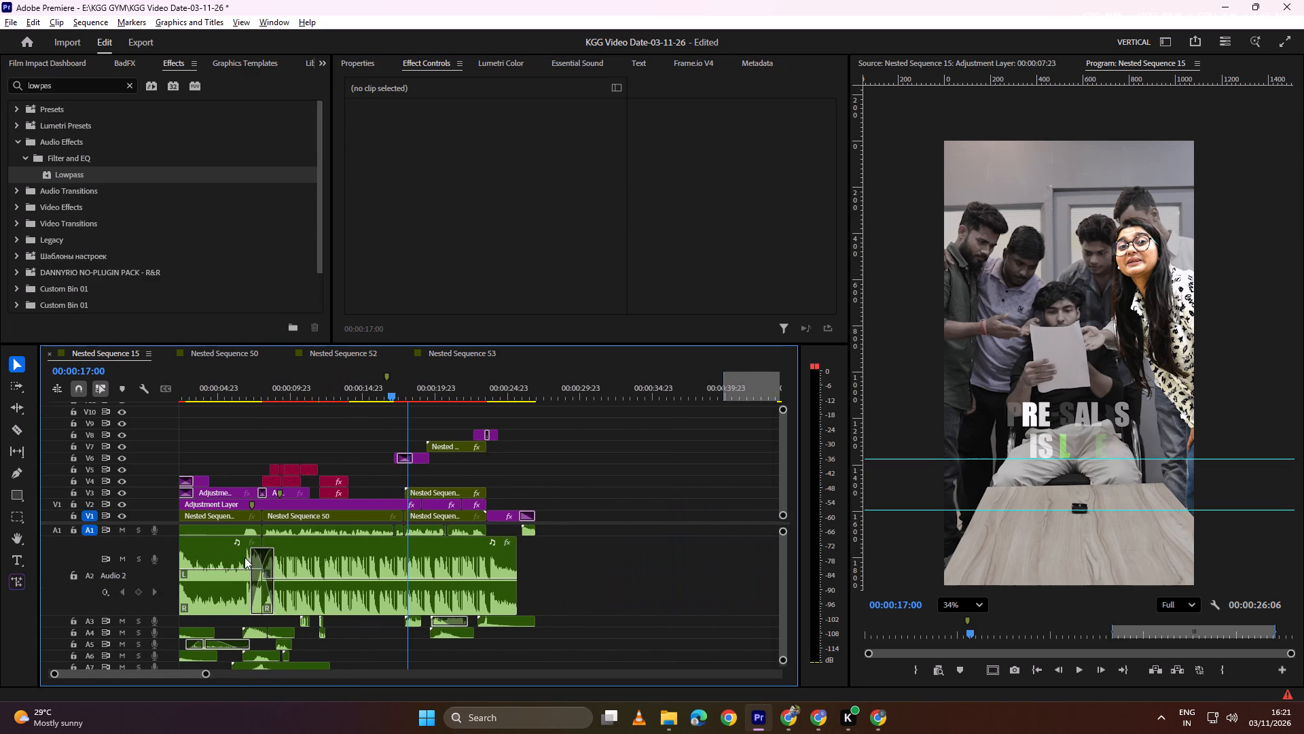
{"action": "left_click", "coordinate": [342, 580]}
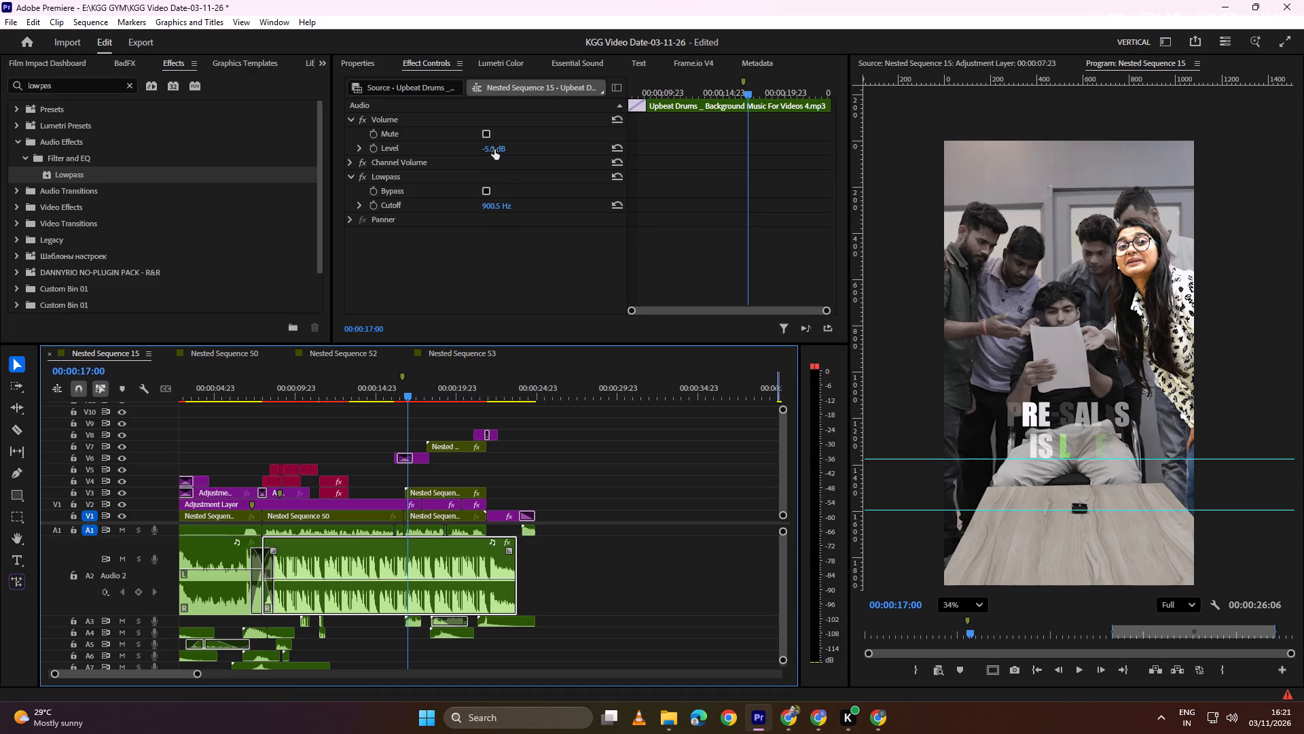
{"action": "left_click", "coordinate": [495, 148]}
Play the music transition from 00:00:06:02 and turn off the Lowpass effect on the second A2 music clip.
{"action": "left_click_drag", "start_coordinate": [398, 387], "coordinate": [234, 398]}
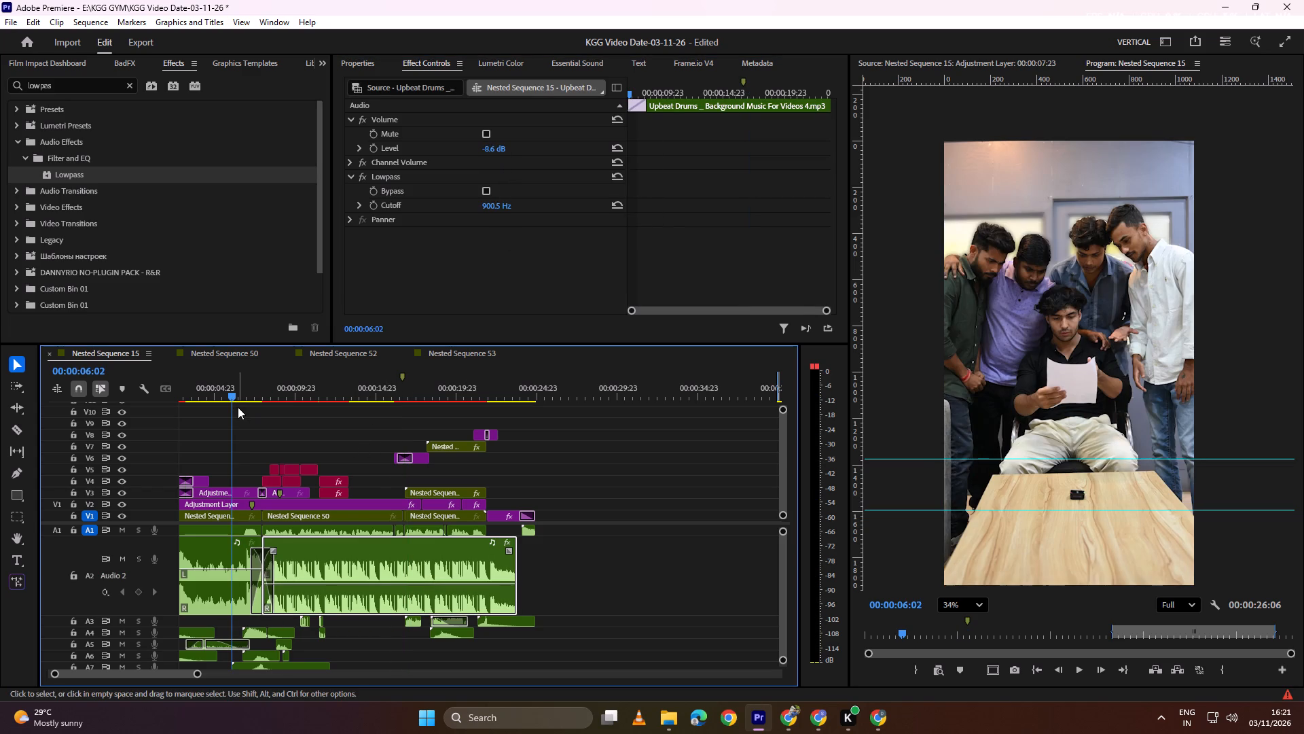
{"action": "key", "text": "space"}
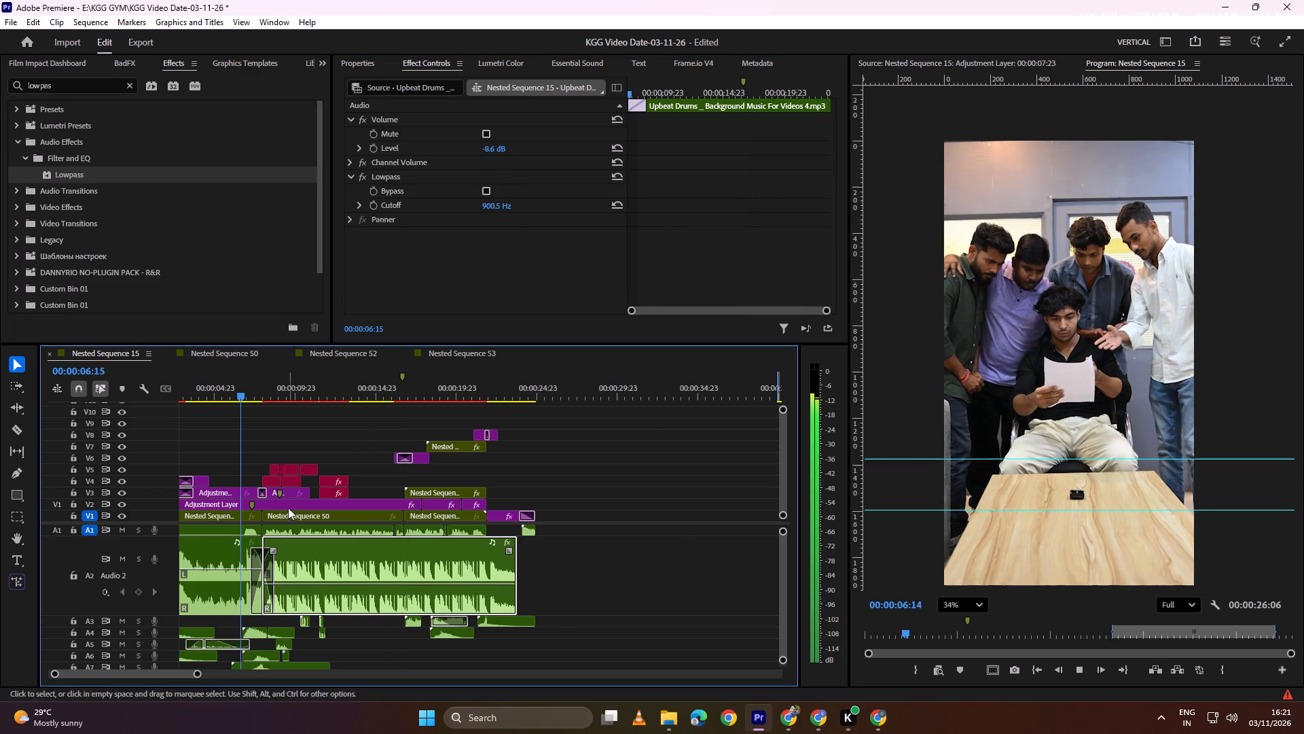
{"action": "scroll", "coordinate": [275, 570], "scroll_direction": "up", "scroll_amount": 15, "text": "alt"}
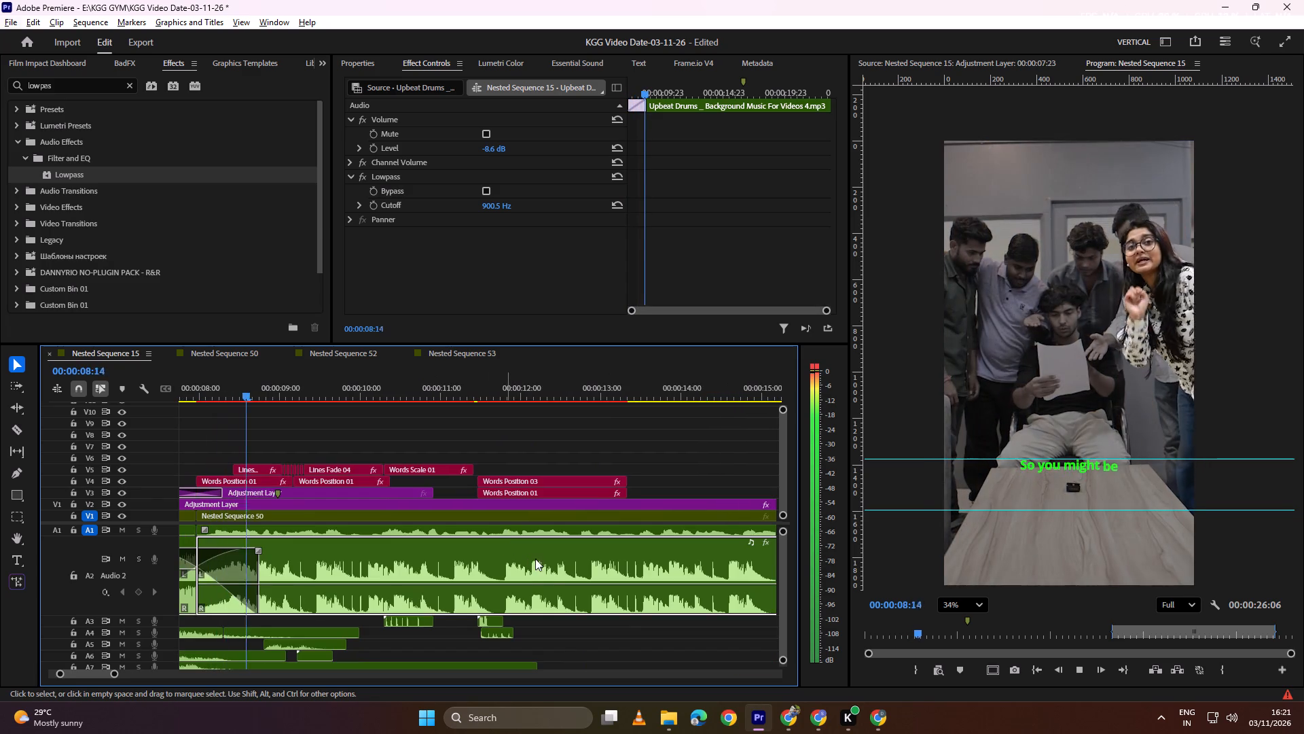
{"action": "scroll", "coordinate": [549, 569], "scroll_direction": "down", "scroll_amount": 5, "text": "alt"}
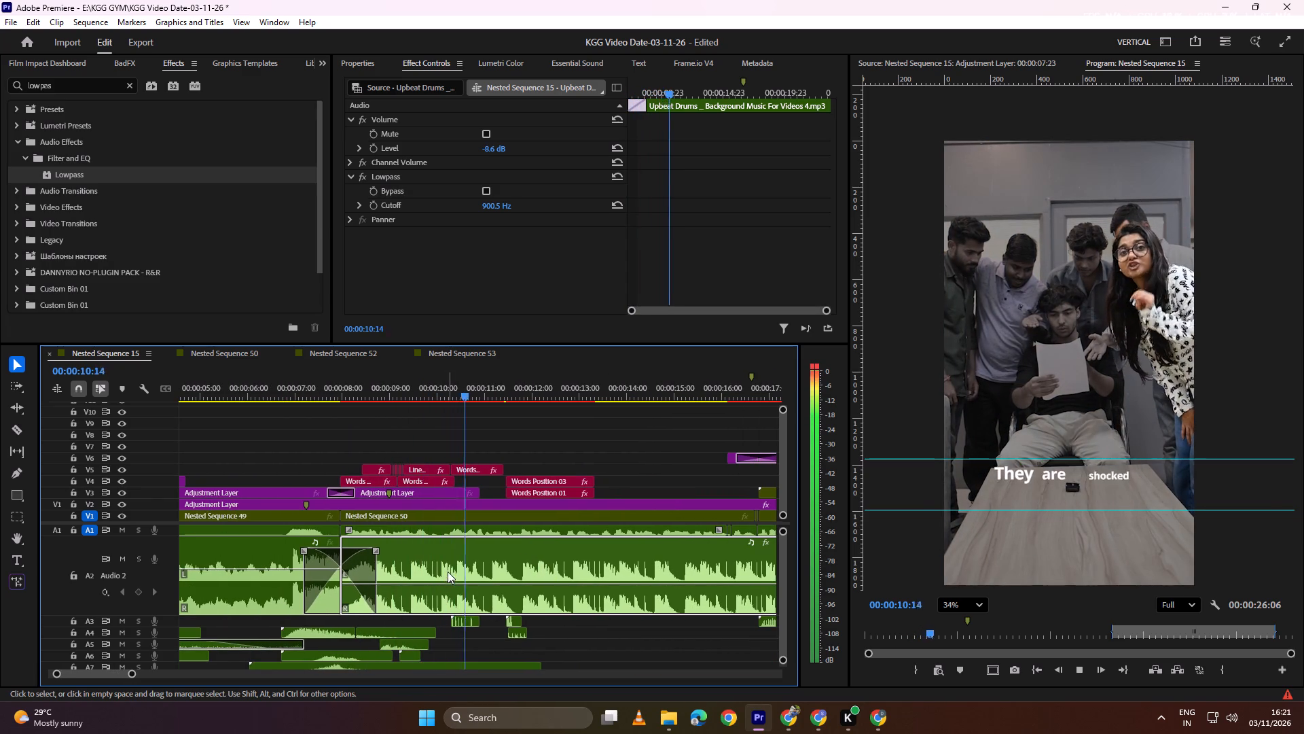
{"action": "left_click", "coordinate": [363, 178]}
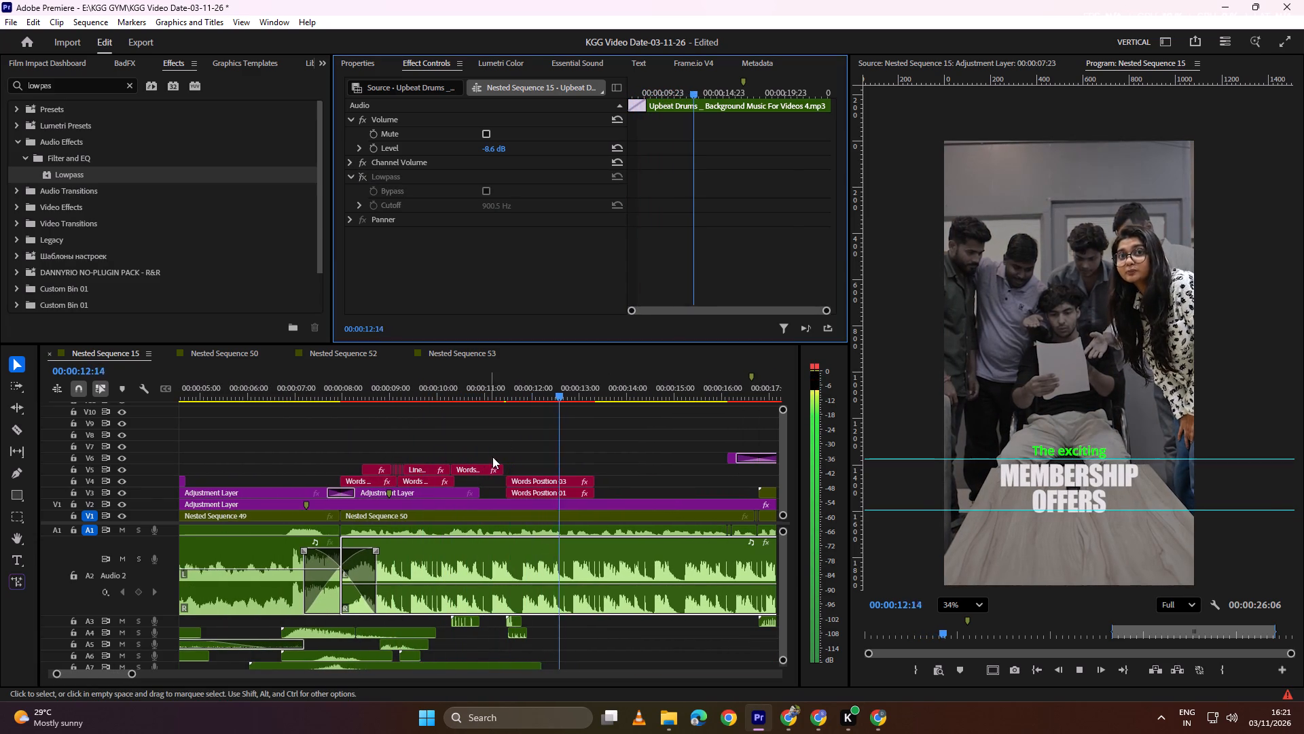
Play back the sequence from just before the music crossfade to about 00:00:16, checking how the second music clip sounds against the voice.
{"action": "left_click_drag", "start_coordinate": [560, 385], "coordinate": [324, 391]}
{"action": "key", "text": "space"}
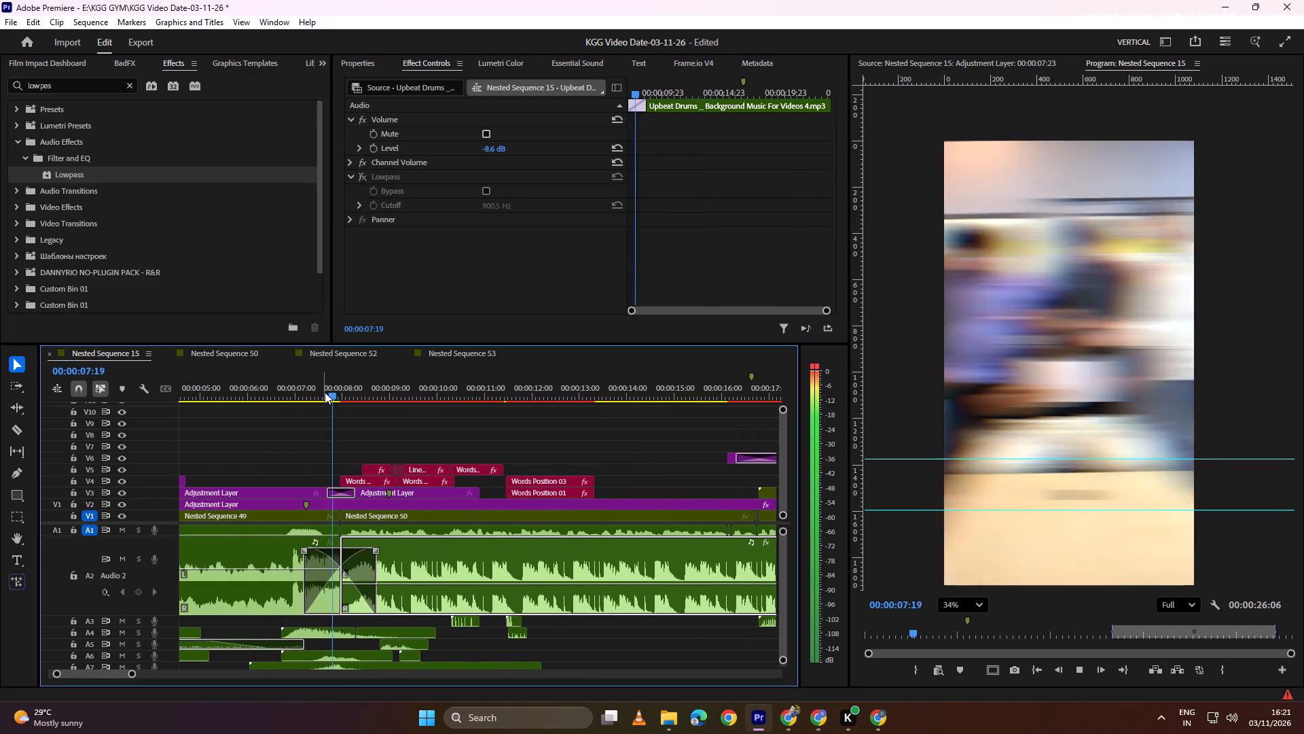
{"action": "scroll", "coordinate": [448, 583], "scroll_direction": "down", "scroll_amount": 5, "text": "alt"}
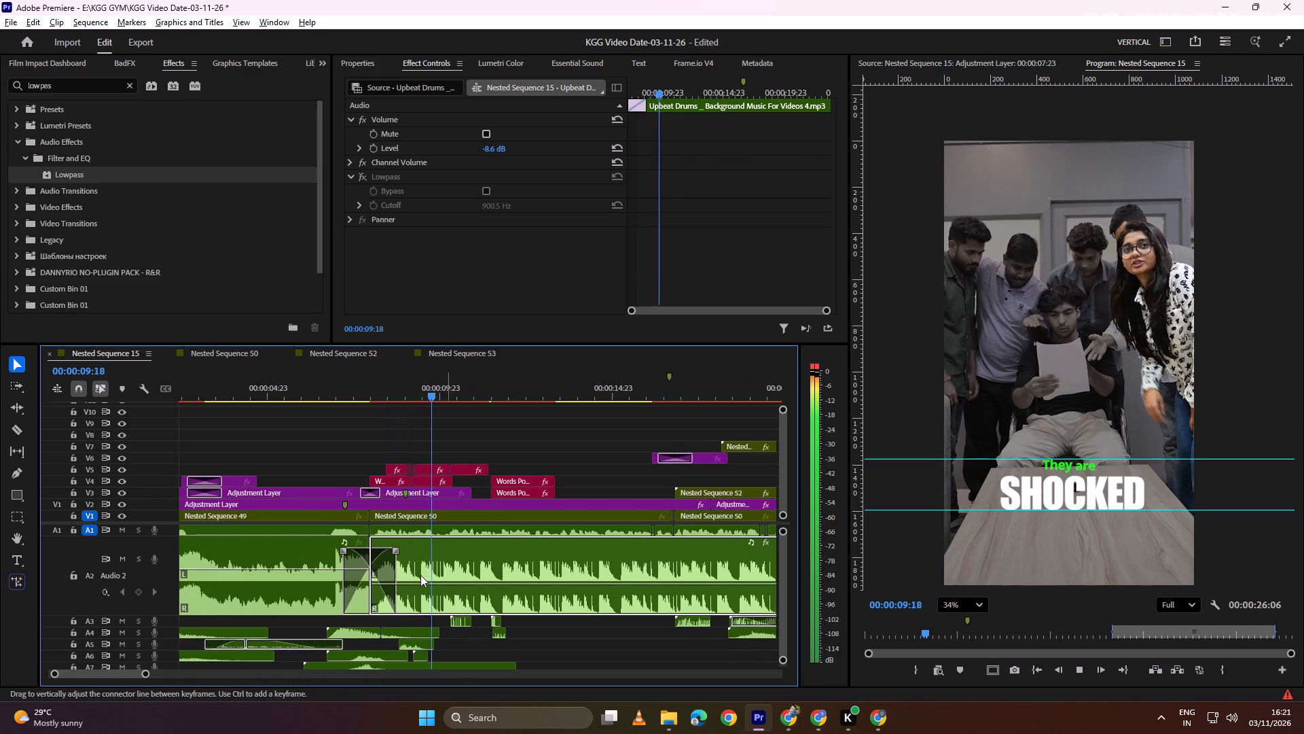
{"action": "scroll", "coordinate": [420, 575], "scroll_direction": "down", "scroll_amount": 6, "text": "alt"}
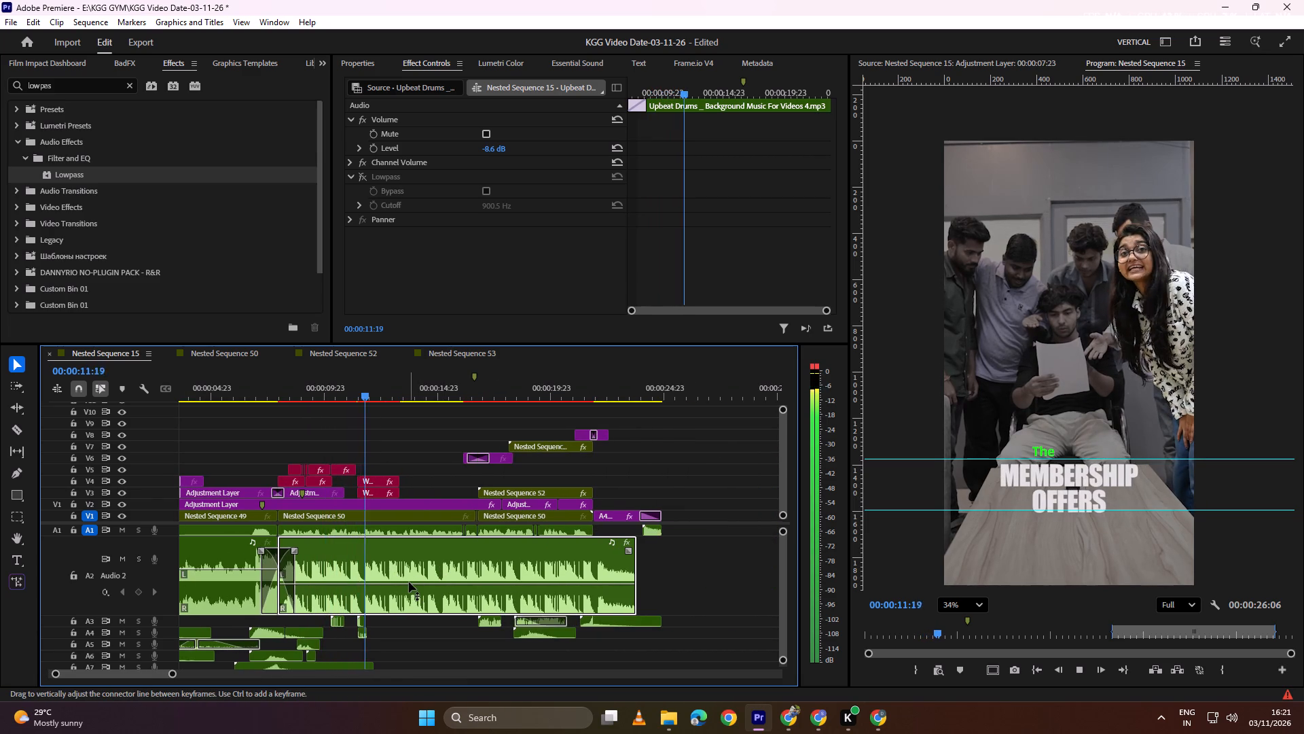
{"action": "key", "text": "space"}
{"action": "left_click", "coordinate": [439, 578]}
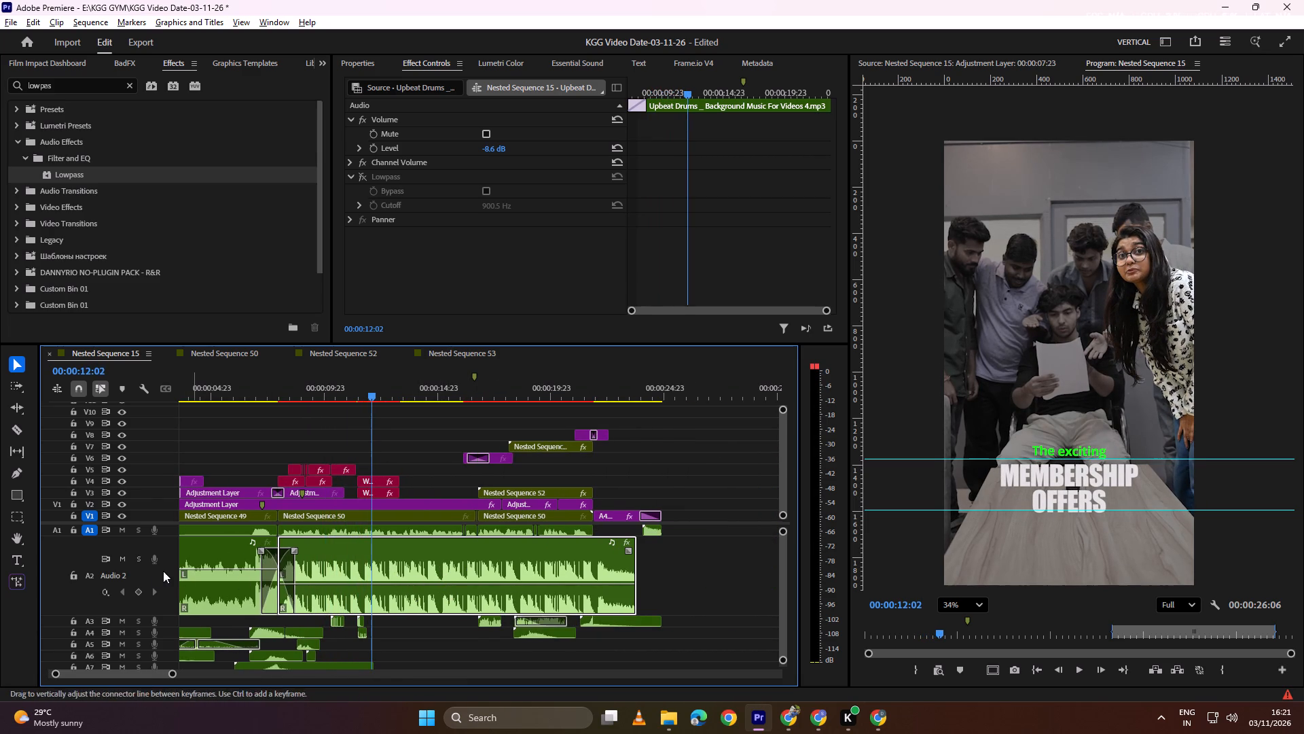
{"action": "scroll", "coordinate": [154, 571], "scroll_direction": "down", "scroll_amount": 6, "text": "alt"}
{"action": "key", "text": "space"}
{"action": "scroll", "coordinate": [386, 536], "scroll_direction": "up", "scroll_amount": 5, "text": "alt"}
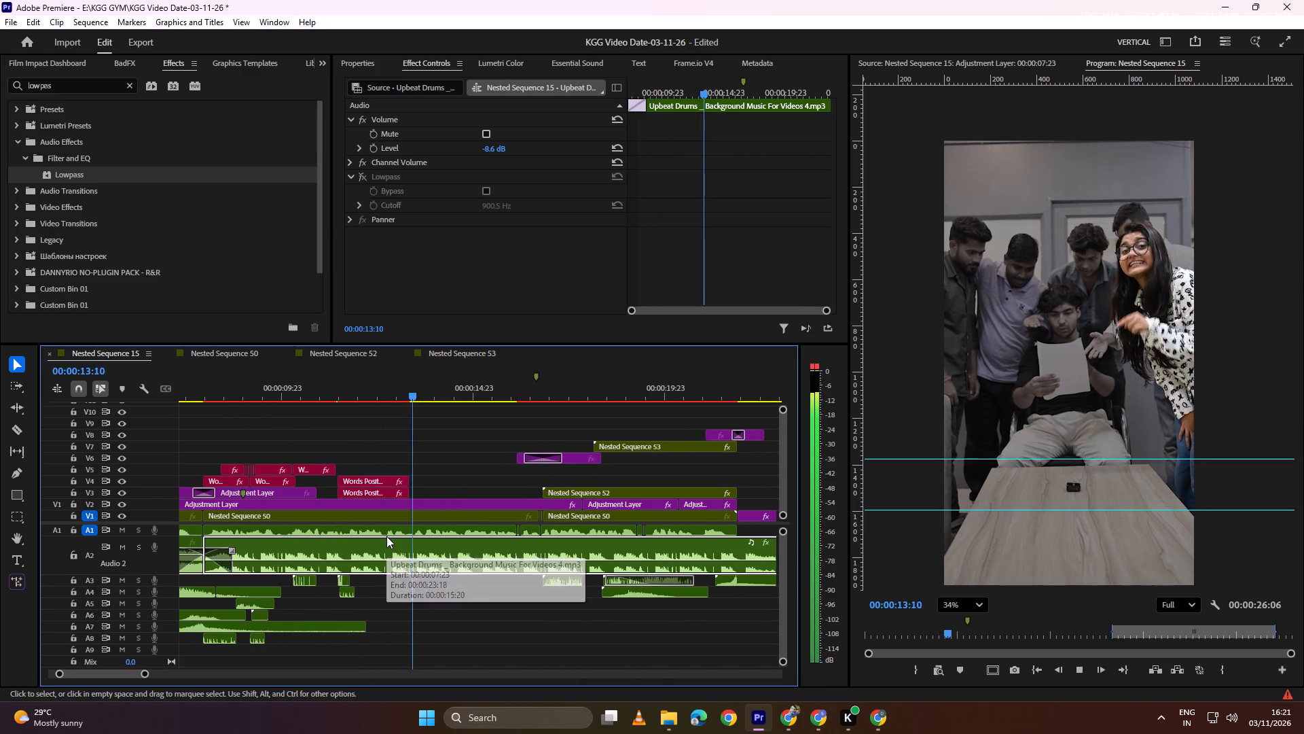
{"action": "scroll", "coordinate": [386, 536], "scroll_direction": "down", "scroll_amount": 8, "text": "alt"}
{"action": "scroll", "coordinate": [460, 553], "scroll_direction": "up", "scroll_amount": 4, "text": "alt"}
{"action": "scroll", "coordinate": [461, 555], "scroll_direction": "up", "scroll_amount": 1}
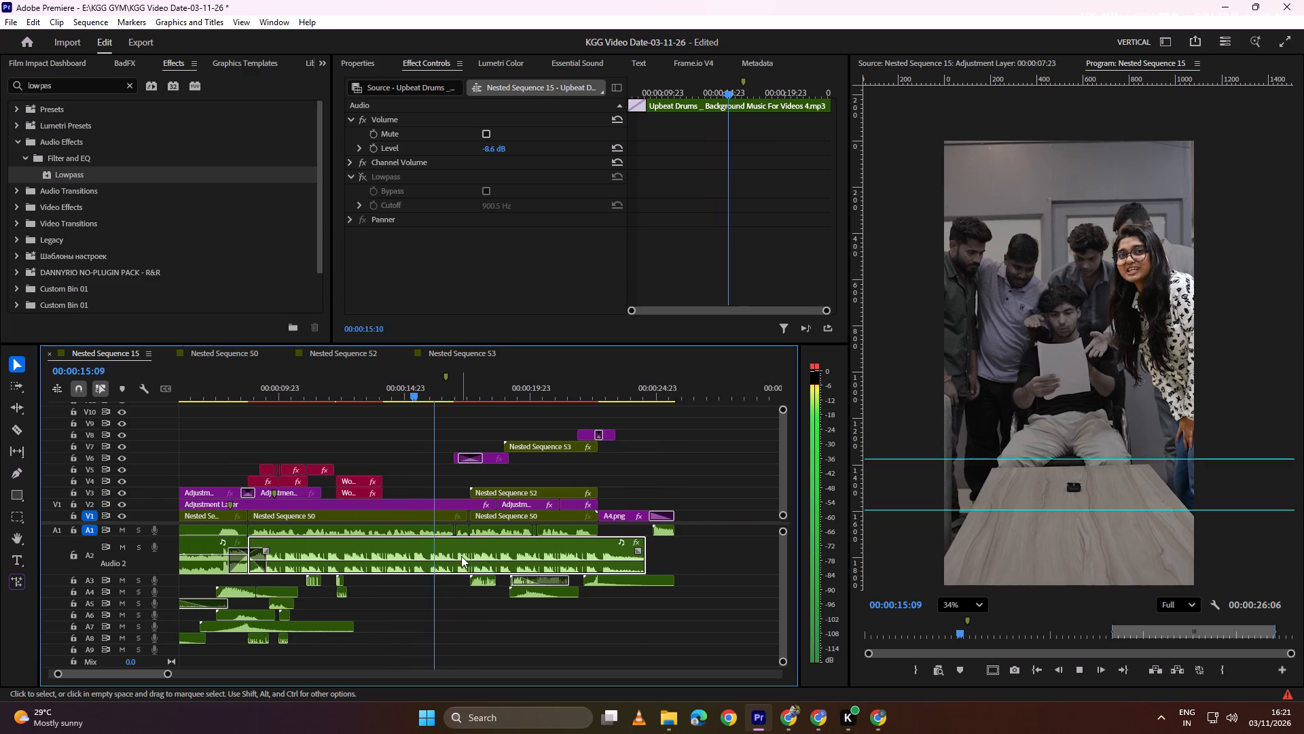
{"action": "scroll", "coordinate": [461, 556], "scroll_direction": "up", "scroll_amount": 1}
{"action": "key", "text": "space"}
Set the volume level of the second Upbeat Drums clip on A2 to -9.2 dB.
{"action": "left_click", "coordinate": [490, 146]}
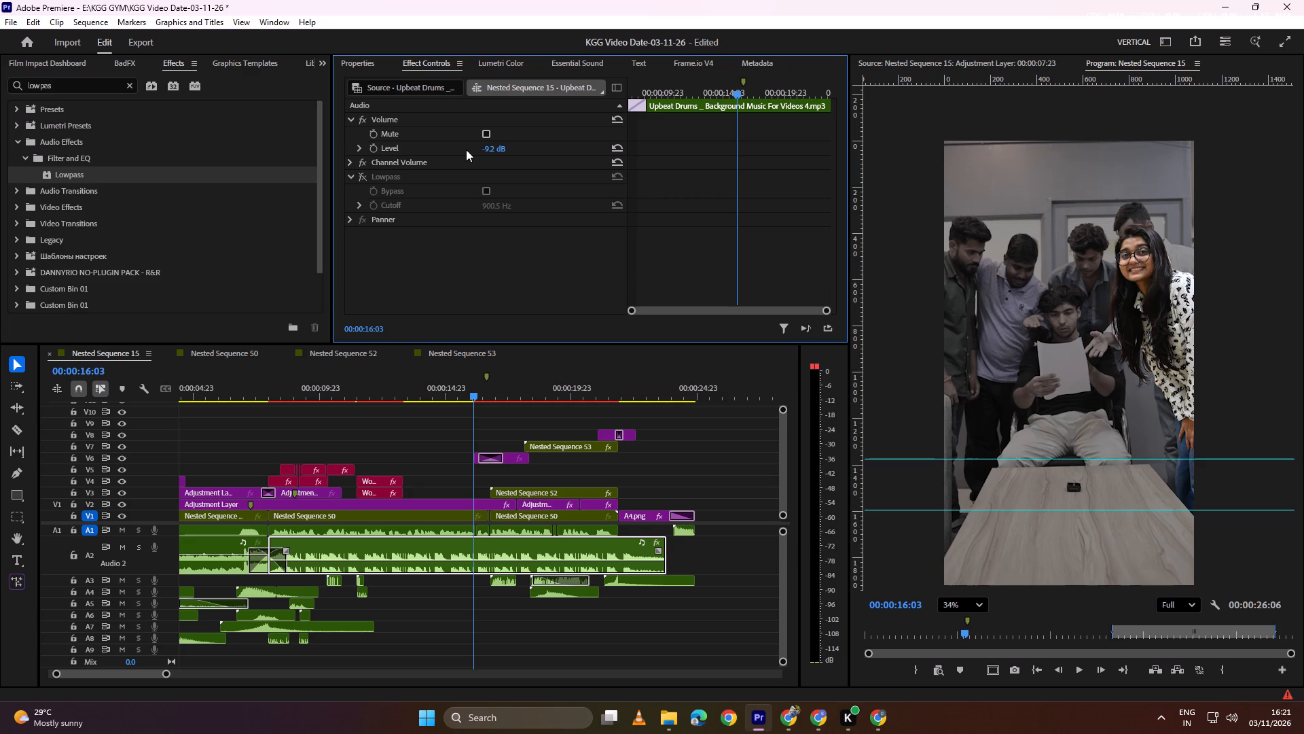
Play the sequence from its start to about 00:00:20, checking the music transition and the second music clip's level.
{"action": "left_click_drag", "start_coordinate": [371, 396], "coordinate": [264, 417]}
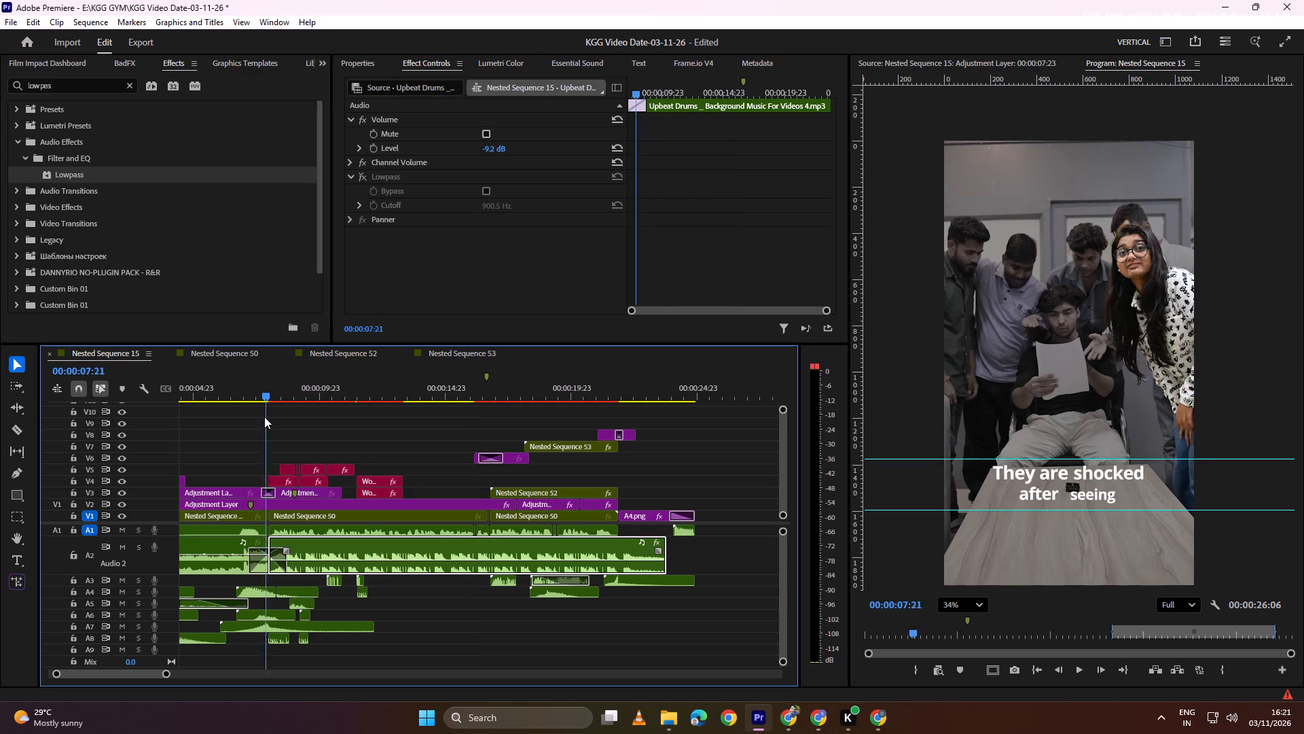
{"action": "left_click_drag", "start_coordinate": [264, 417], "coordinate": [259, 418]}
{"action": "left_click_drag", "start_coordinate": [306, 398], "coordinate": [0, 428]}
{"action": "key", "text": "space"}
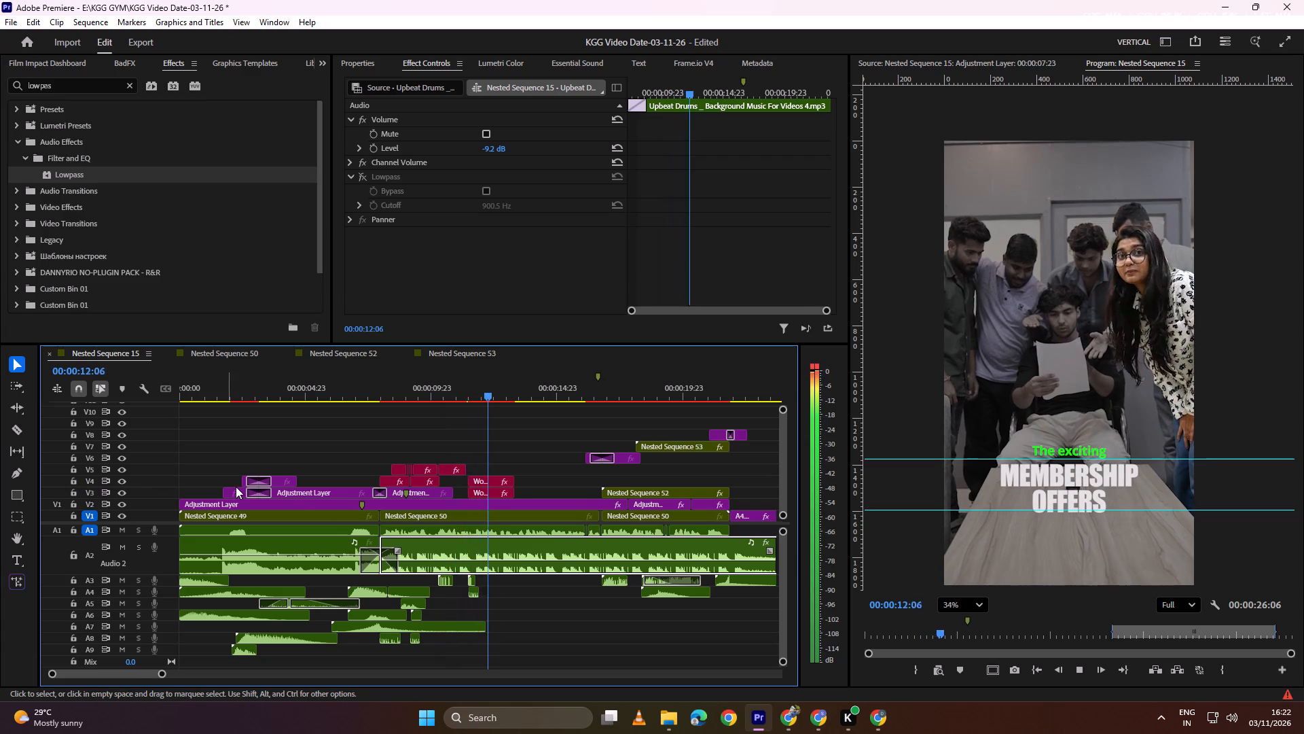
{"action": "scroll", "coordinate": [345, 508], "scroll_direction": "down", "scroll_amount": 6}
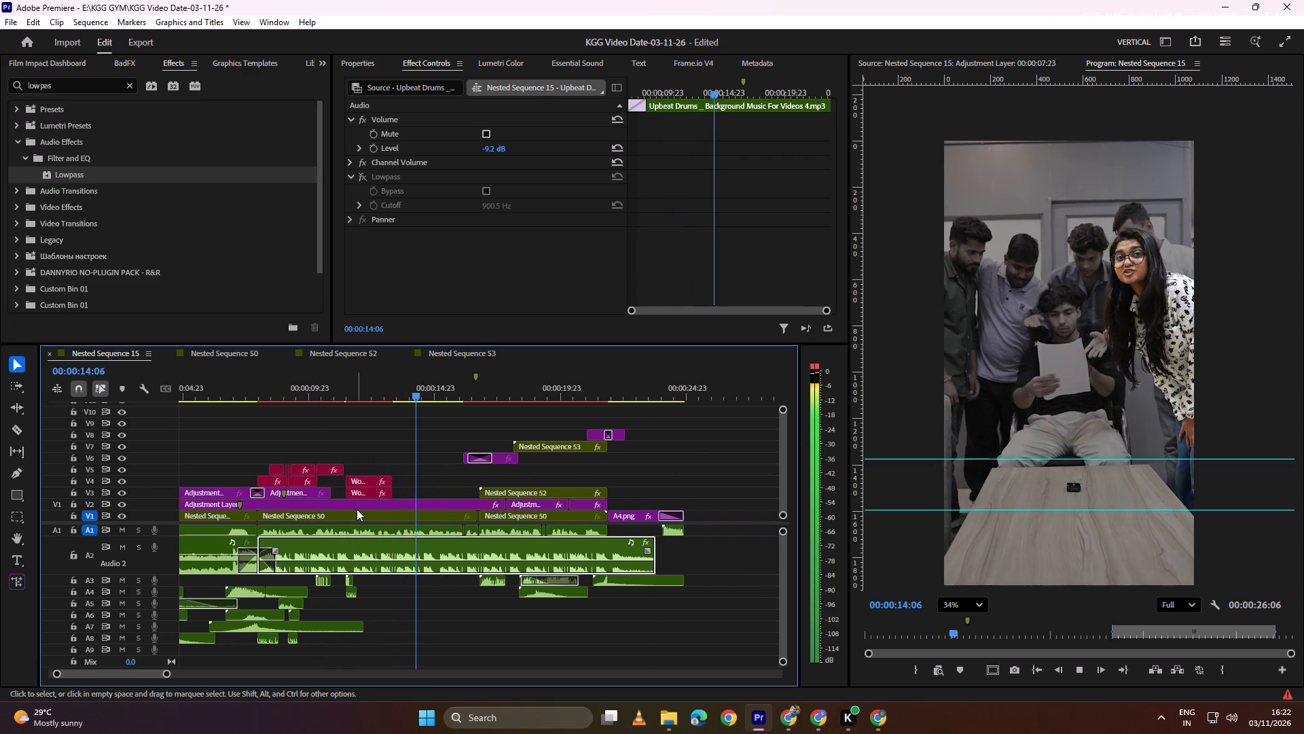
{"action": "scroll", "coordinate": [357, 509], "scroll_direction": "down", "scroll_amount": 10}
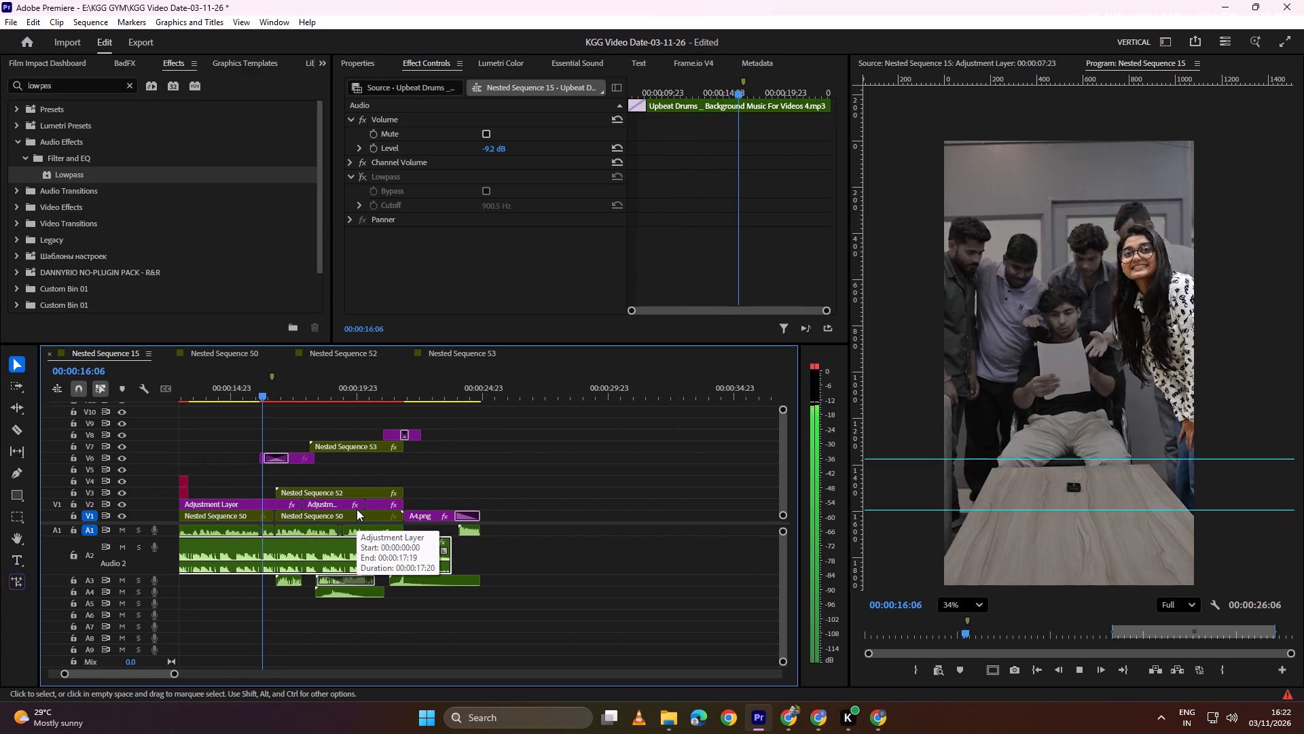
{"action": "scroll", "coordinate": [357, 509], "scroll_direction": "down", "scroll_amount": 1}
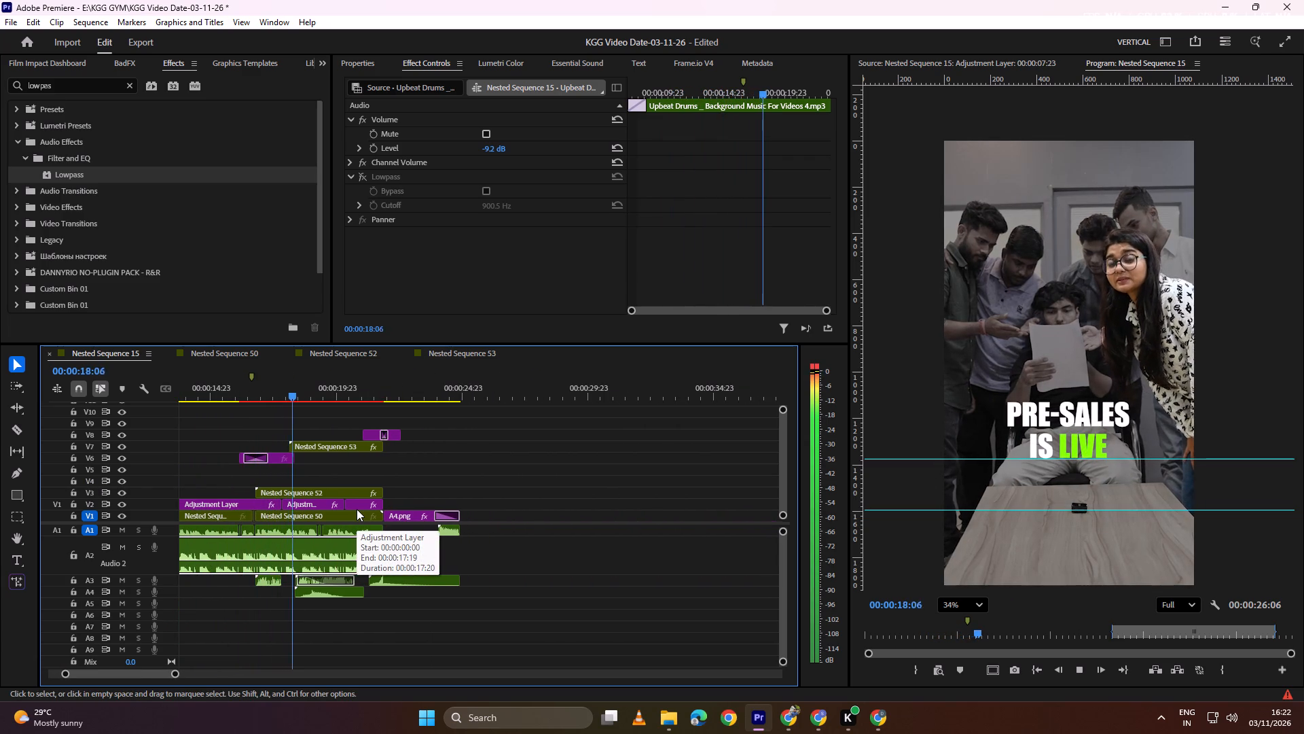
{"action": "scroll", "coordinate": [357, 509], "scroll_direction": "down", "scroll_amount": 3}
{"action": "scroll", "coordinate": [359, 512], "scroll_direction": "up", "scroll_amount": 10, "text": "alt"}
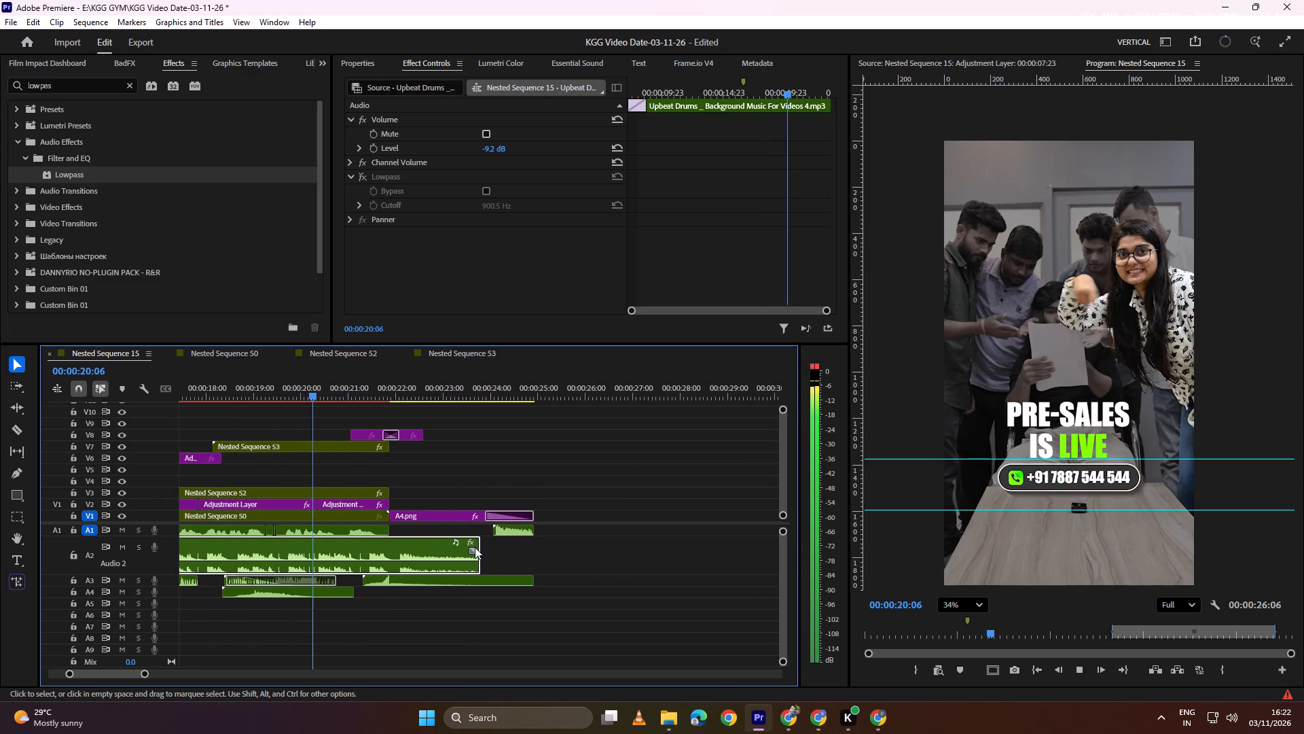
{"action": "key", "text": "space"}
Extend the second Upbeat Drums clip on A2 to the end of the A4.png clip, bringing its duration to 00:00:16:23.
{"action": "left_click_drag", "start_coordinate": [483, 555], "coordinate": [536, 551]}
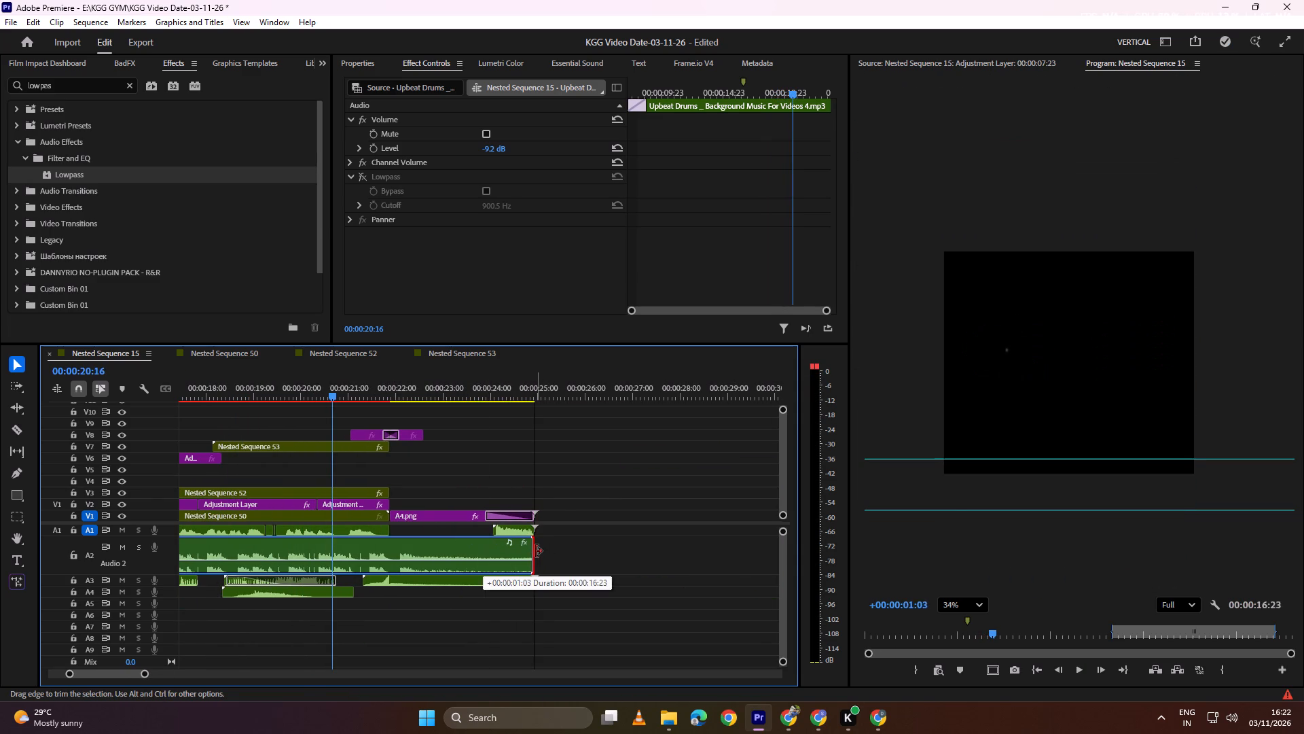
{"action": "left_click_drag", "start_coordinate": [536, 551], "coordinate": [535, 551]}
Split the second A2 music clip at the start of A4.png and add a crossfade over the cut.
{"action": "key", "text": "c"}
{"action": "left_click", "coordinate": [391, 548]}
{"action": "key", "text": "v"}
{"action": "left_click", "coordinate": [410, 545]}
{"action": "left_click_drag", "start_coordinate": [398, 552], "coordinate": [361, 548]}
{"action": "left_click", "coordinate": [452, 550]}
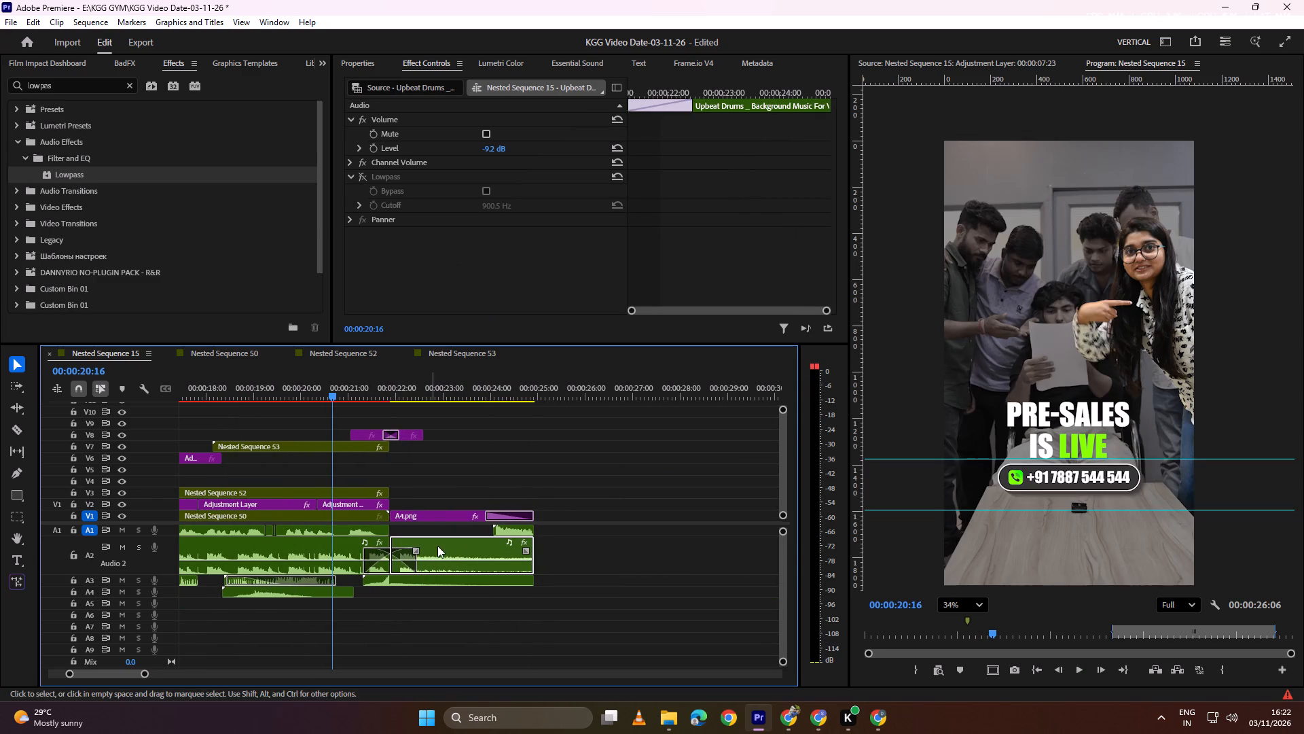
{"action": "left_click", "coordinate": [632, 466]}
Play back a short stretch of the sequence from about 00:00:13 to 00:00:14, checking the music.
{"action": "scroll", "coordinate": [488, 553], "scroll_direction": "down", "scroll_amount": 5, "text": "alt"}
{"action": "scroll", "coordinate": [405, 542], "scroll_direction": "up", "scroll_amount": 9}
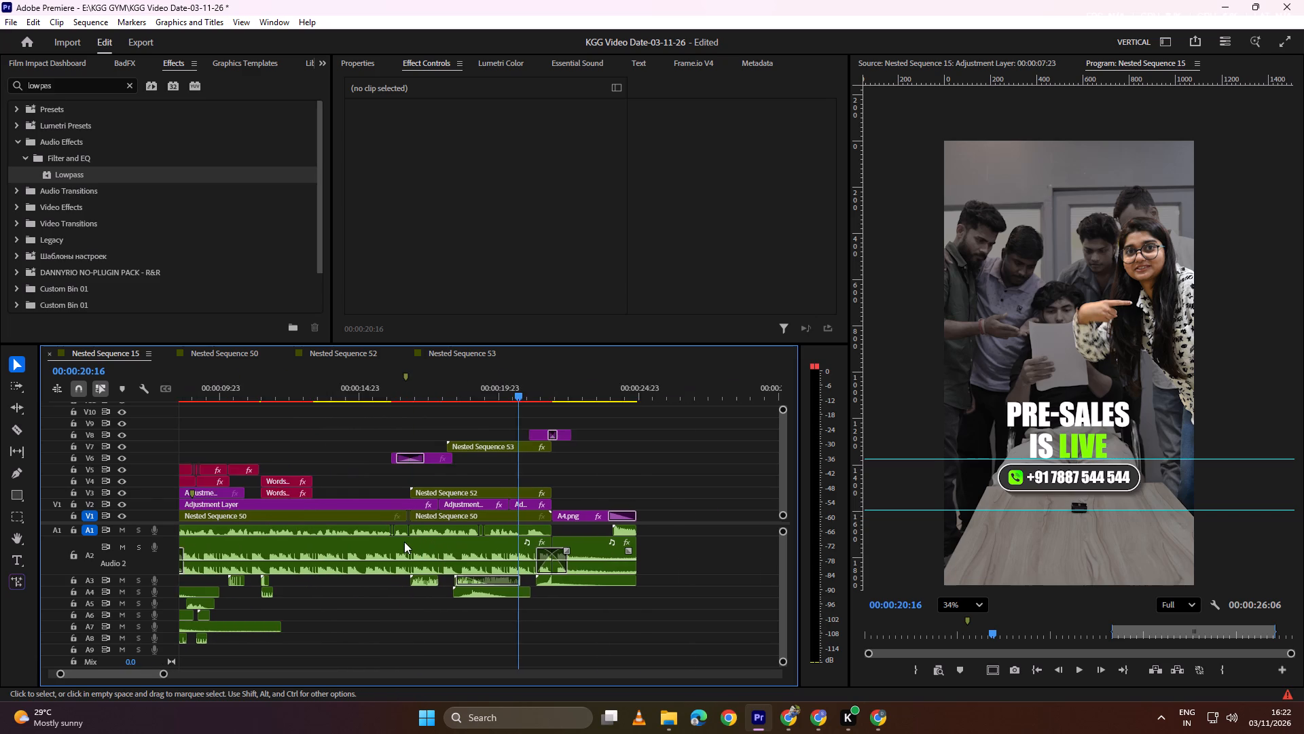
{"action": "scroll", "coordinate": [404, 542], "scroll_direction": "up", "scroll_amount": 3}
{"action": "left_click_drag", "start_coordinate": [510, 396], "coordinate": [441, 402]}
{"action": "key", "text": "space"}
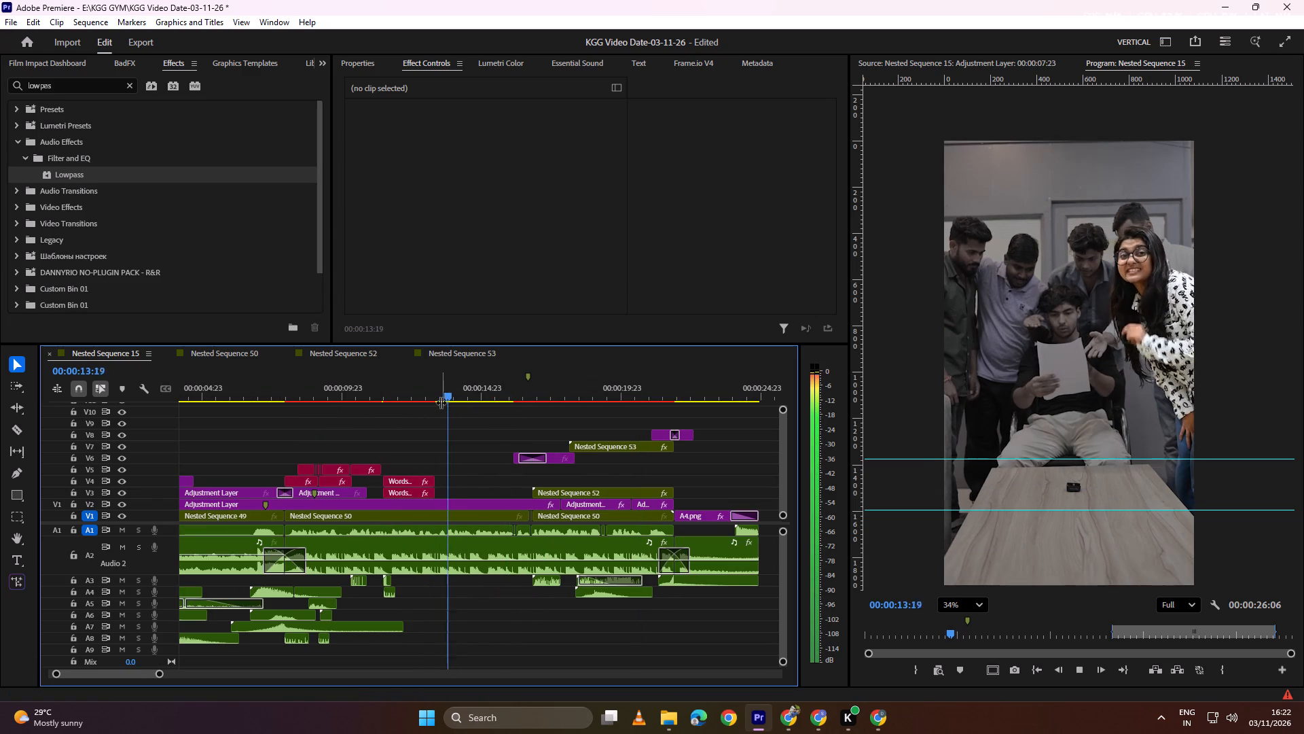
{"action": "key", "text": "space"}
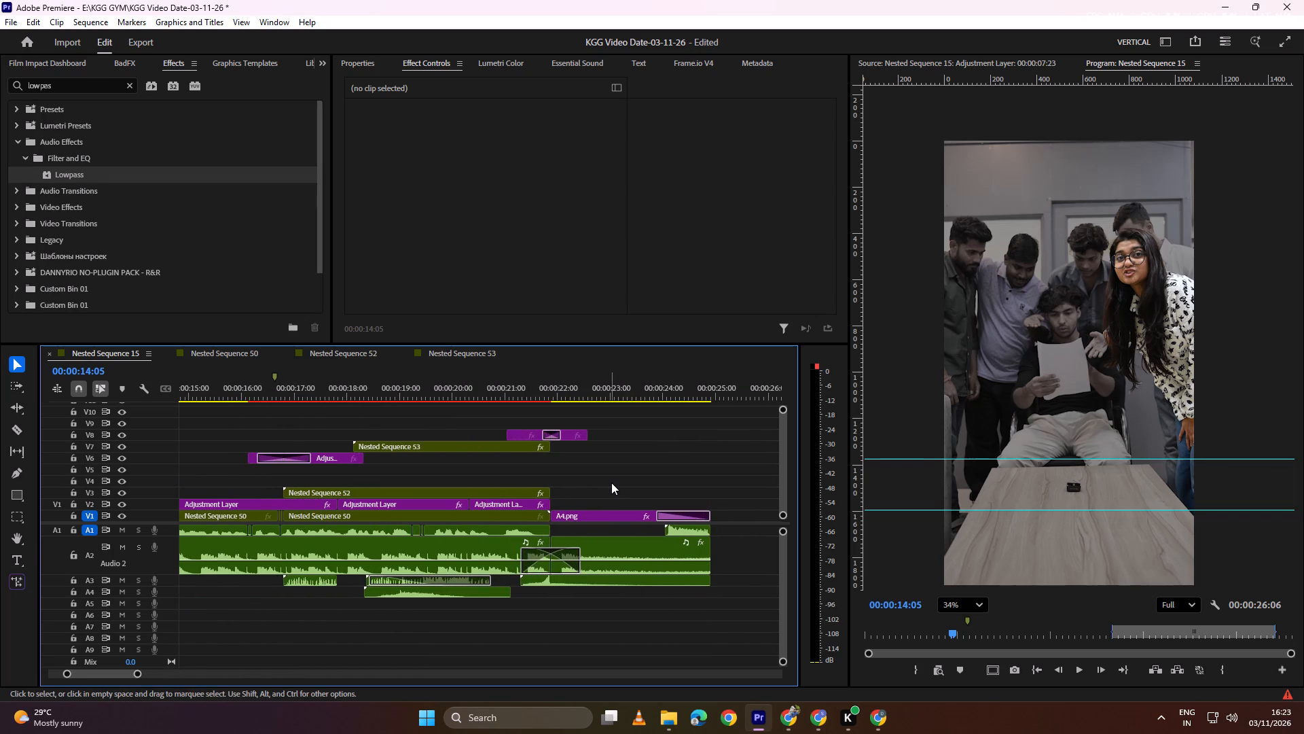
{"action": "left_click", "coordinate": [611, 483]}
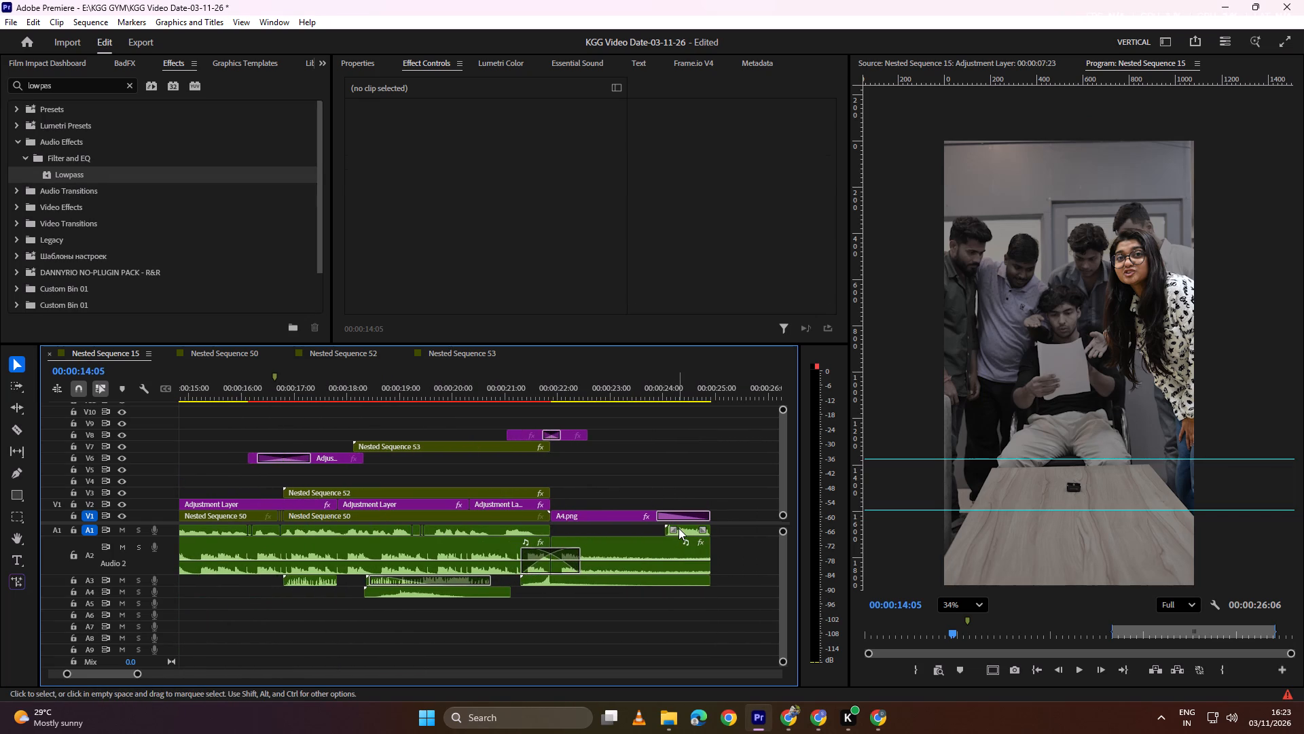
{"action": "left_click", "coordinate": [678, 528]}
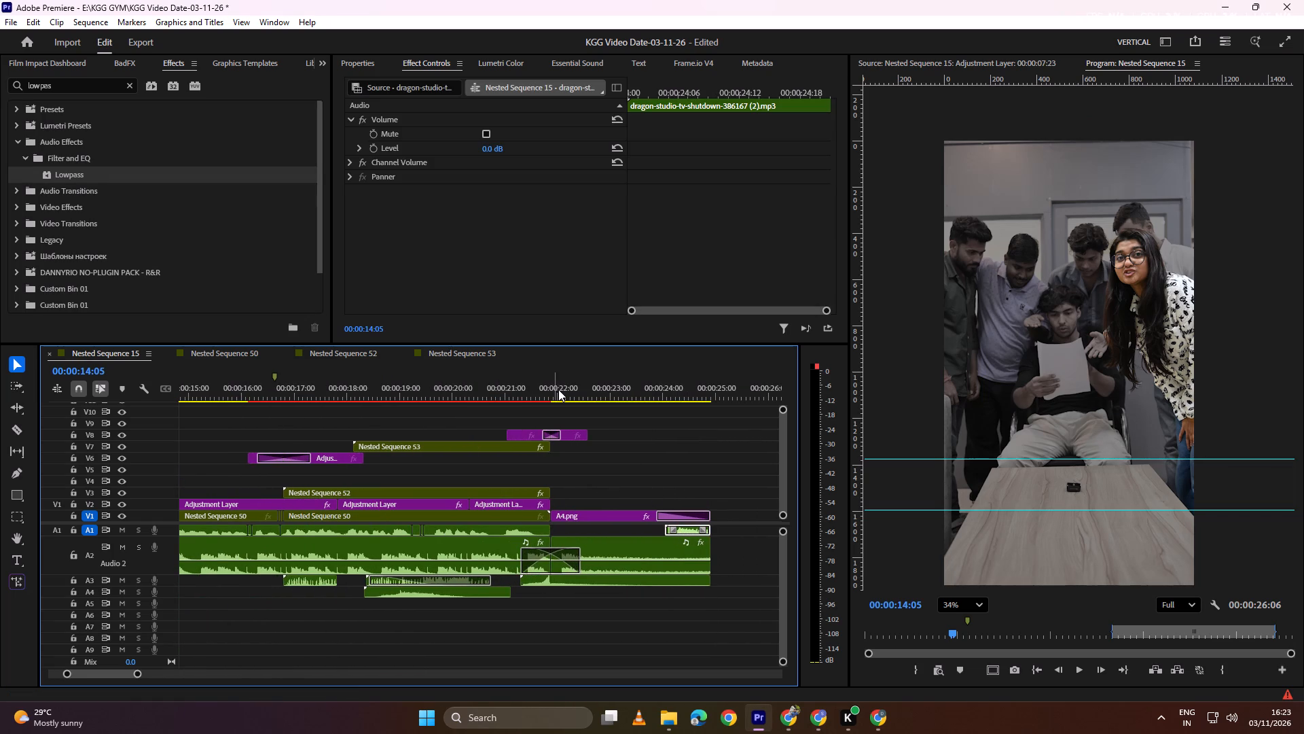
{"action": "left_click_drag", "start_coordinate": [570, 390], "coordinate": [528, 391]}
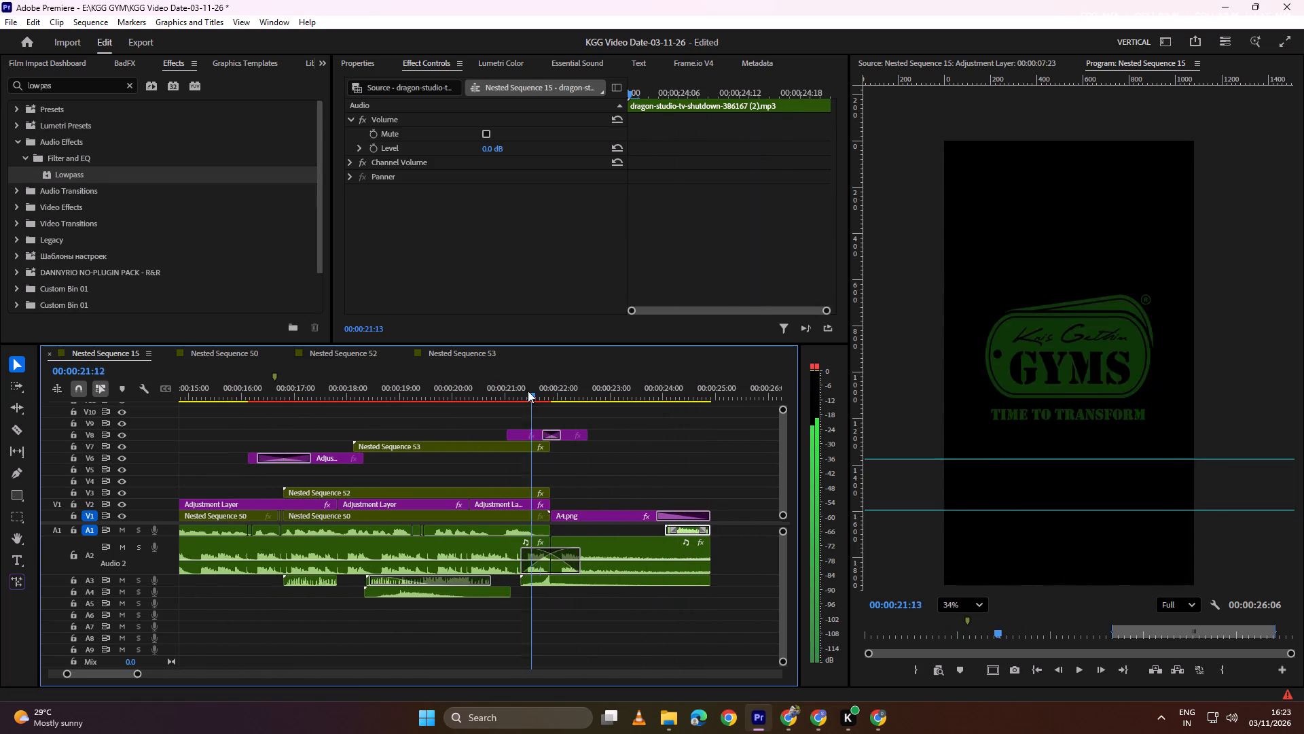
{"action": "left_click_drag", "start_coordinate": [528, 391], "coordinate": [511, 396]}
{"action": "left_click", "coordinate": [610, 514]}
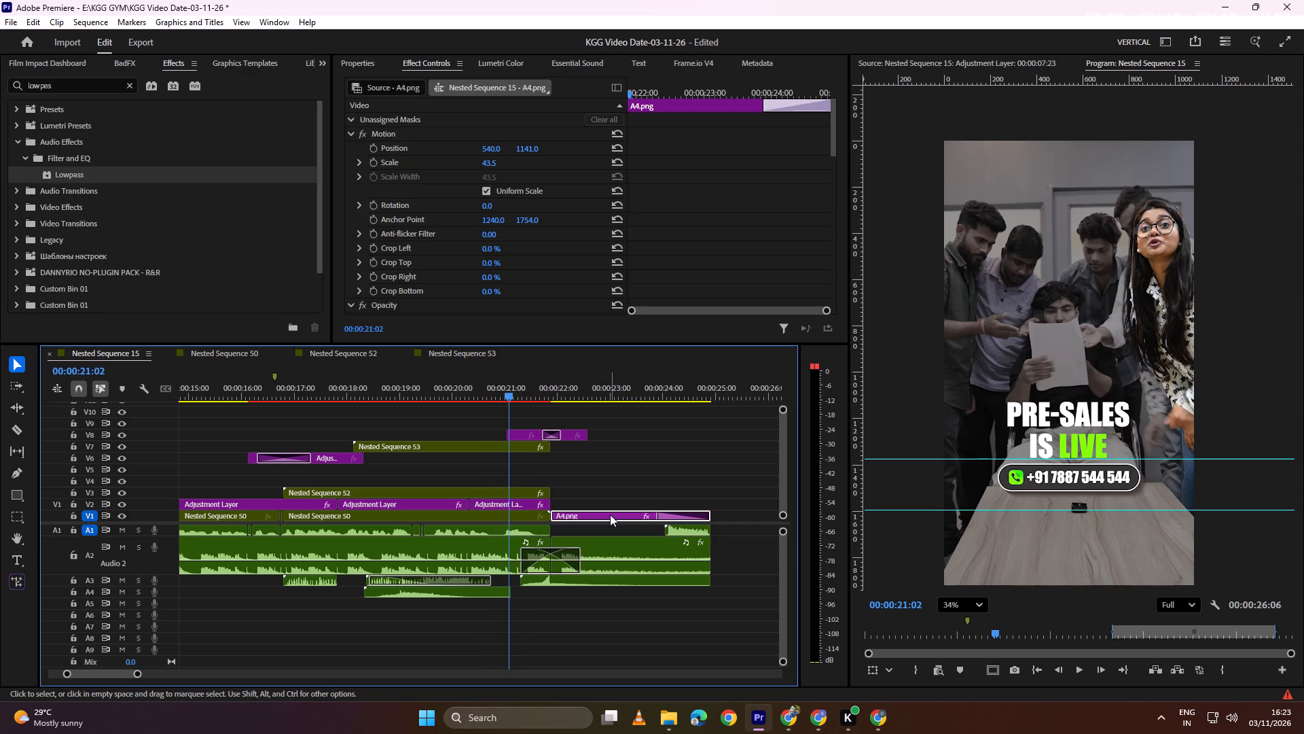
{"action": "key", "text": "BackSpace"}
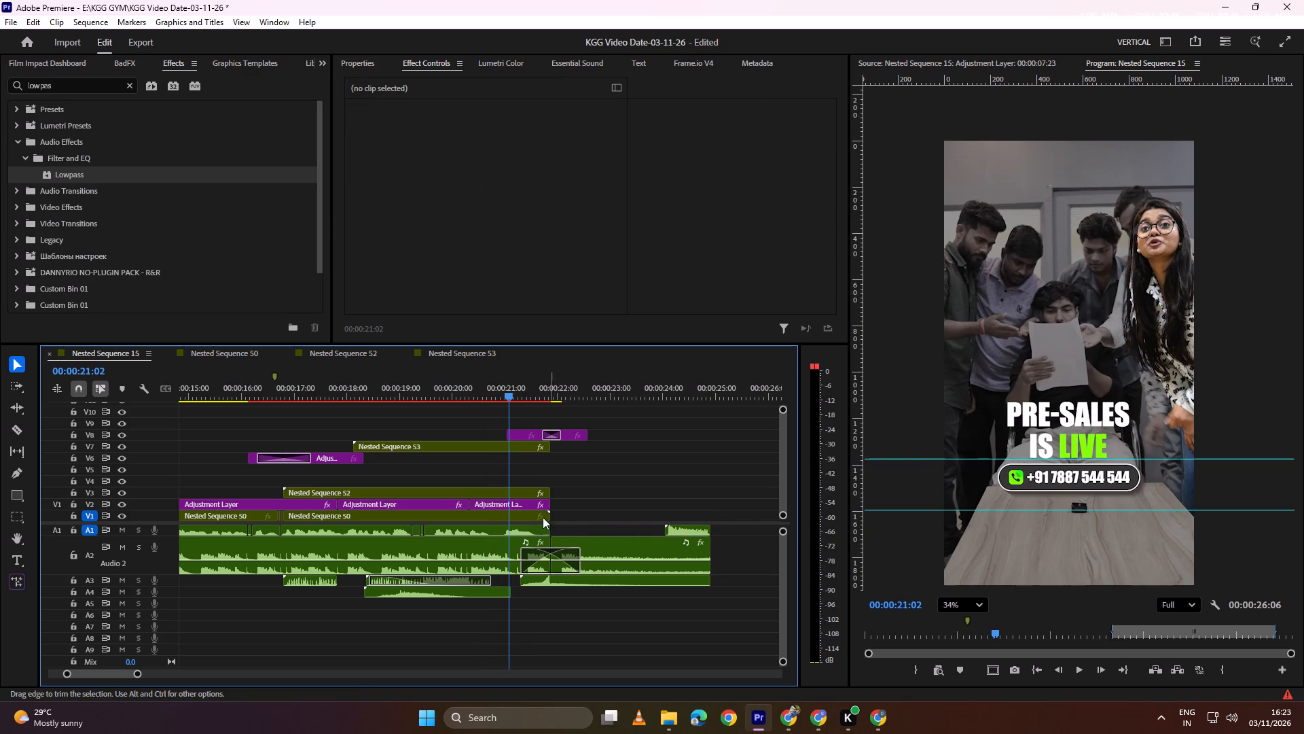
Delete the adjustment layers and their transition on V8 around 00:00:21 to 00:00:22.
{"action": "scroll", "coordinate": [532, 514], "scroll_direction": "up", "scroll_amount": 5, "text": "alt"}
{"action": "scroll", "coordinate": [626, 525], "scroll_direction": "down", "scroll_amount": 4, "text": "alt"}
{"action": "scroll", "coordinate": [544, 500], "scroll_direction": "up", "scroll_amount": 5, "text": "alt"}
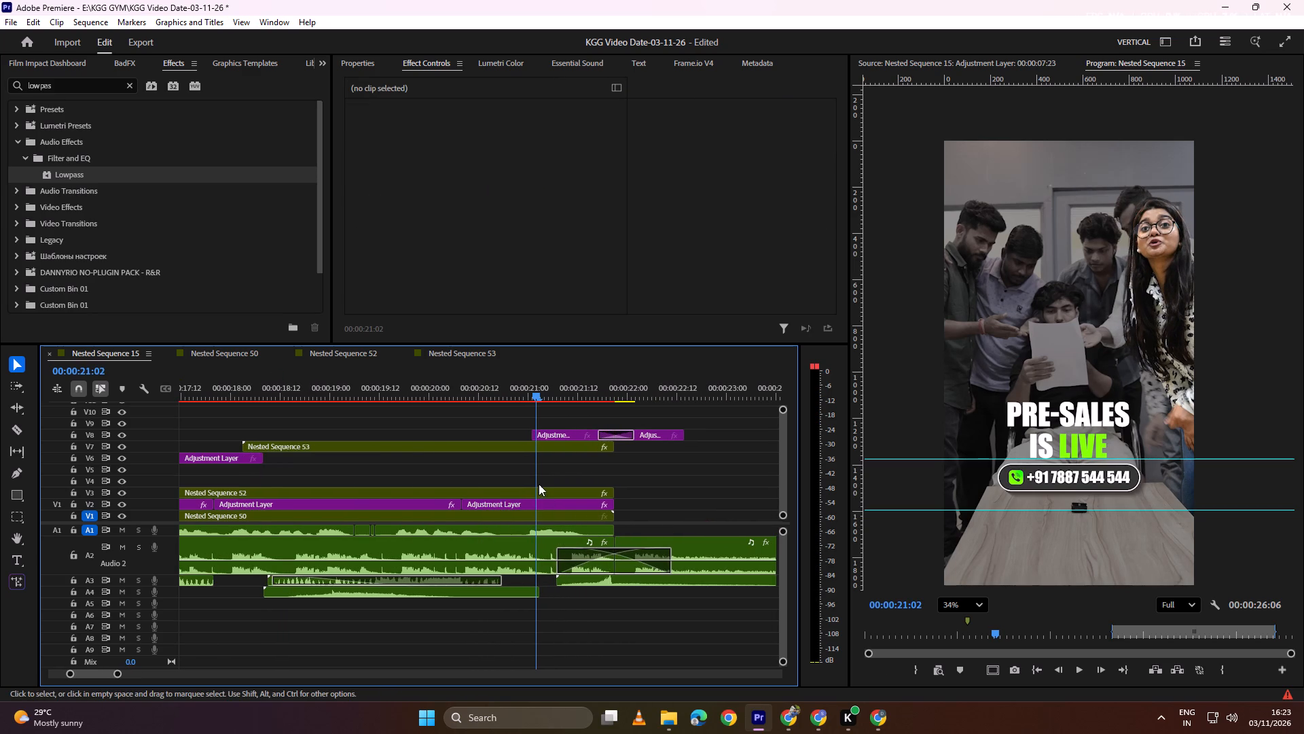
{"action": "scroll", "coordinate": [541, 483], "scroll_direction": "down", "scroll_amount": 4, "text": "alt"}
{"action": "left_click_drag", "start_coordinate": [545, 387], "coordinate": [566, 392]}
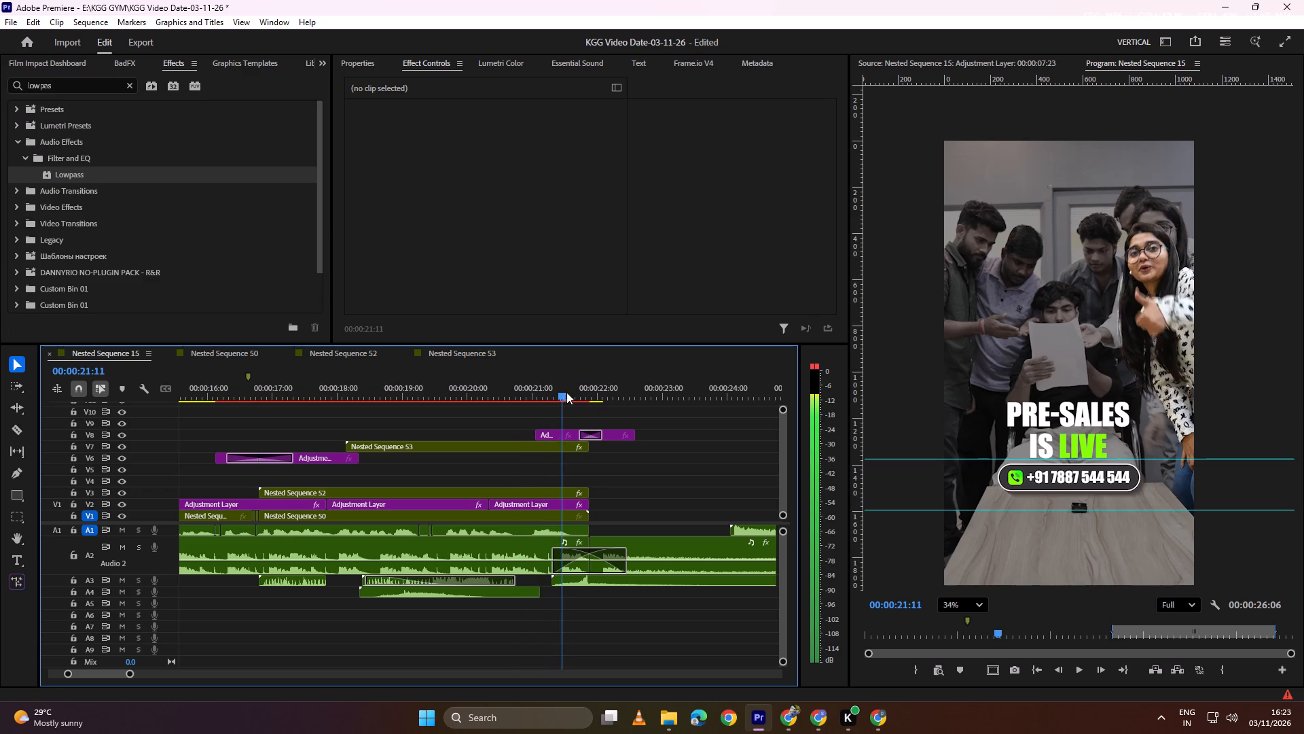
{"action": "left_click_drag", "start_coordinate": [566, 392], "coordinate": [567, 393]}
{"action": "scroll", "coordinate": [571, 517], "scroll_direction": "up", "scroll_amount": 4, "text": "alt"}
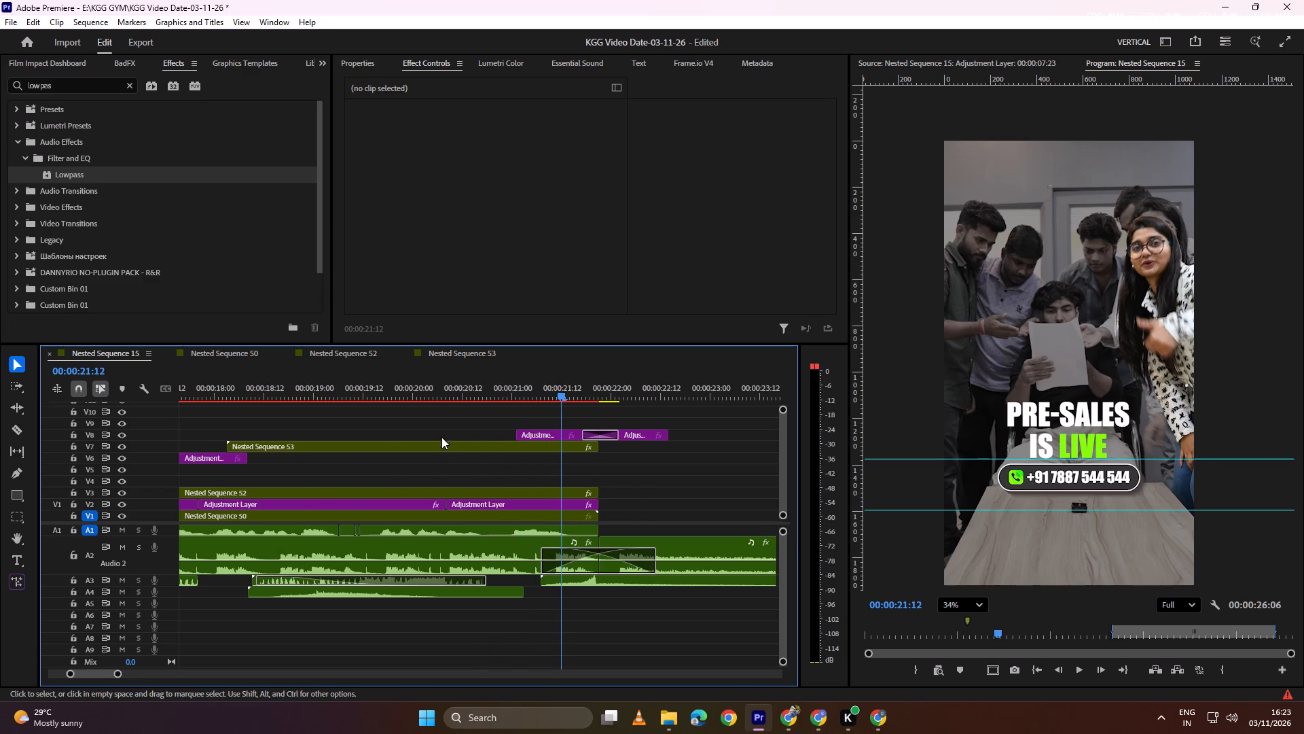
{"action": "left_click_drag", "start_coordinate": [429, 423], "coordinate": [522, 512]}
{"action": "scroll", "coordinate": [522, 512], "scroll_direction": "down", "scroll_amount": 2, "text": "alt"}
{"action": "left_click", "coordinate": [681, 422]}
{"action": "left_click_drag", "start_coordinate": [704, 423], "coordinate": [565, 430]}
{"action": "key", "text": "BackSpace"}
Split the V2 adjustment layer at the start of Nested Sequence 52.
{"action": "left_click_drag", "start_coordinate": [596, 413], "coordinate": [496, 514]}
{"action": "scroll", "coordinate": [496, 512], "scroll_direction": "down", "scroll_amount": 8, "text": "alt"}
{"action": "scroll", "coordinate": [382, 500], "scroll_direction": "up", "scroll_amount": 4, "text": "alt"}
{"action": "key", "text": "c"}
{"action": "left_click", "coordinate": [435, 477]}
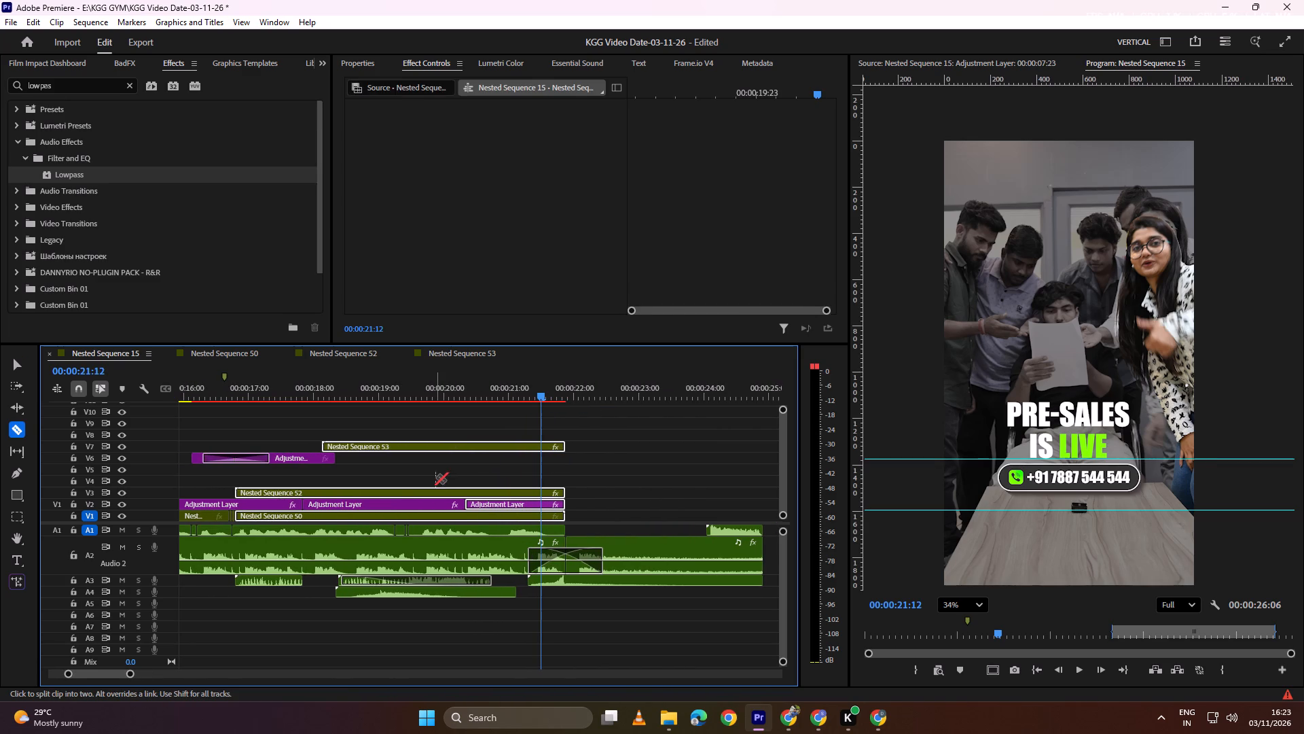
{"action": "left_click", "coordinate": [235, 506]}
{"action": "key", "text": "c"}
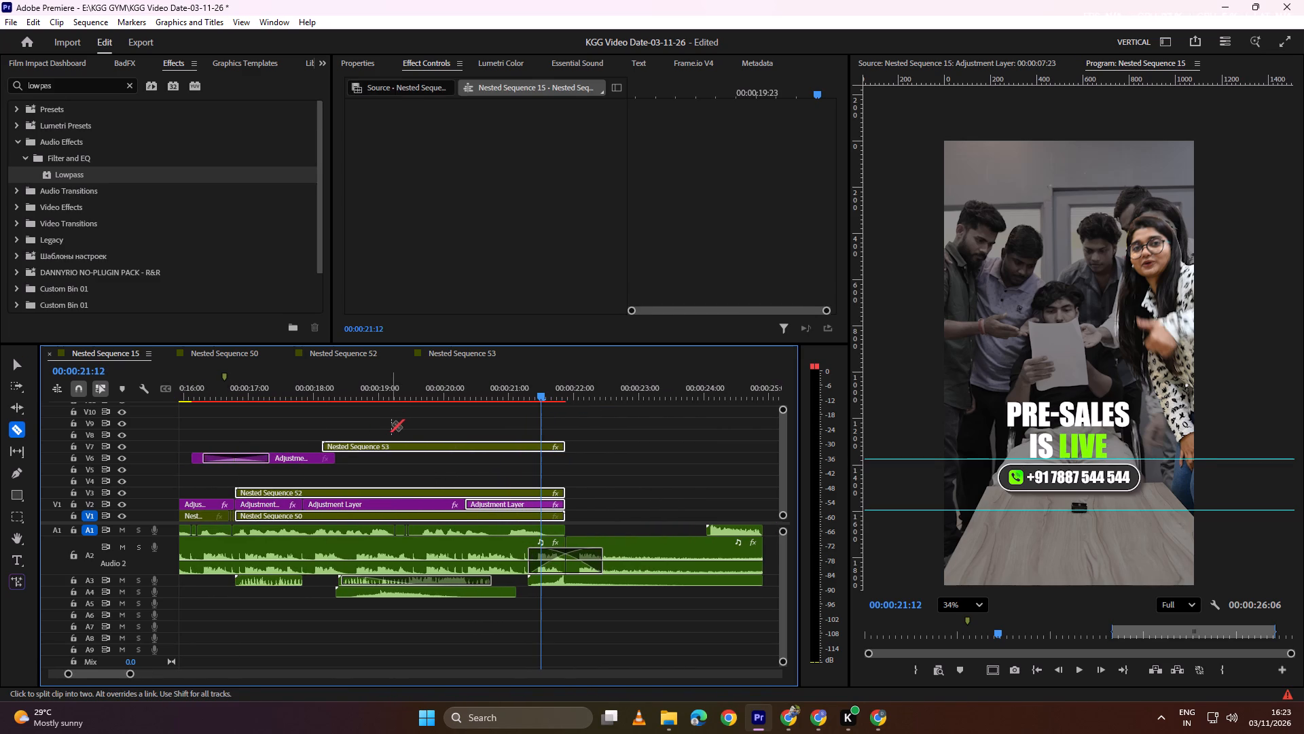
{"action": "left_click", "coordinate": [391, 424]}
Move the Nested Sequence 53 clip from V7 down to V4, directly above Nested Sequence 52.
{"action": "key", "text": "v"}
{"action": "left_click", "coordinate": [398, 449]}
{"action": "left_click_drag", "start_coordinate": [415, 444], "coordinate": [418, 472]}
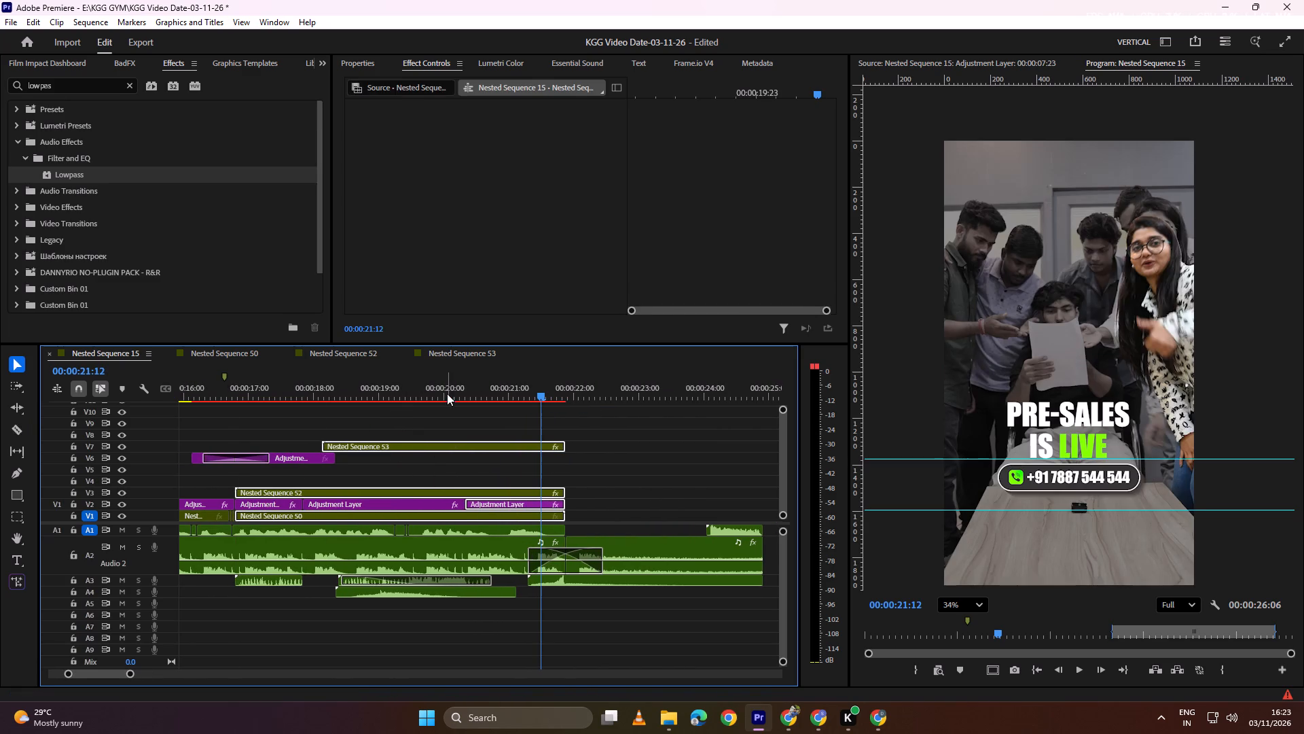
{"action": "left_click", "coordinate": [447, 394]}
{"action": "left_click", "coordinate": [407, 447]}
{"action": "left_click", "coordinate": [412, 423]}
{"action": "left_click_drag", "start_coordinate": [407, 448], "coordinate": [407, 483]}
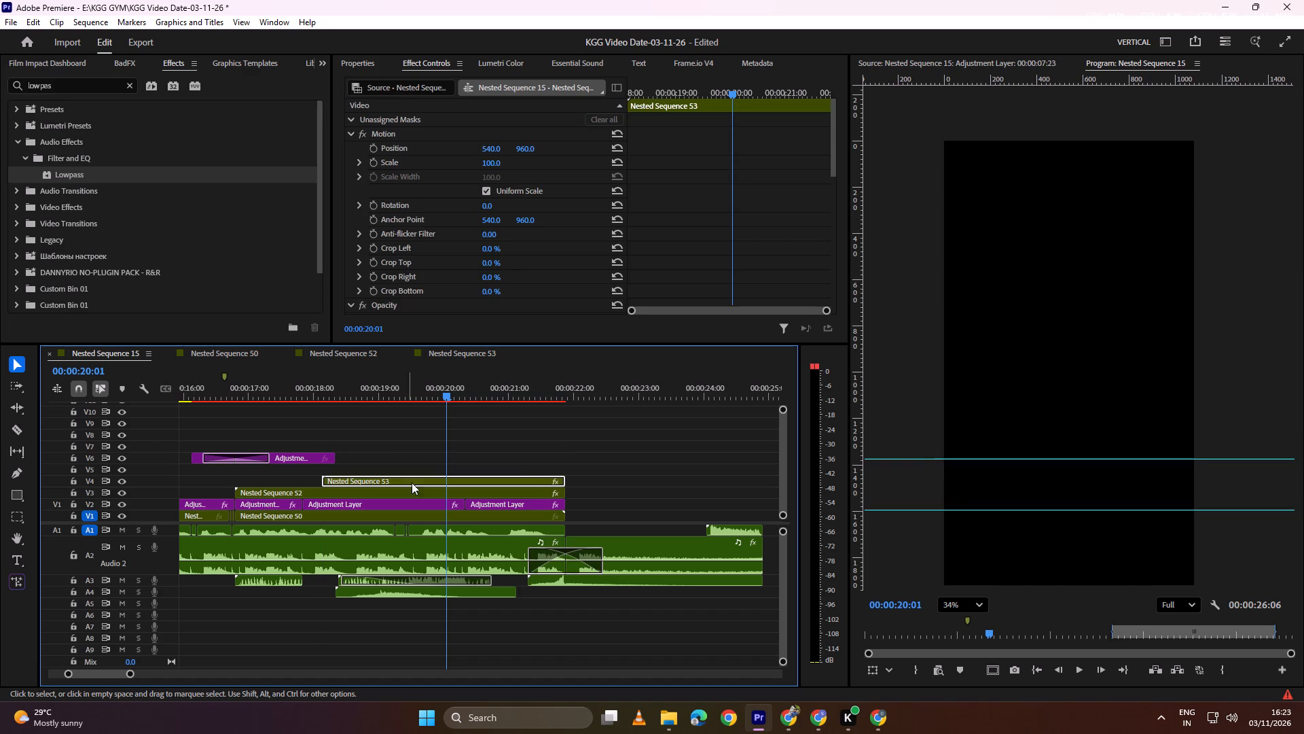
Nest the closing V1 clip together with Nested Sequences 52 and 53 and the three V2 adjustment layers above it.
{"action": "left_click", "coordinate": [638, 448]}
{"action": "left_click_drag", "start_coordinate": [617, 453], "coordinate": [397, 515]}
{"action": "left_click", "coordinate": [274, 507], "text": "shift"}
{"action": "scroll", "coordinate": [274, 507], "scroll_direction": "up", "scroll_amount": 4, "text": "alt"}
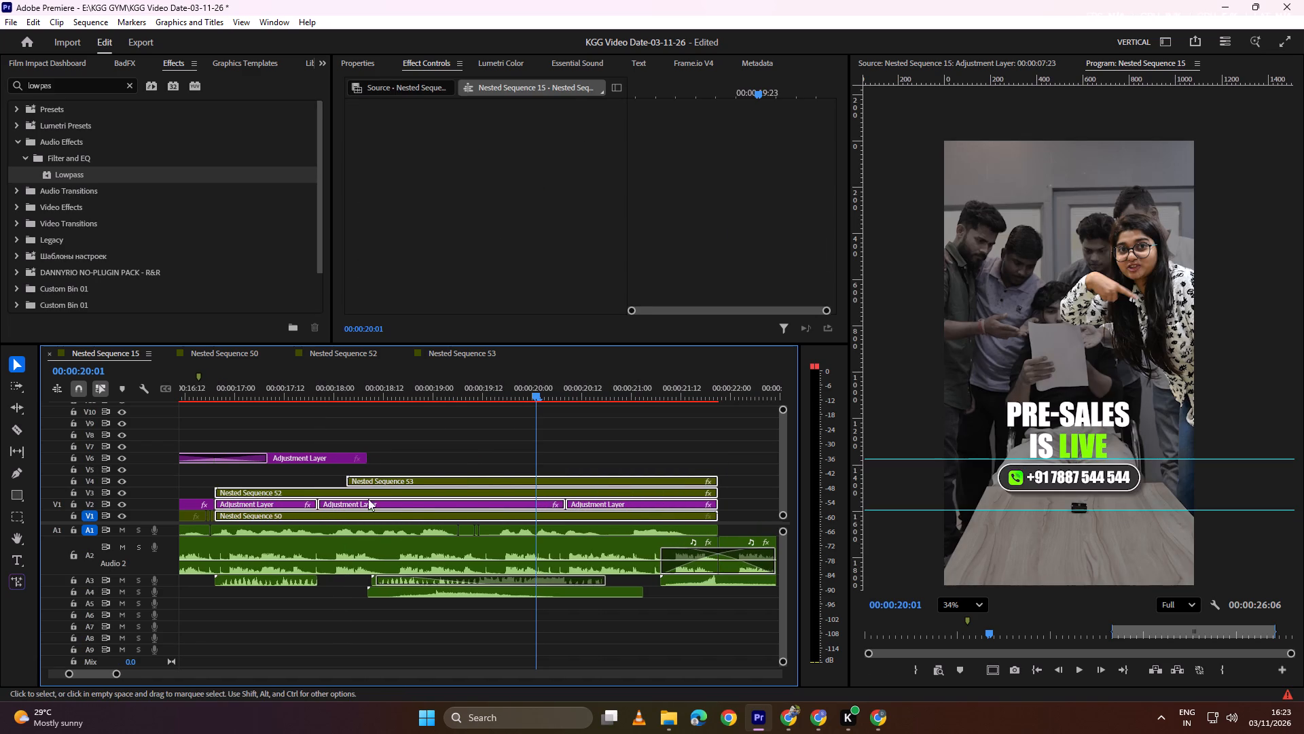
{"action": "right_click", "coordinate": [473, 497]}
{"action": "left_click", "coordinate": [524, 380]}
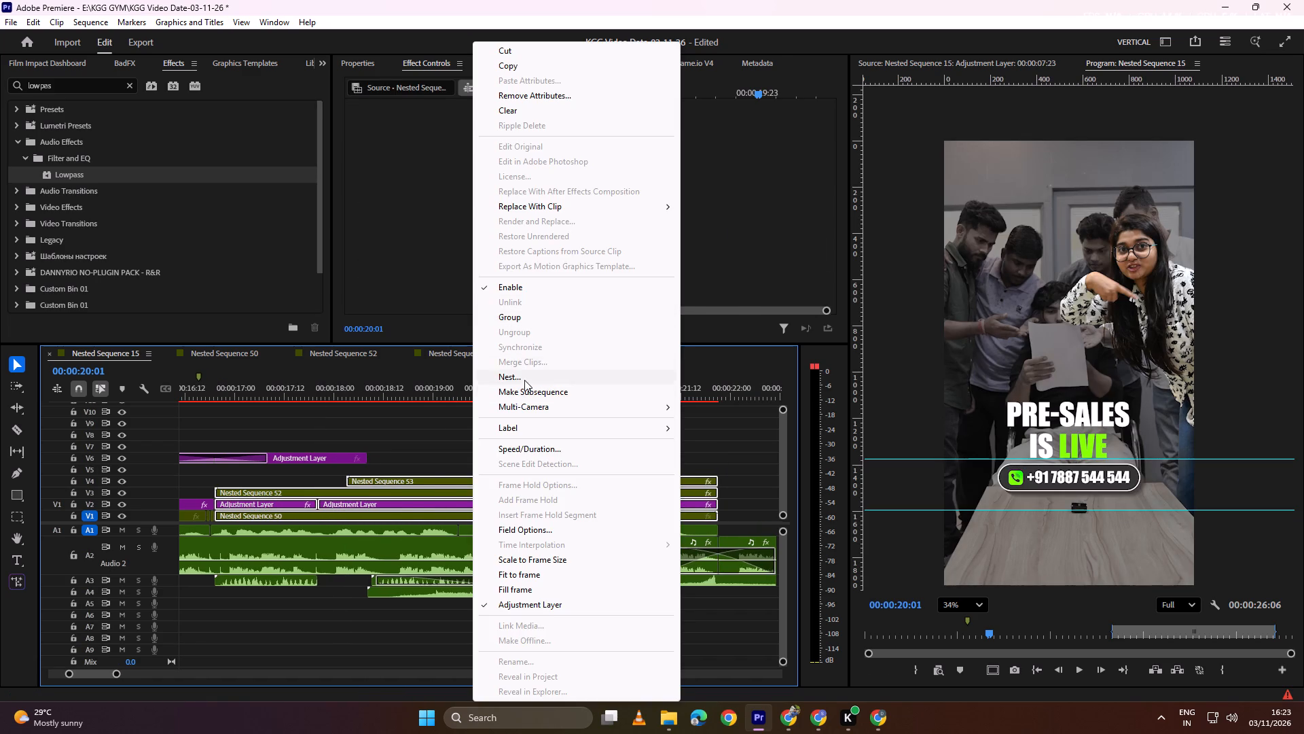
{"action": "left_click", "coordinate": [683, 368]}
Apply the Film Impact TV Power transition to the end of the new closing nest on V1.
{"action": "scroll", "coordinate": [522, 487], "scroll_direction": "down", "scroll_amount": 3, "text": "alt"}
{"action": "left_click", "coordinate": [585, 517]}
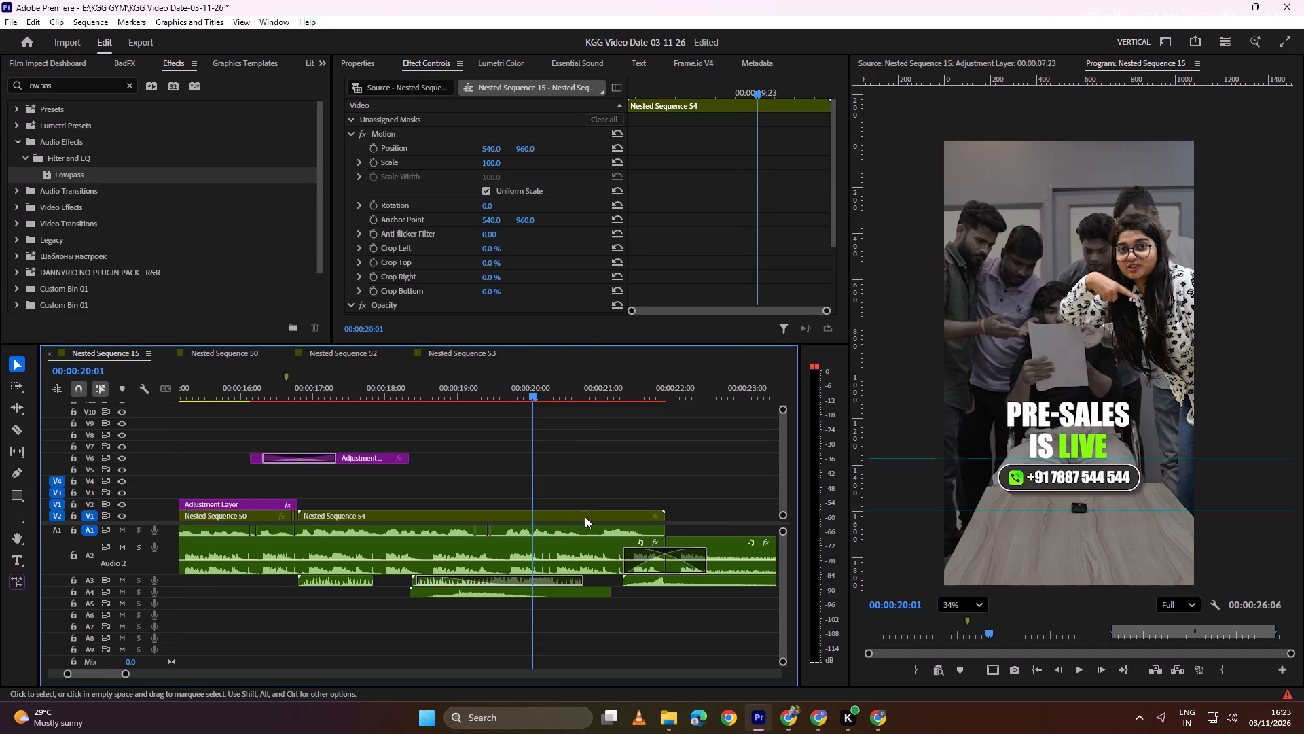
{"action": "scroll", "coordinate": [579, 516], "scroll_direction": "down", "scroll_amount": 6}
{"action": "left_click", "coordinate": [323, 63]}
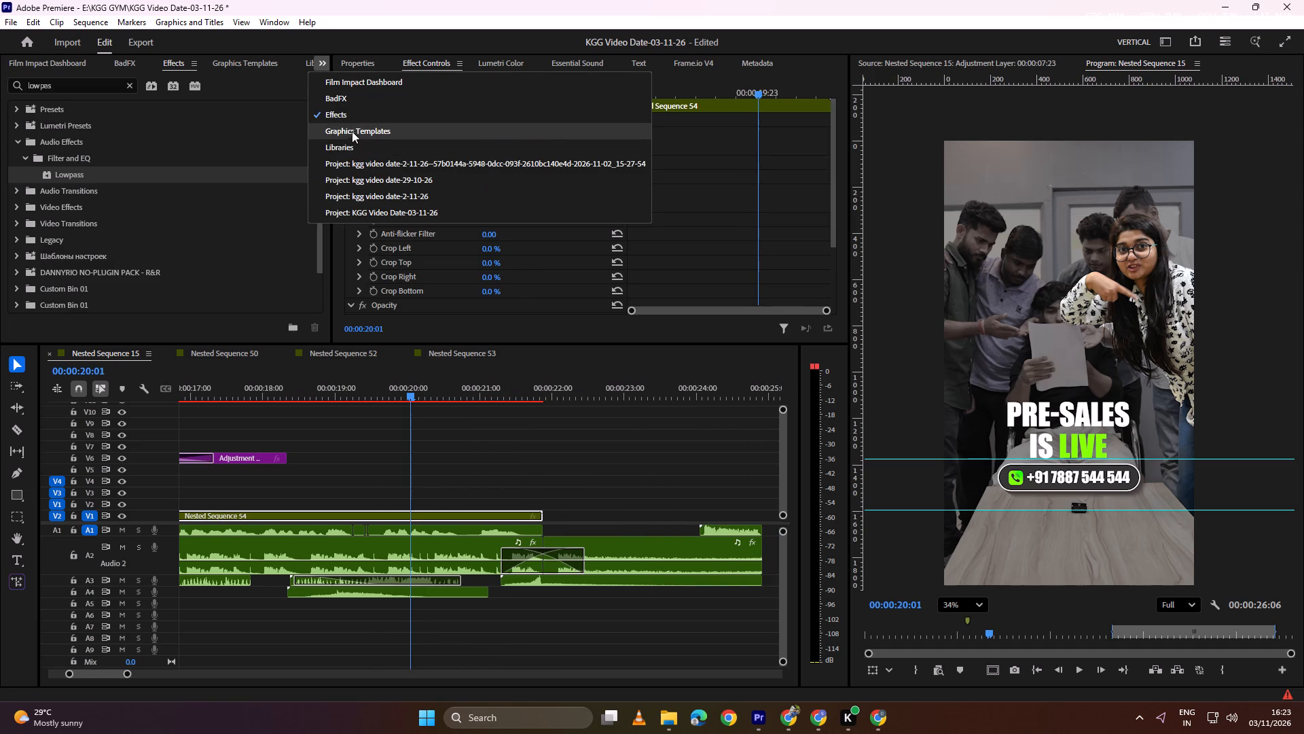
{"action": "left_click", "coordinate": [361, 88]}
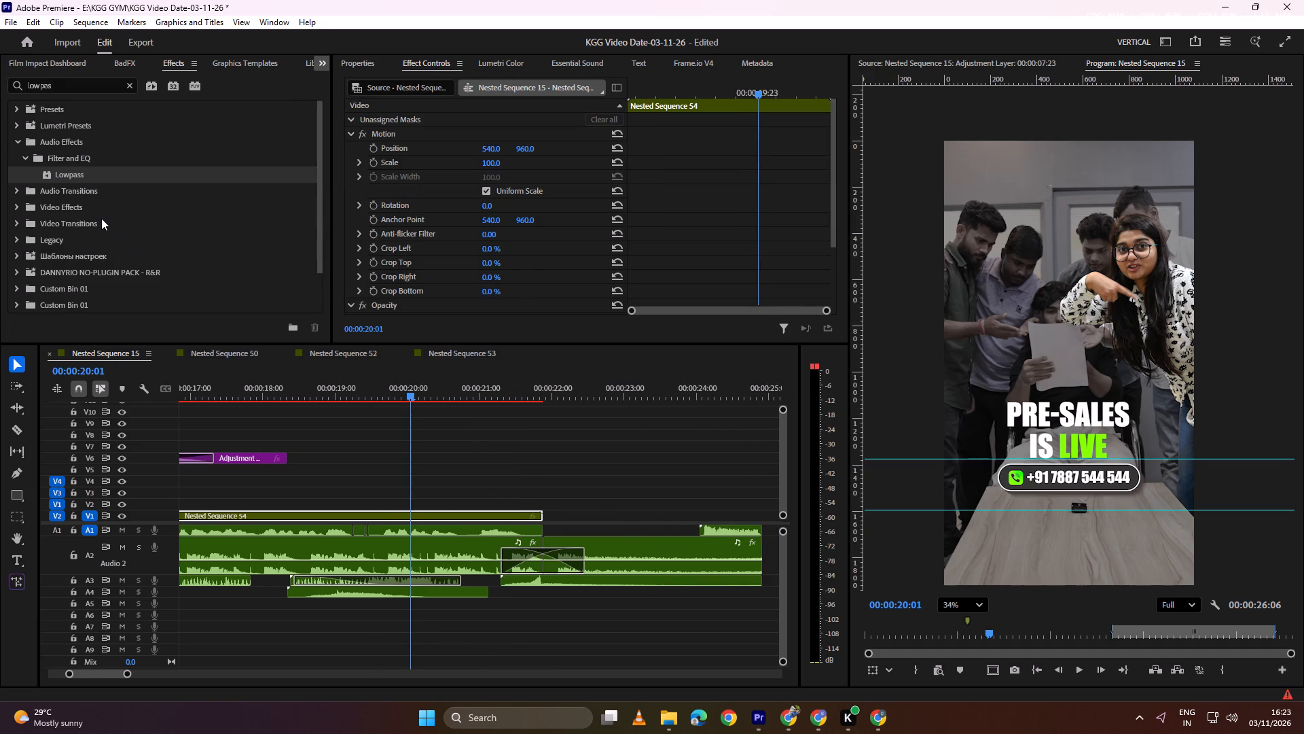
{"action": "scroll", "coordinate": [232, 234], "scroll_direction": "down", "scroll_amount": 2}
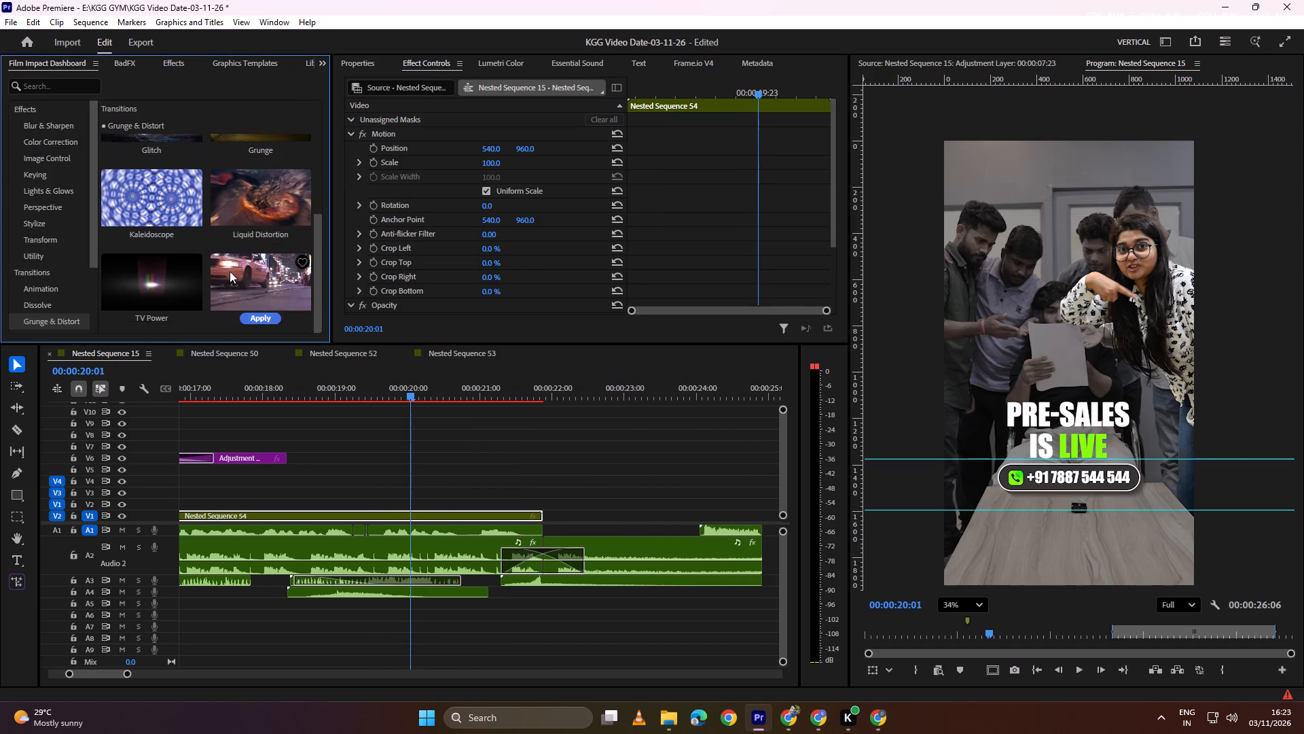
{"action": "left_click", "coordinate": [154, 319]}
Move the TV shutdown sound effect from A1 to A6, starting it where the TV Power transition begins.
{"action": "scroll", "coordinate": [512, 535], "scroll_direction": "down", "scroll_amount": 3}
{"action": "left_click", "coordinate": [657, 527]}
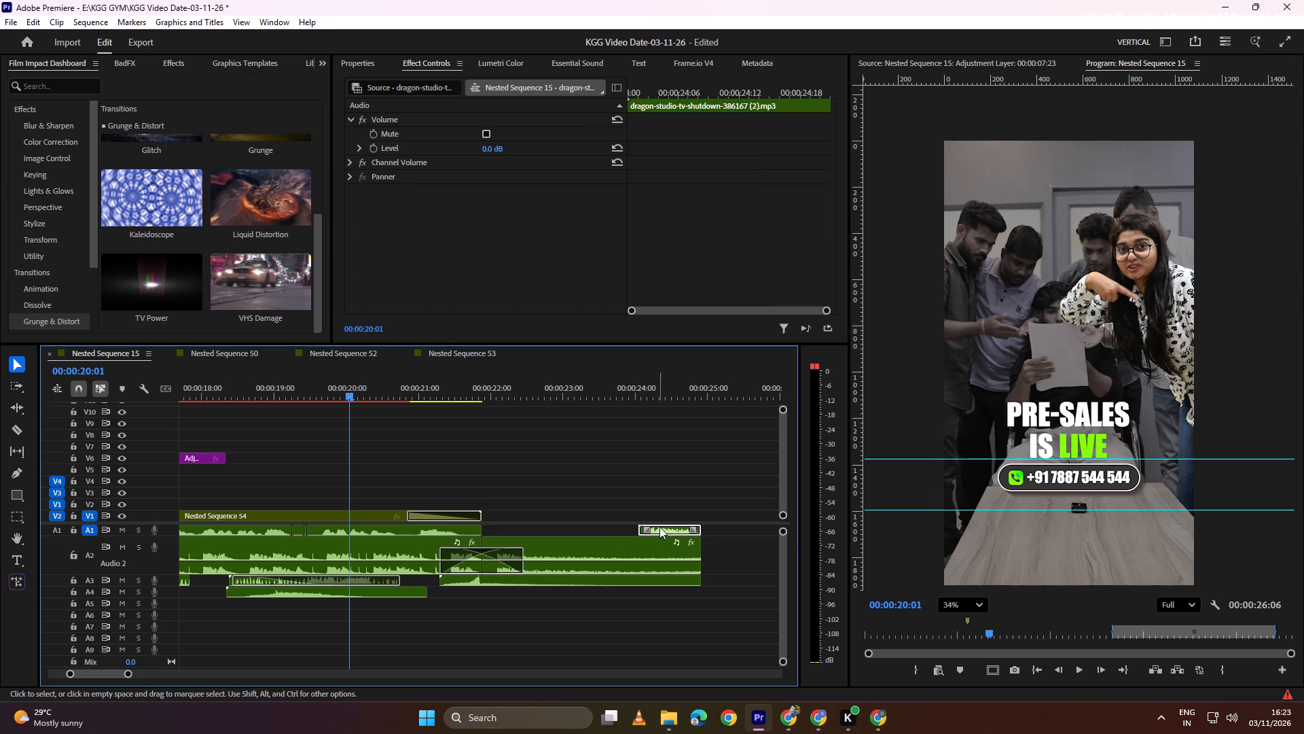
{"action": "left_click_drag", "start_coordinate": [678, 527], "coordinate": [451, 610]}
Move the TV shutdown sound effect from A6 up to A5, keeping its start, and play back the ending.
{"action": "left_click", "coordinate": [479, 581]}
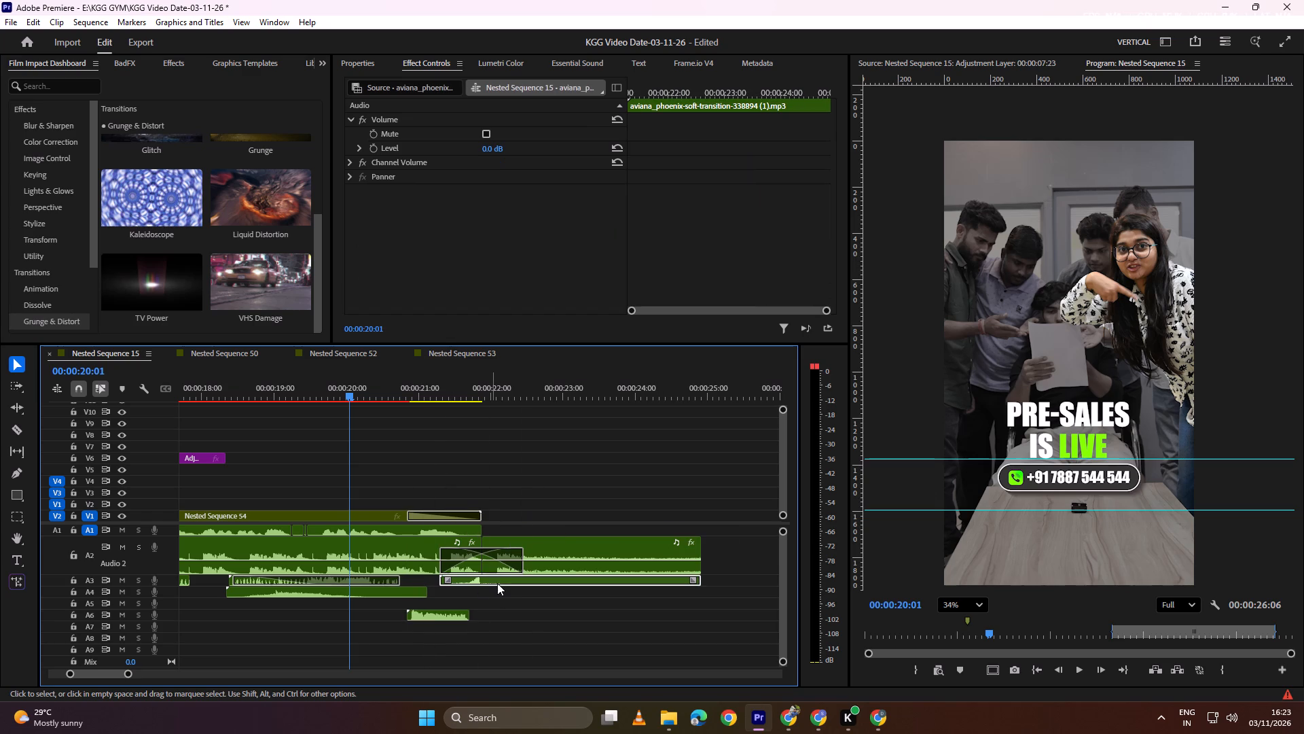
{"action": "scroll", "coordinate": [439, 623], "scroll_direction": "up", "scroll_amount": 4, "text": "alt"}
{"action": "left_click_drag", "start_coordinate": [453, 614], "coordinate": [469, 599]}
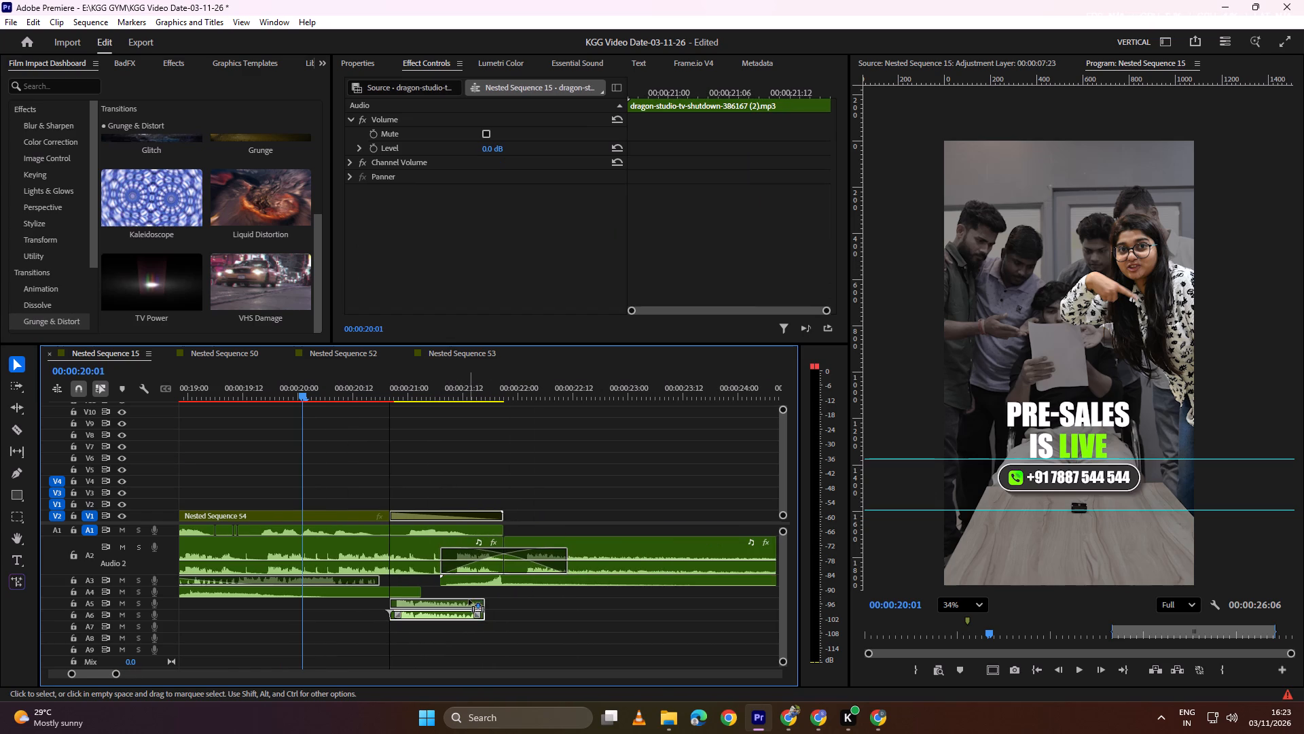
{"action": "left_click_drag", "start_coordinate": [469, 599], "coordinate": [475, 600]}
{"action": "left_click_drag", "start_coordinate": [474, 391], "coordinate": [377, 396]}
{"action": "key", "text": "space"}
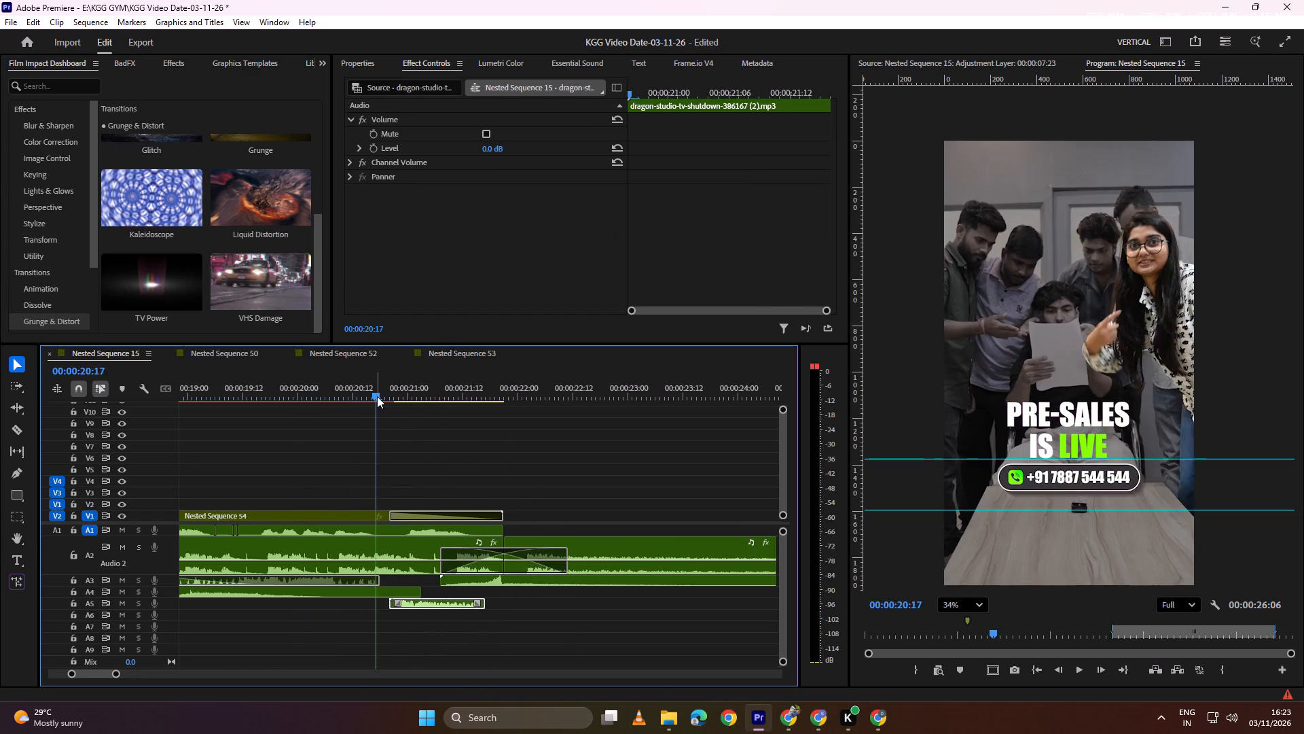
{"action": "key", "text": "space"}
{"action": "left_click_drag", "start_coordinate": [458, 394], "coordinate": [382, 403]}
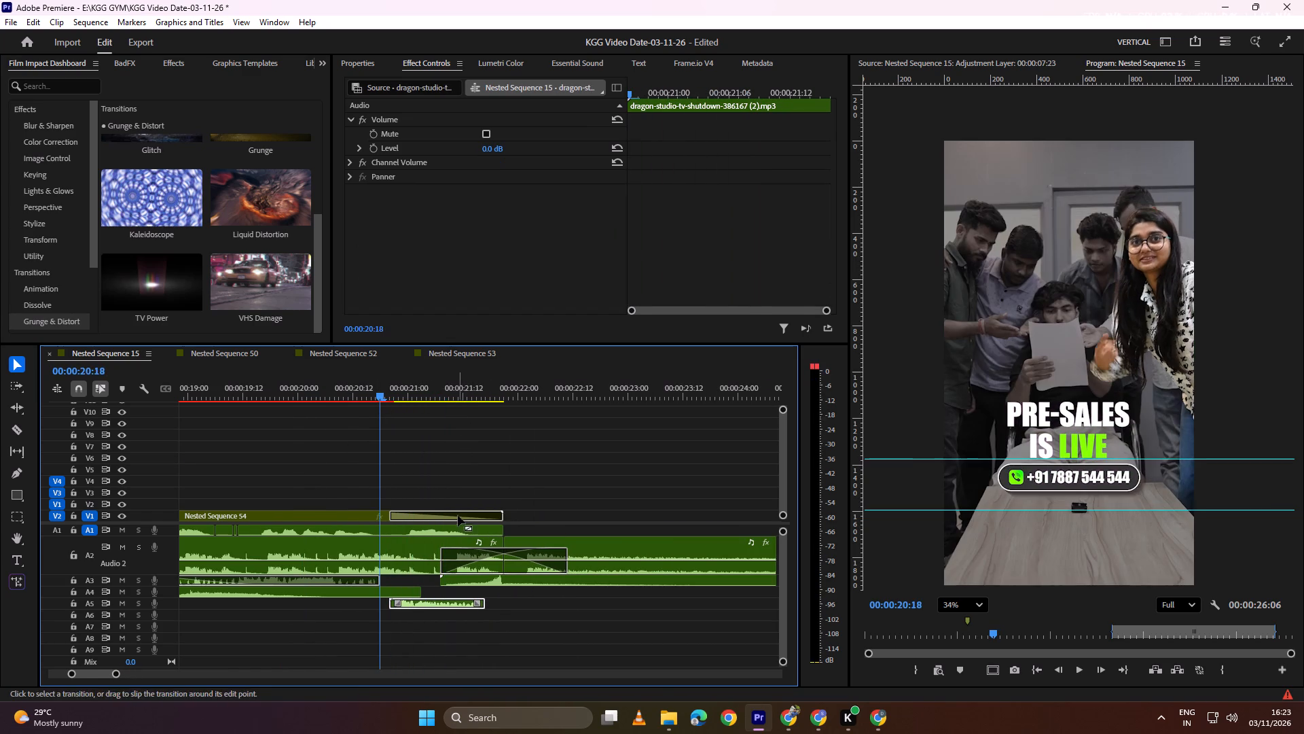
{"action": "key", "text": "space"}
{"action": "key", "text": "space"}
Shorten the TV Power transition at the end of Nested Sequence 54 to 13 frames and play it back.
{"action": "left_click", "coordinate": [446, 512]}
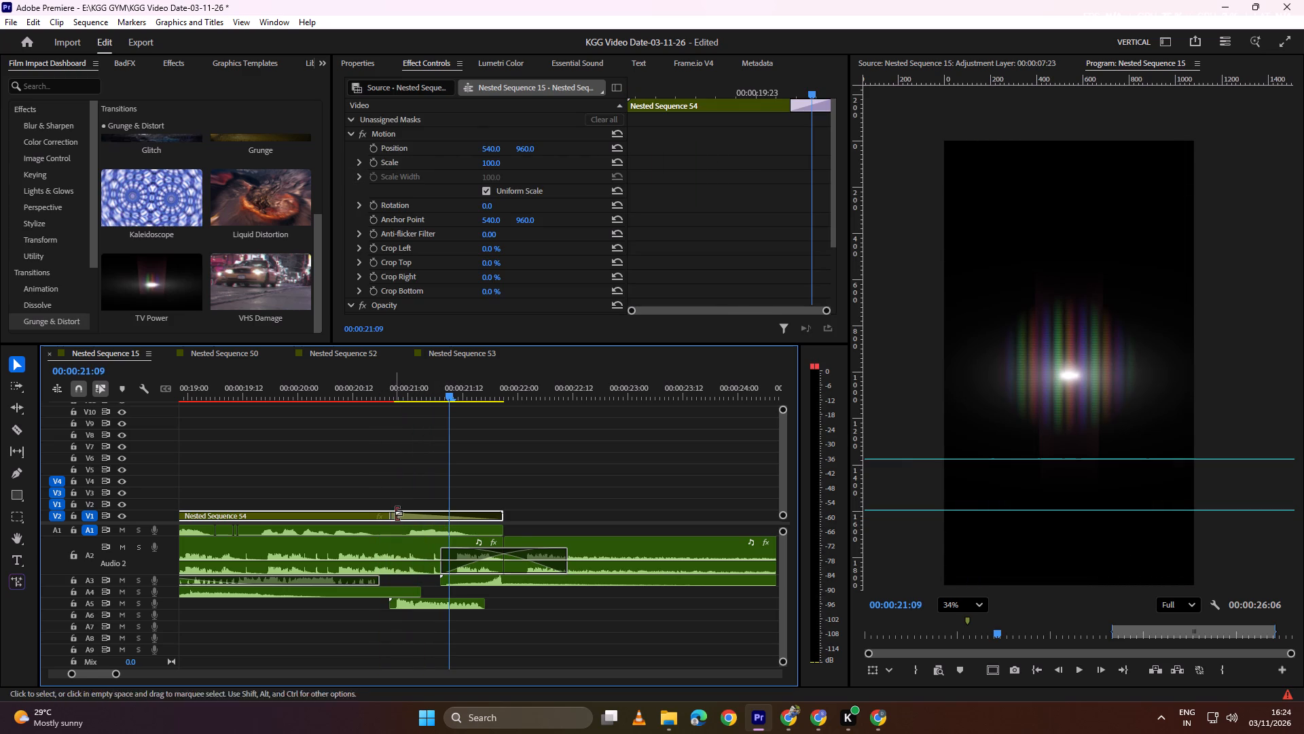
{"action": "left_click_drag", "start_coordinate": [393, 514], "coordinate": [450, 512]}
{"action": "key", "text": "space"}
{"action": "key", "text": "space"}
{"action": "left_click_drag", "start_coordinate": [481, 387], "coordinate": [426, 402]}
{"action": "key", "text": "space"}
{"action": "key", "text": "space"}
{"action": "left_click", "coordinate": [468, 438]}
Set the TV Power transition's Ghost Block Color to the dark grey 5D595B and play back the result.
{"action": "left_click", "coordinate": [458, 516]}
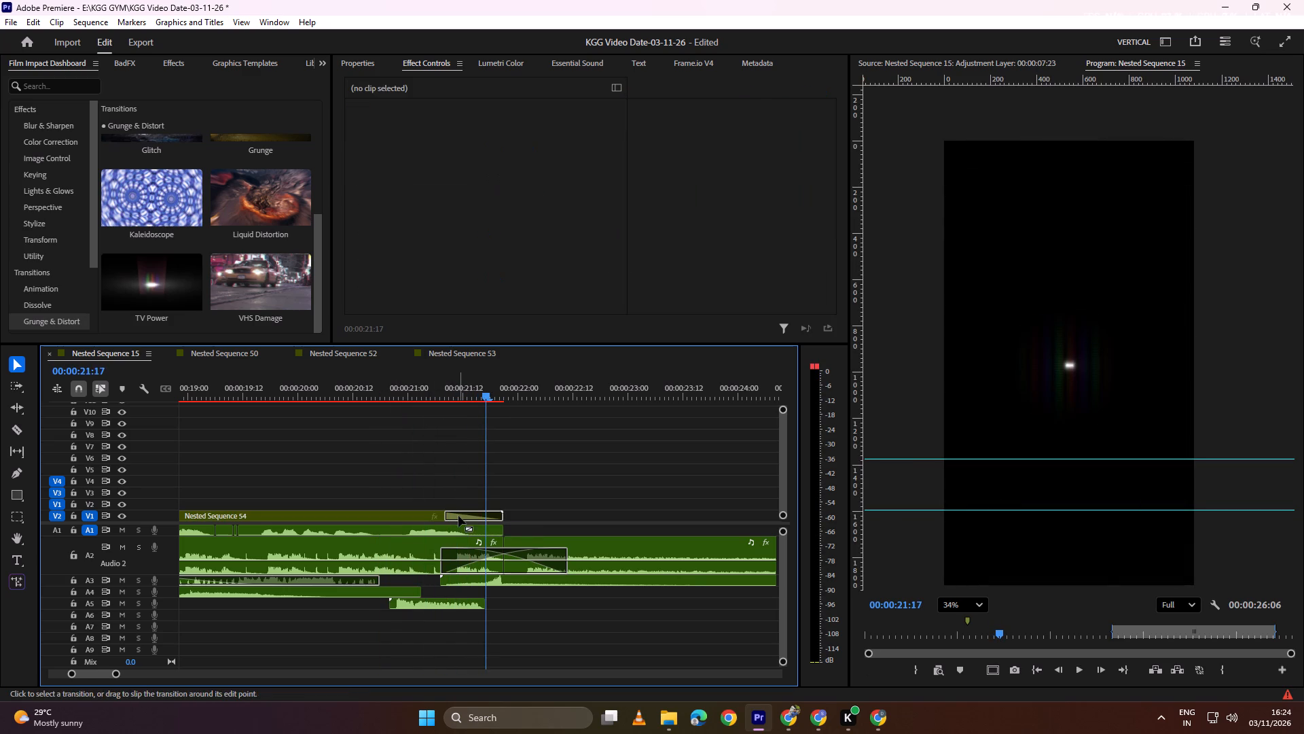
{"action": "left_click_drag", "start_coordinate": [488, 391], "coordinate": [478, 395]}
{"action": "left_click", "coordinate": [486, 277]}
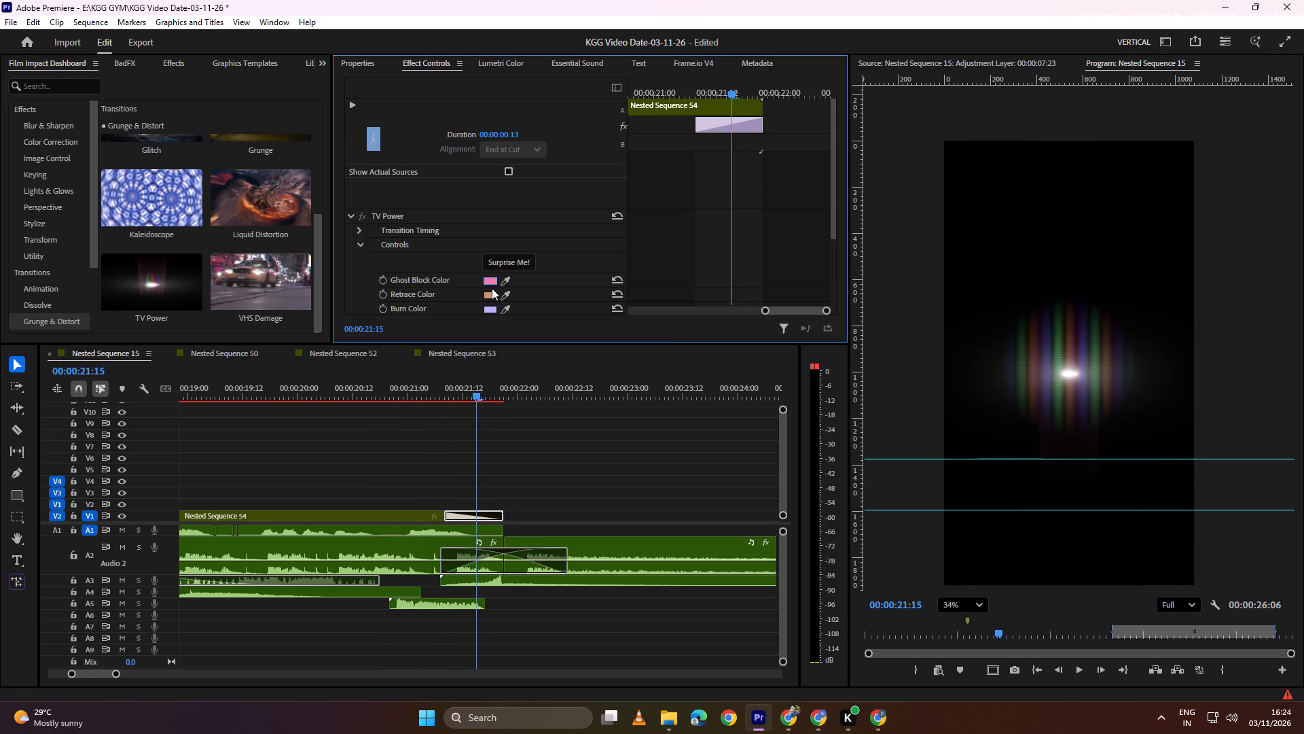
{"action": "left_click", "coordinate": [491, 283]}
{"action": "left_click_drag", "start_coordinate": [528, 289], "coordinate": [490, 317]}
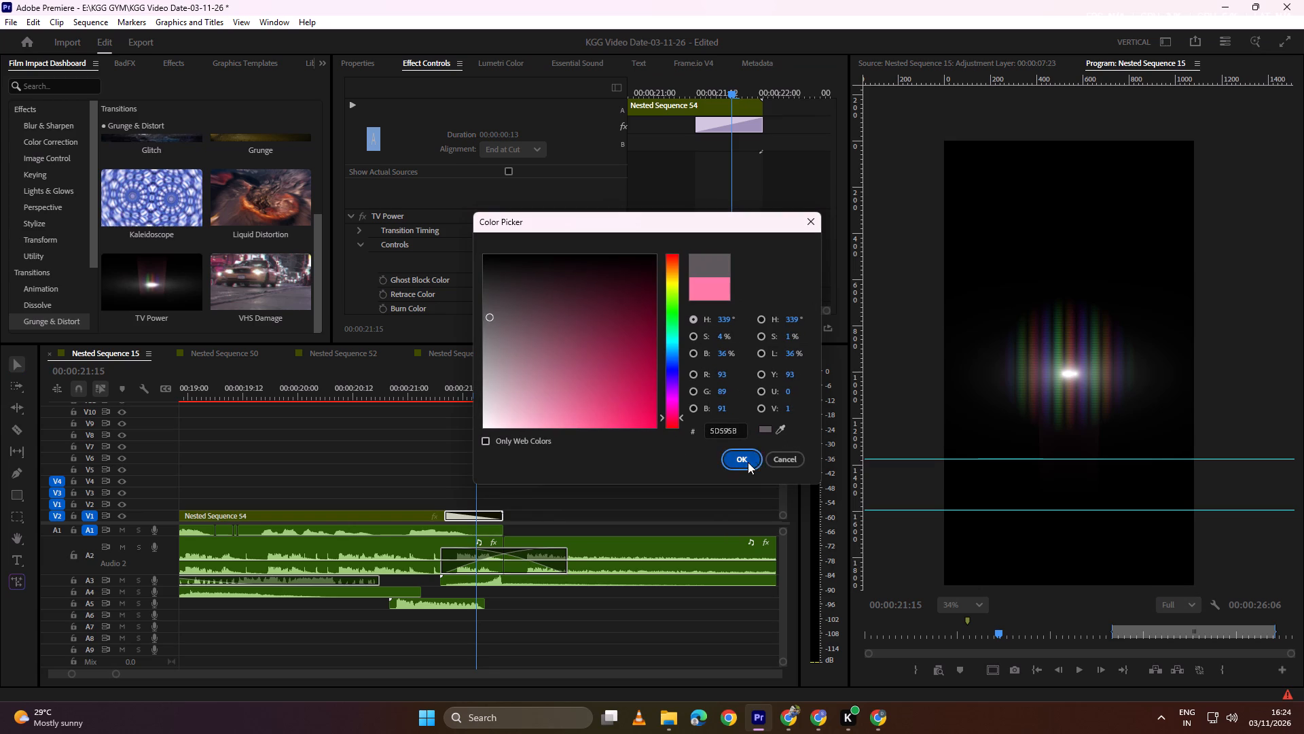
{"action": "left_click", "coordinate": [748, 462]}
{"action": "left_click_drag", "start_coordinate": [497, 455], "coordinate": [494, 444]}
{"action": "left_click_drag", "start_coordinate": [475, 395], "coordinate": [446, 400]}
{"action": "key", "text": "space"}
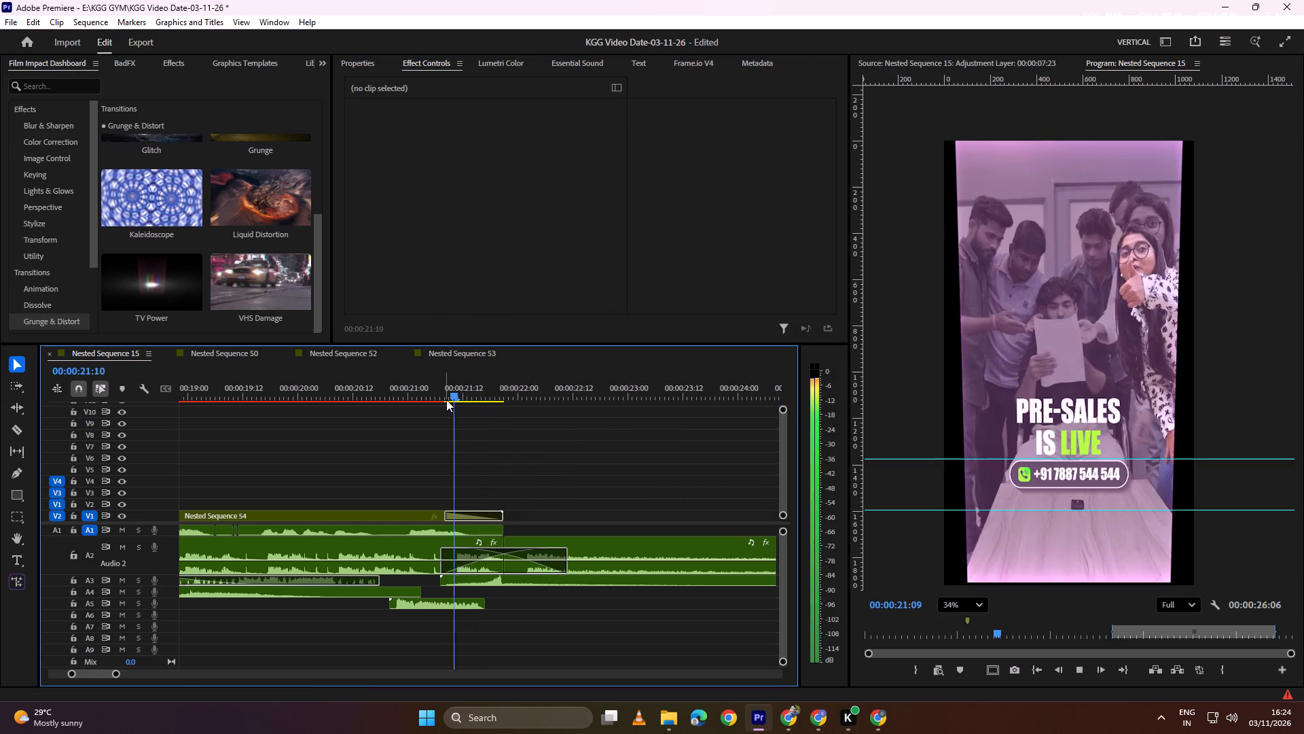
{"action": "key", "text": "space"}
Set the TV Power transition's Colorize Footage color to a dark neutral grey.
{"action": "left_click_drag", "start_coordinate": [491, 394], "coordinate": [461, 398]}
{"action": "scroll", "coordinate": [454, 296], "scroll_direction": "down", "scroll_amount": 4}
{"action": "left_click", "coordinate": [465, 513]}
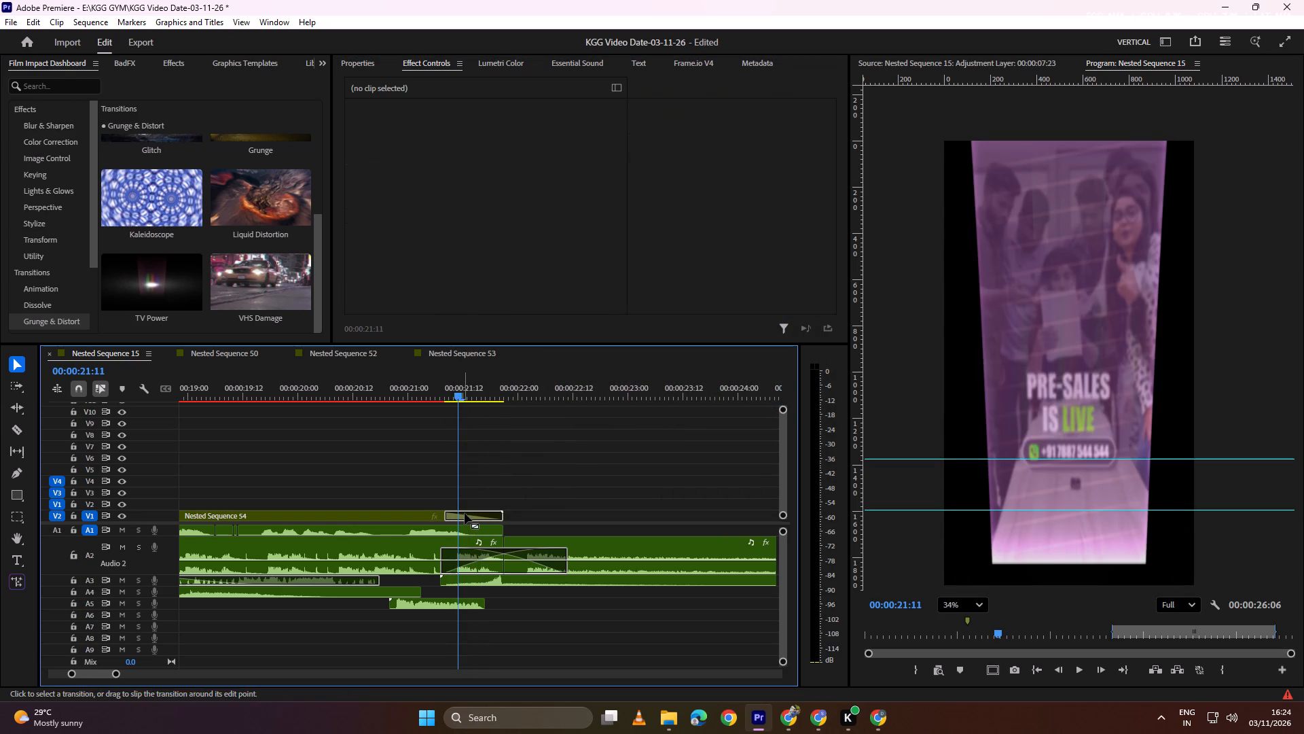
{"action": "scroll", "coordinate": [447, 290], "scroll_direction": "down", "scroll_amount": 7}
{"action": "left_click", "coordinate": [488, 230]}
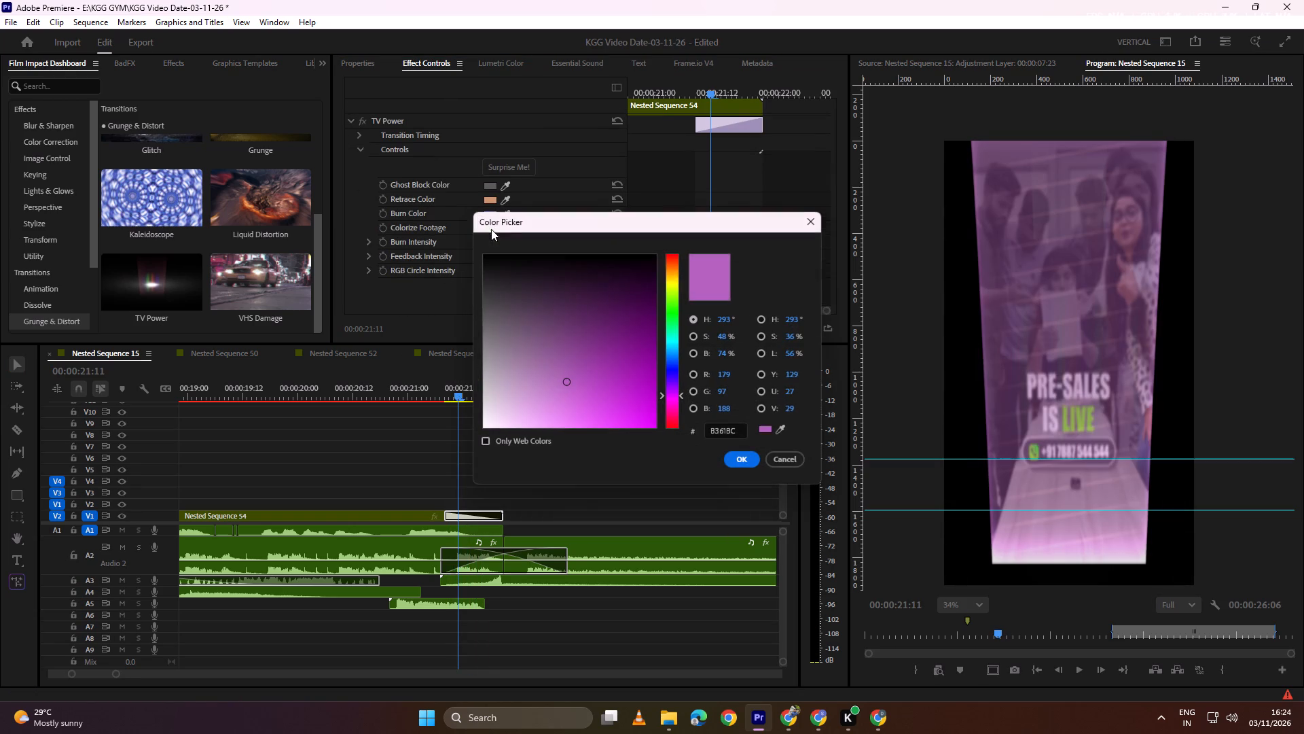
{"action": "left_click_drag", "start_coordinate": [545, 324], "coordinate": [474, 317]}
{"action": "left_click", "coordinate": [744, 464]}
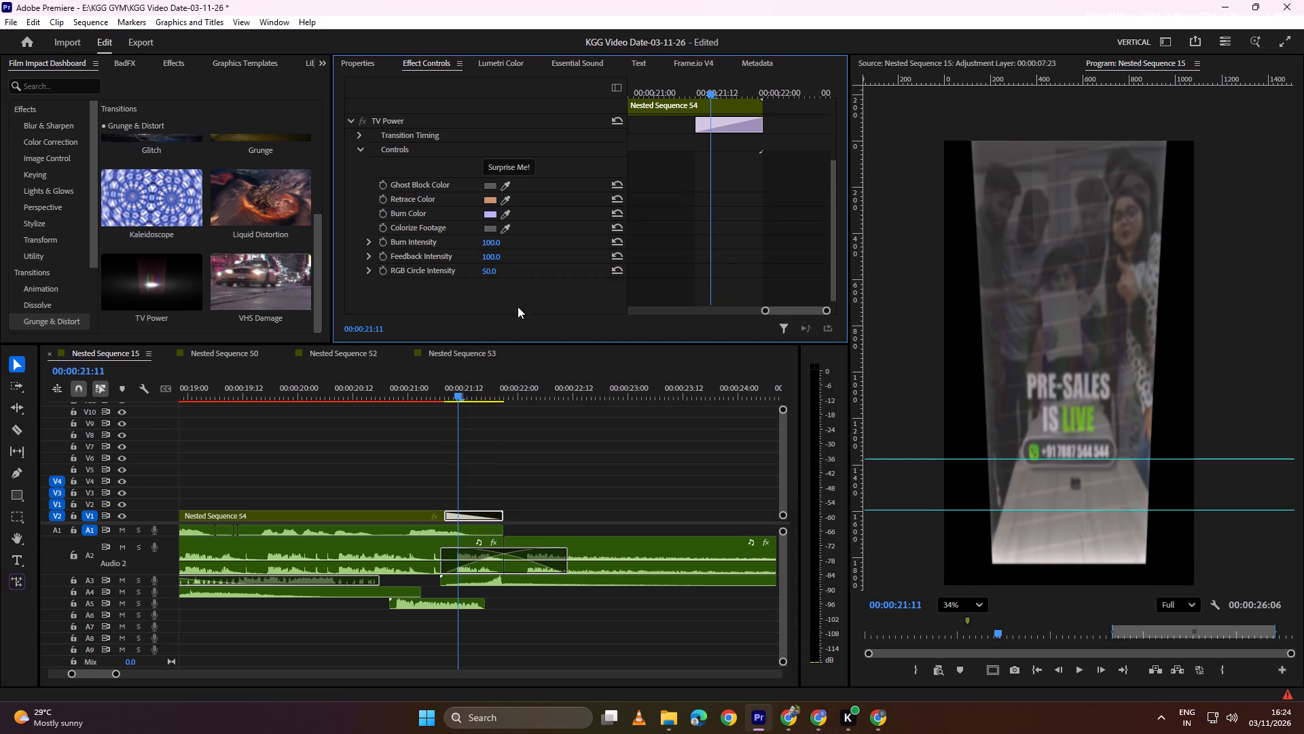
Set the TV Power transition's Burn Color to a dark blue-grey and play back the ending.
{"action": "left_click", "coordinate": [496, 219]}
{"action": "left_click", "coordinate": [492, 217]}
{"action": "left_click", "coordinate": [568, 319]}
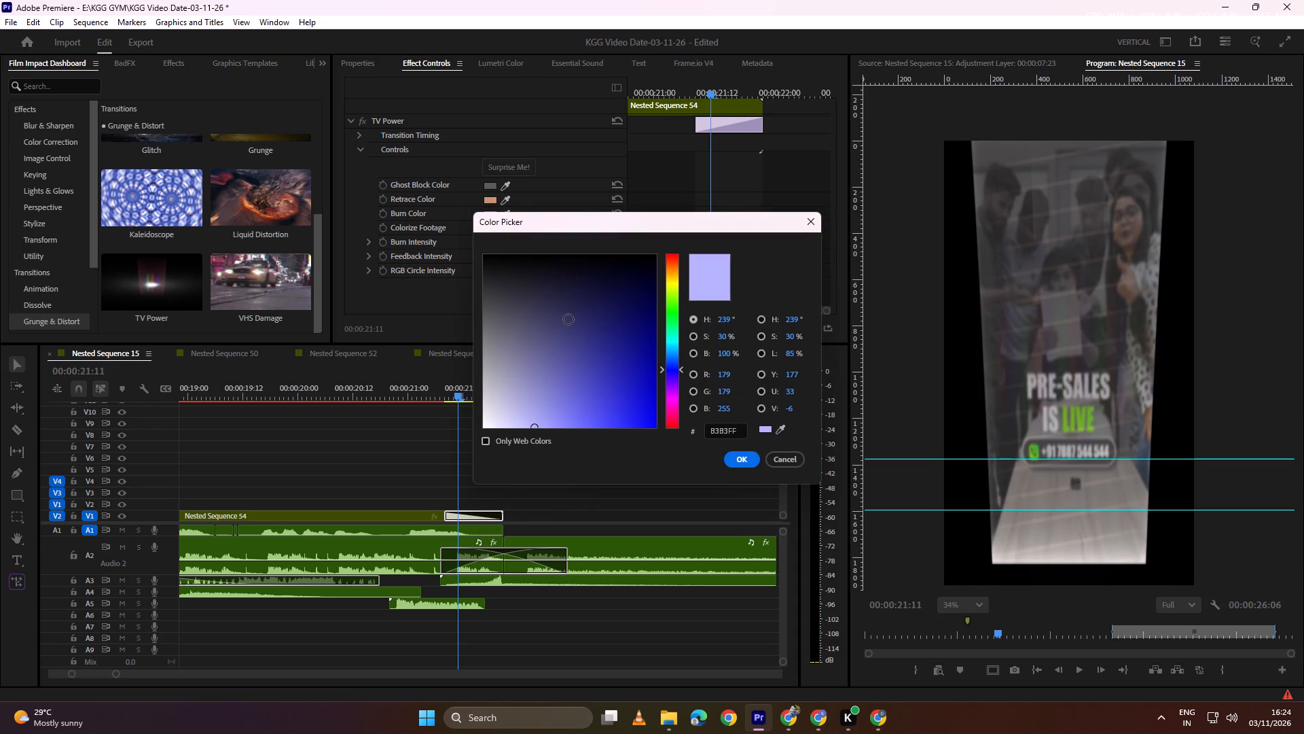
{"action": "left_click_drag", "start_coordinate": [672, 334], "coordinate": [671, 353]}
{"action": "left_click_drag", "start_coordinate": [536, 289], "coordinate": [556, 301]}
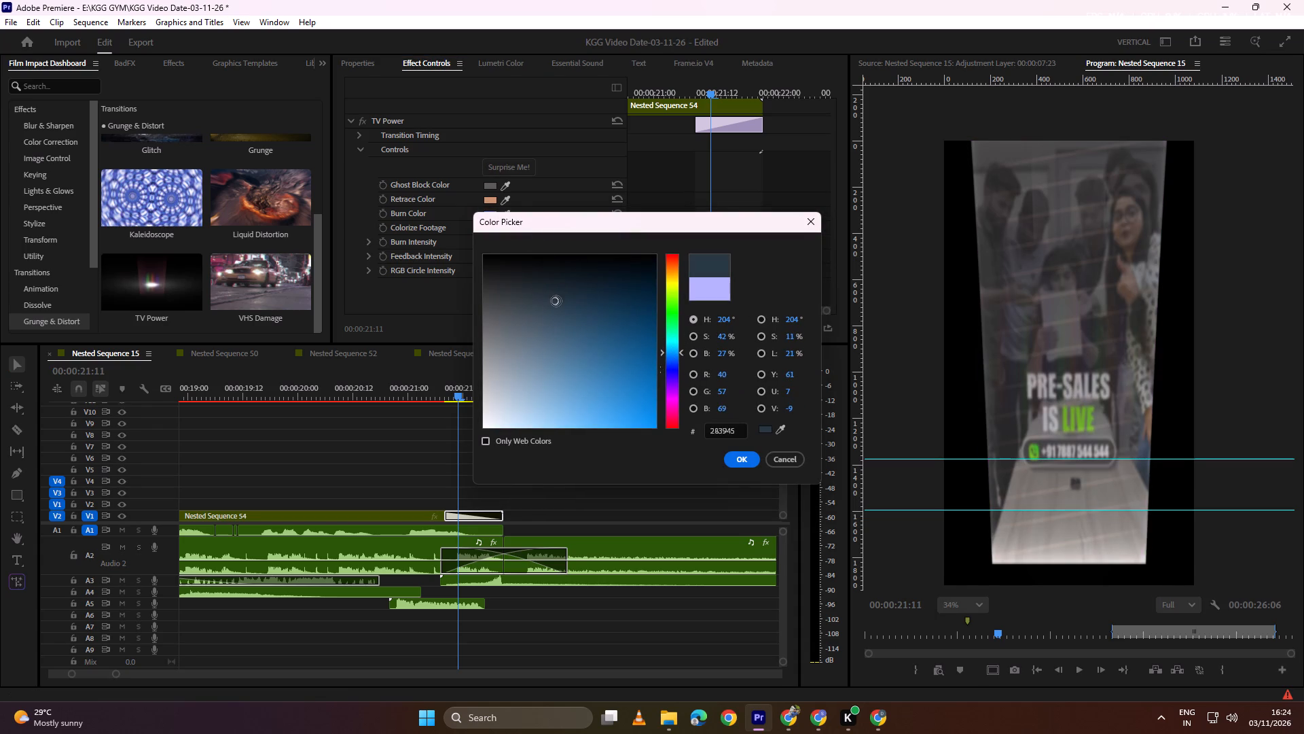
{"action": "left_click_drag", "start_coordinate": [556, 301], "coordinate": [557, 303]}
{"action": "left_click", "coordinate": [745, 459]}
{"action": "left_click_drag", "start_coordinate": [473, 393], "coordinate": [429, 399]}
{"action": "key", "text": "space"}
{"action": "scroll", "coordinate": [479, 427], "scroll_direction": "down", "scroll_amount": 8, "text": "alt"}
{"action": "key", "text": "space"}
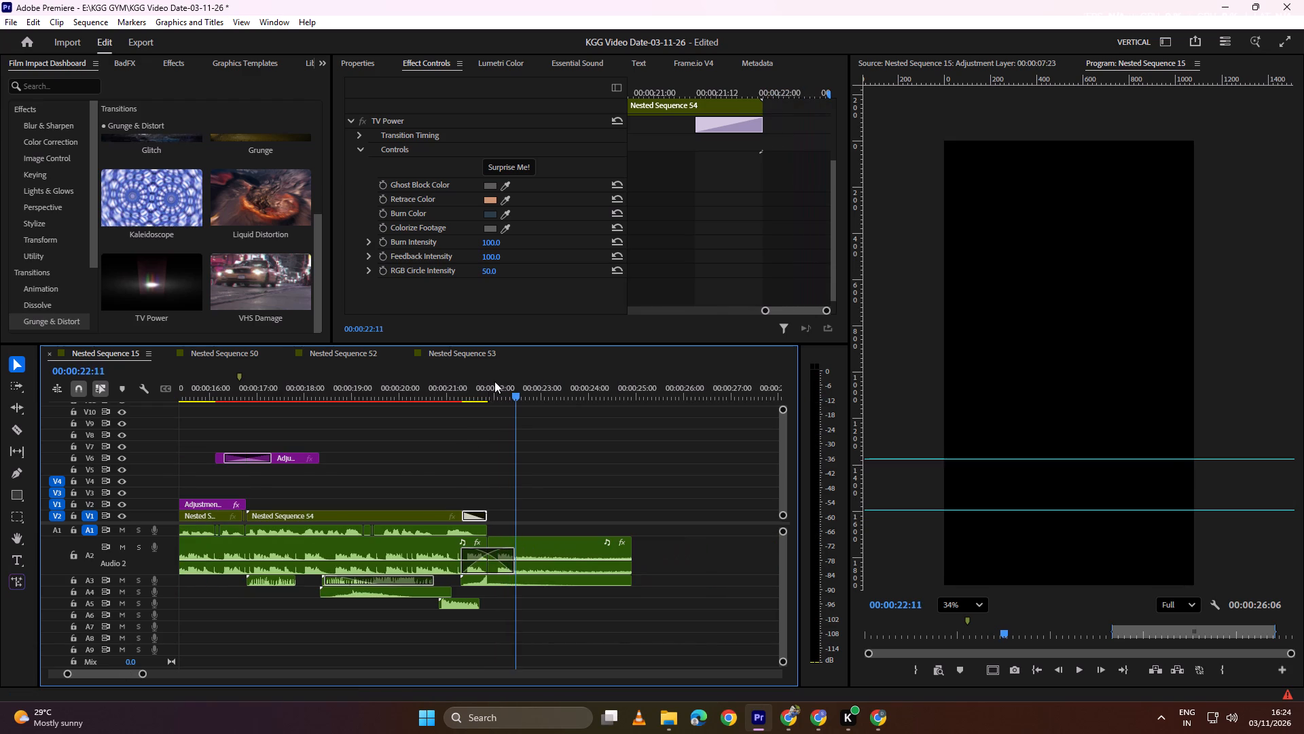
{"action": "left_click_drag", "start_coordinate": [499, 379], "coordinate": [455, 394]}
Delete the Upbeat Drums music clip on A2 that runs past the end of Nested Sequence 54.
{"action": "left_click", "coordinate": [571, 538]}
{"action": "left_click", "coordinate": [566, 546]}
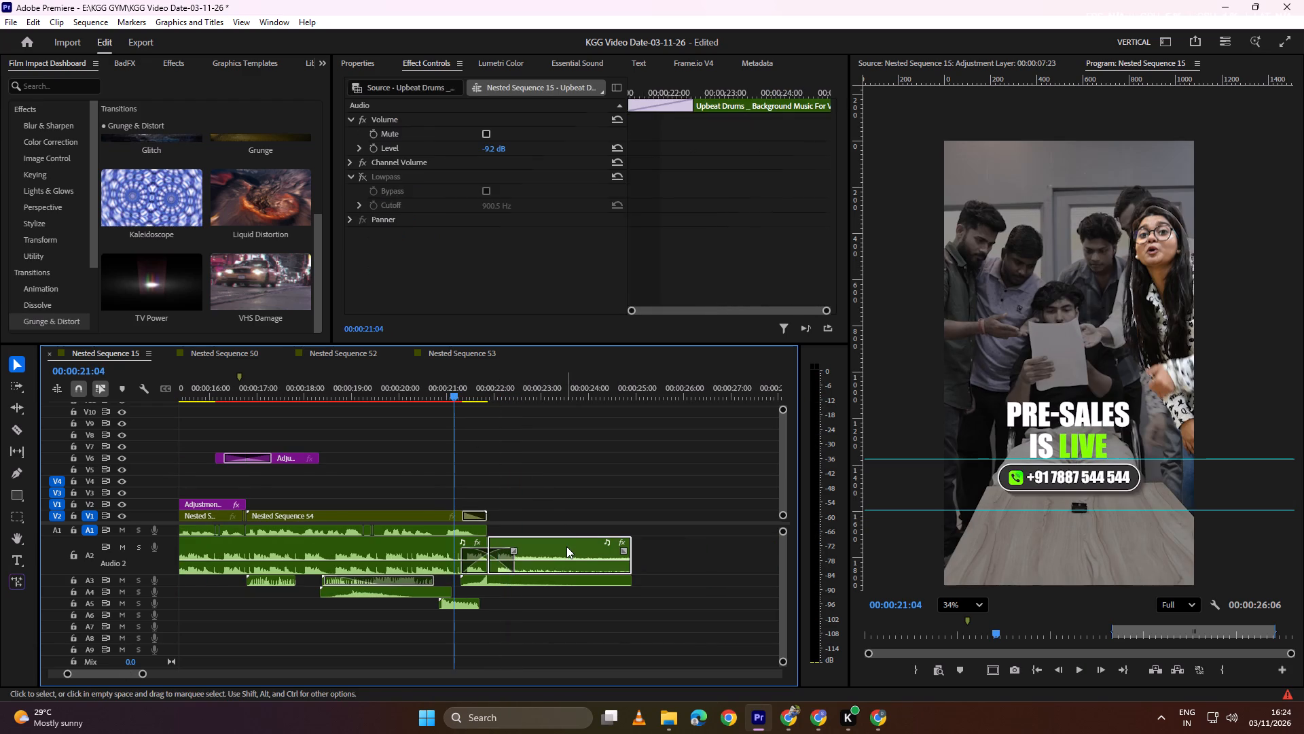
{"action": "key", "text": "BackSpace"}
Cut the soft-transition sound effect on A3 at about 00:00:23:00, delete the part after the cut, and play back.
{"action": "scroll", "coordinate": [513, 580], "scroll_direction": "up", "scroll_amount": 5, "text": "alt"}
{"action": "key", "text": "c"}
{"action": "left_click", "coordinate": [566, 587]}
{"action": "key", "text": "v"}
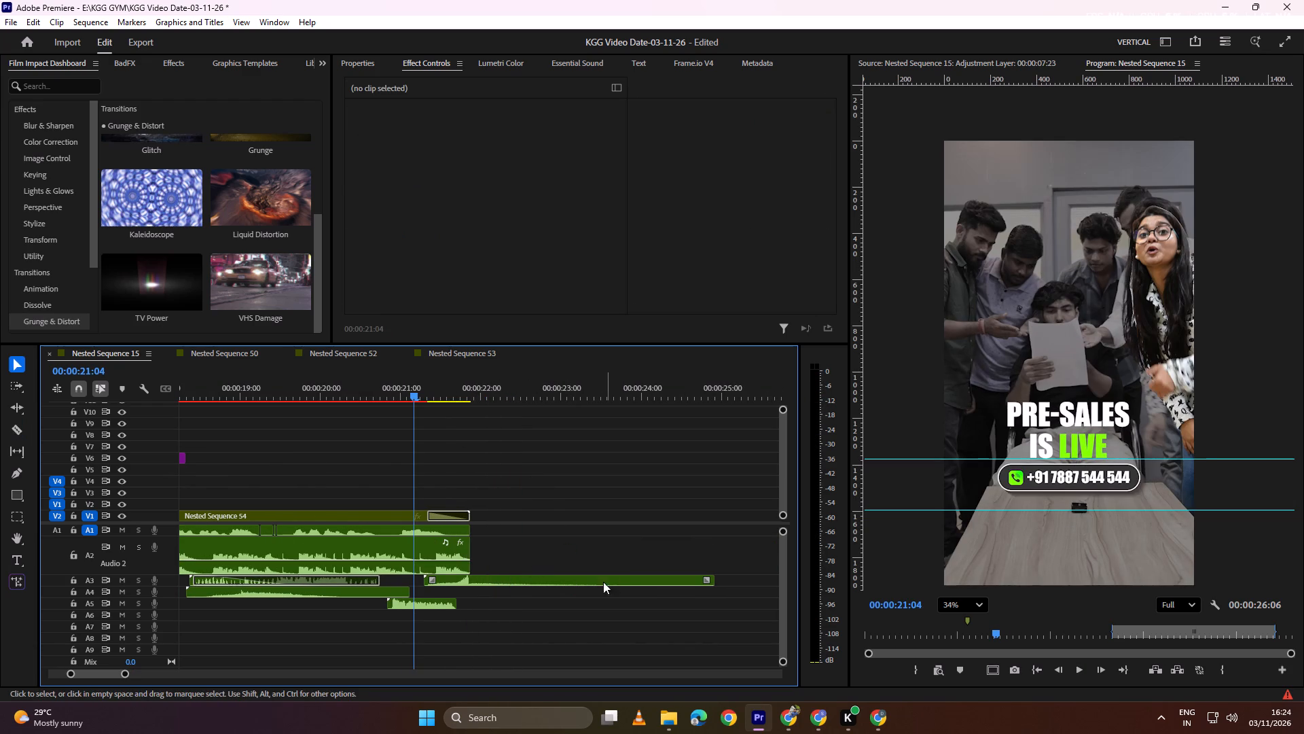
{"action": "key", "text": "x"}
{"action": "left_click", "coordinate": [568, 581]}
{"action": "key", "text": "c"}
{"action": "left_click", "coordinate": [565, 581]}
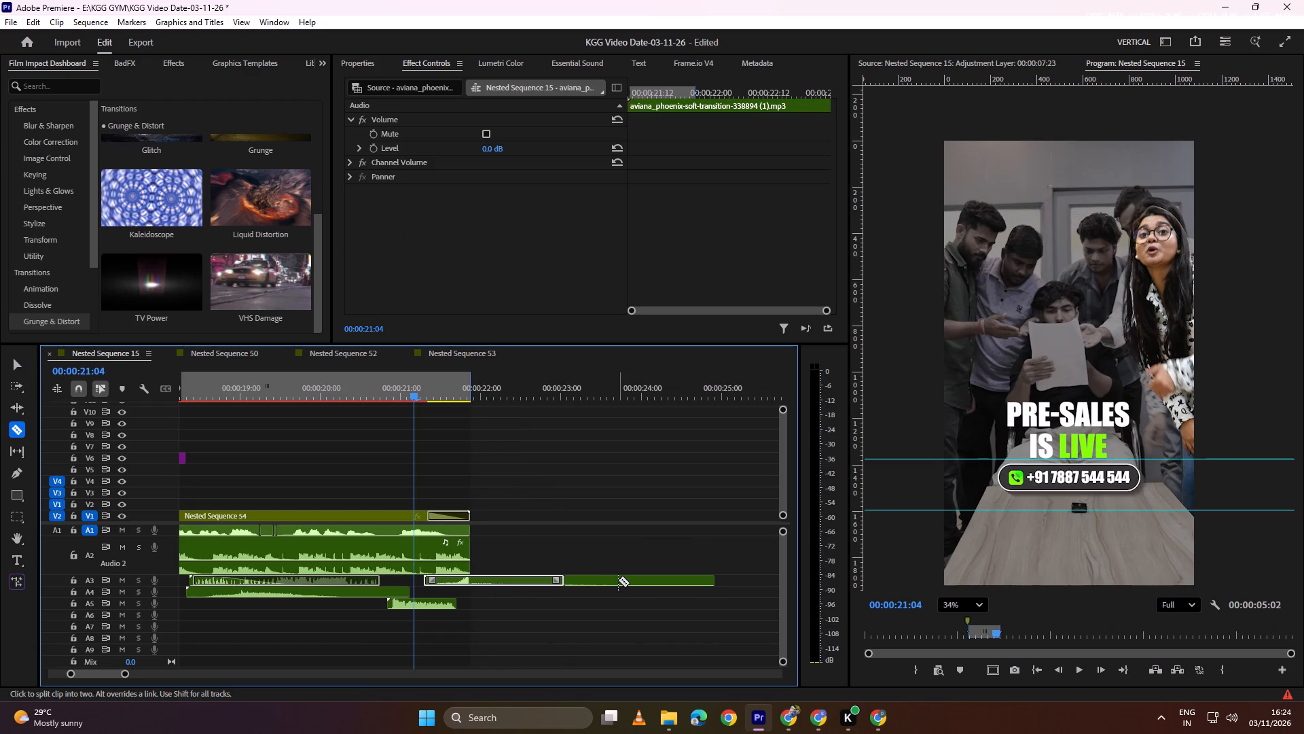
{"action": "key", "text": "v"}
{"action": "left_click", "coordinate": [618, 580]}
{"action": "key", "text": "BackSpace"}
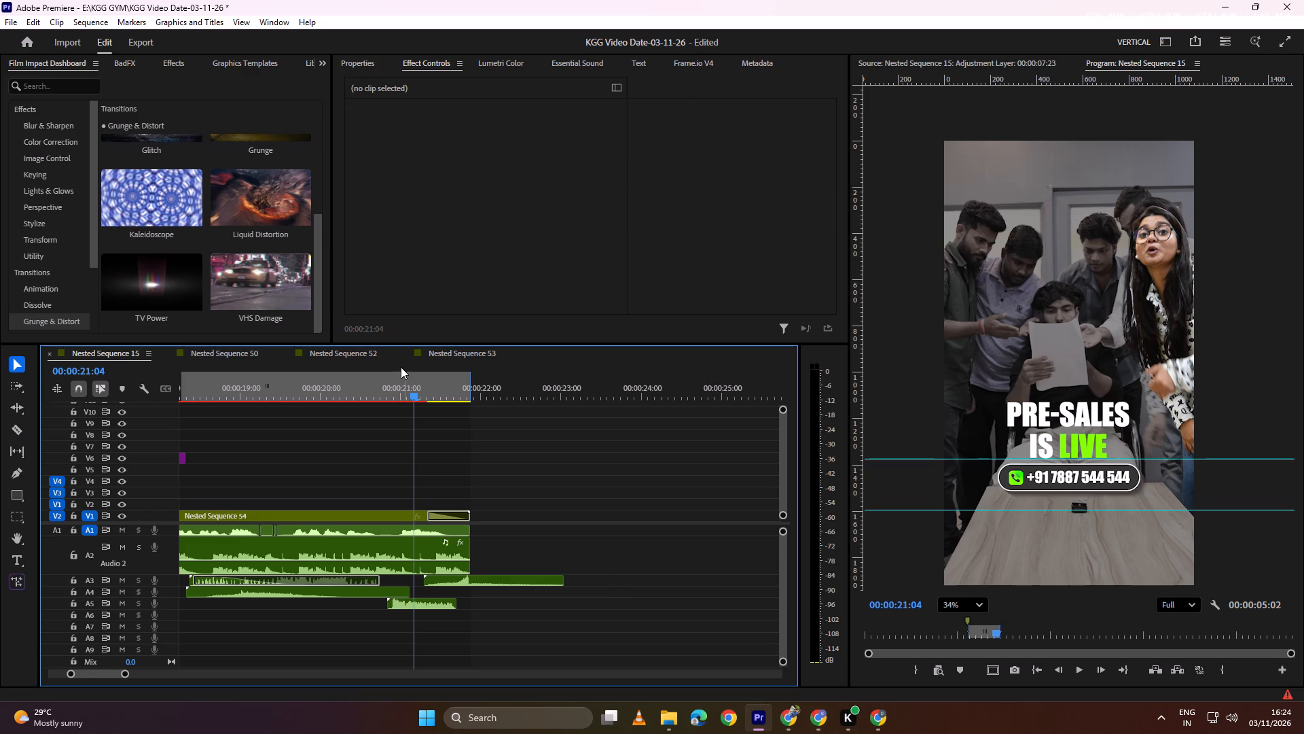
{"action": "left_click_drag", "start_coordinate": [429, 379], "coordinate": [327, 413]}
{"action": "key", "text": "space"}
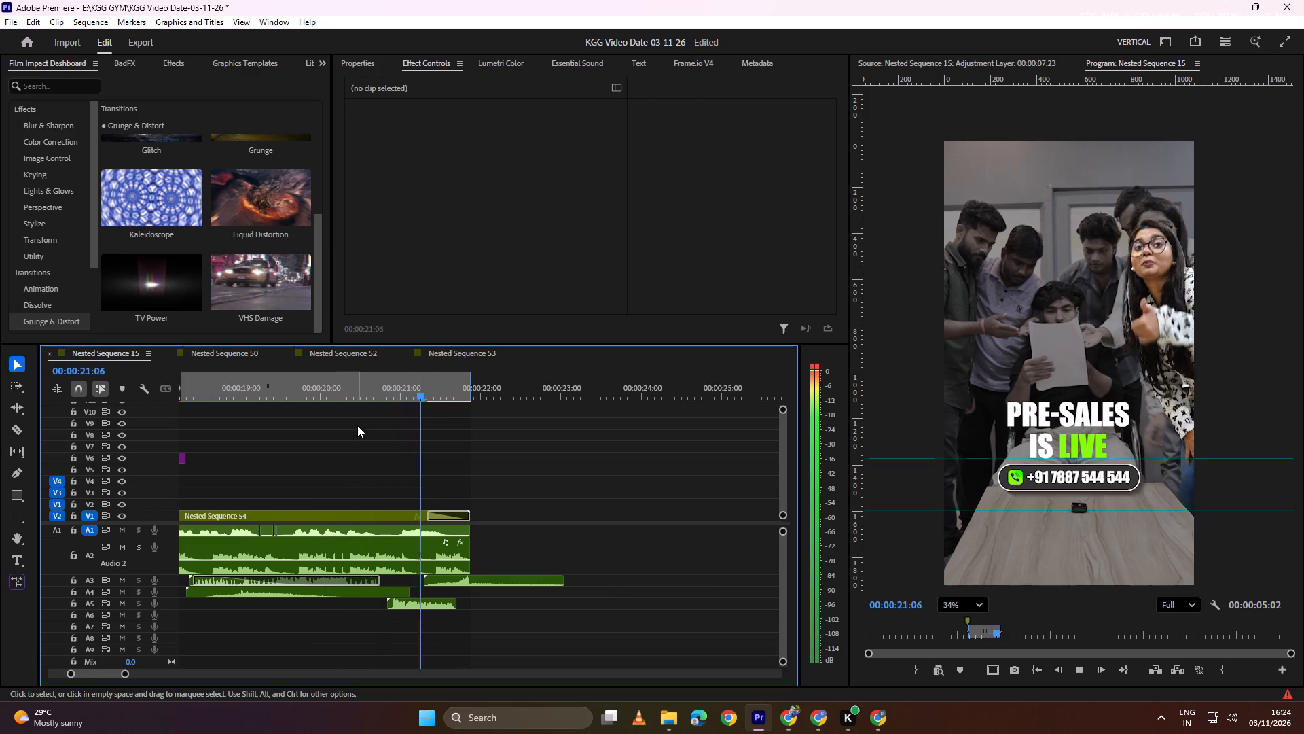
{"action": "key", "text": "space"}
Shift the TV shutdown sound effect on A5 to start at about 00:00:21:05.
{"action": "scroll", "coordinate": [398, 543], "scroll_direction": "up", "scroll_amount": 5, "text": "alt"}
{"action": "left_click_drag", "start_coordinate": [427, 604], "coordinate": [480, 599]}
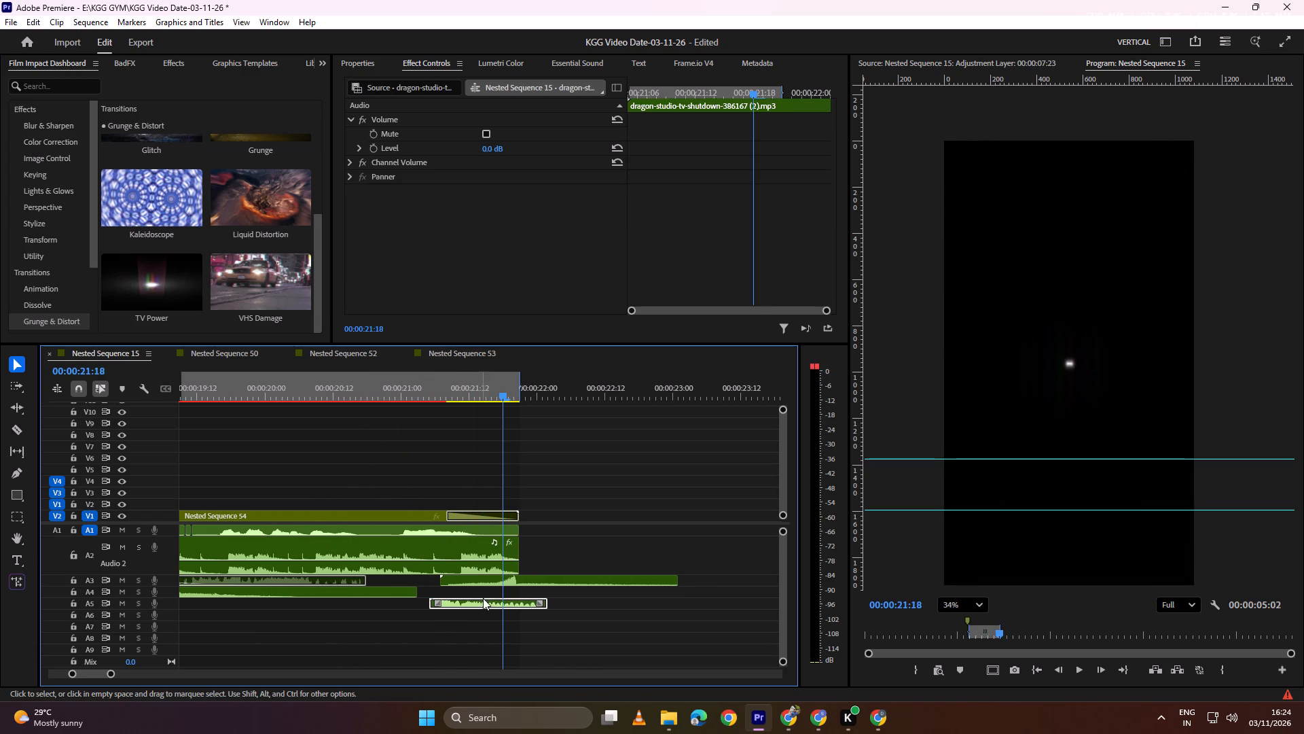
Delete the remaining soft-transition sound effect on A3 under the closing transition.
{"action": "left_click", "coordinate": [515, 582]}
{"action": "key", "text": "BackSpace"}
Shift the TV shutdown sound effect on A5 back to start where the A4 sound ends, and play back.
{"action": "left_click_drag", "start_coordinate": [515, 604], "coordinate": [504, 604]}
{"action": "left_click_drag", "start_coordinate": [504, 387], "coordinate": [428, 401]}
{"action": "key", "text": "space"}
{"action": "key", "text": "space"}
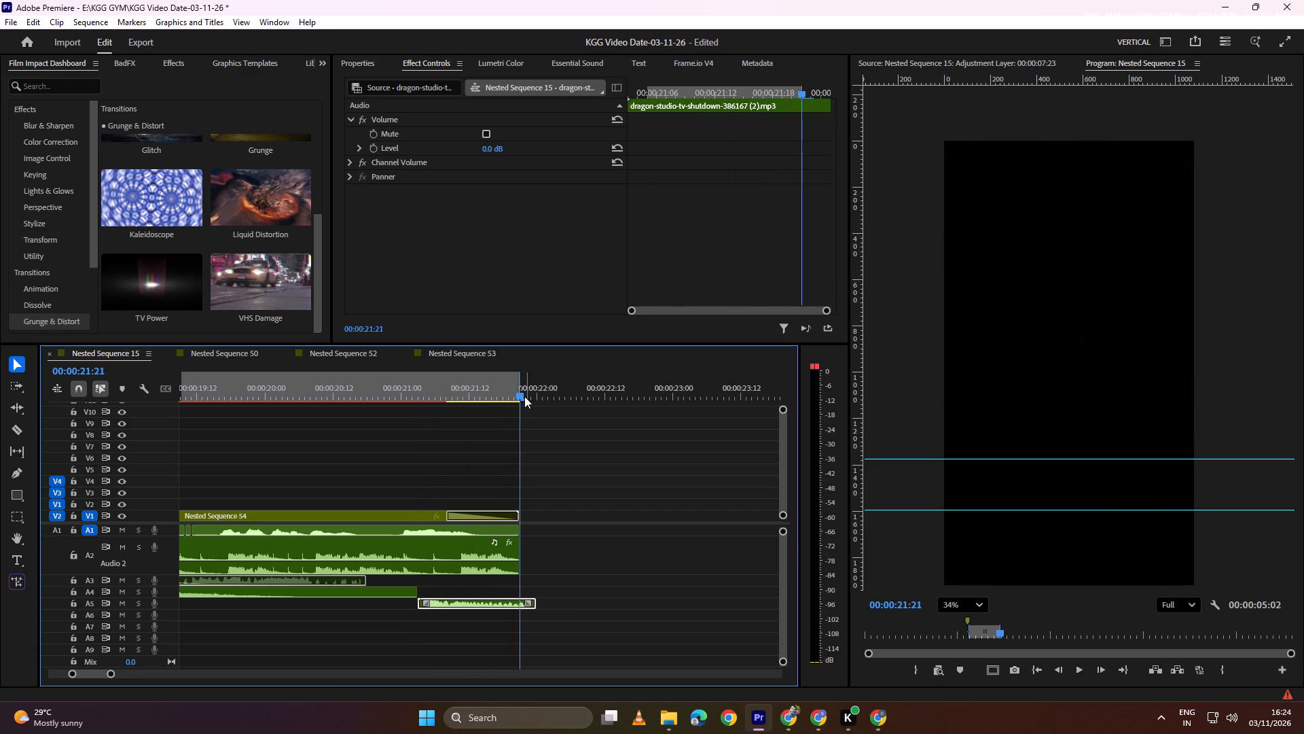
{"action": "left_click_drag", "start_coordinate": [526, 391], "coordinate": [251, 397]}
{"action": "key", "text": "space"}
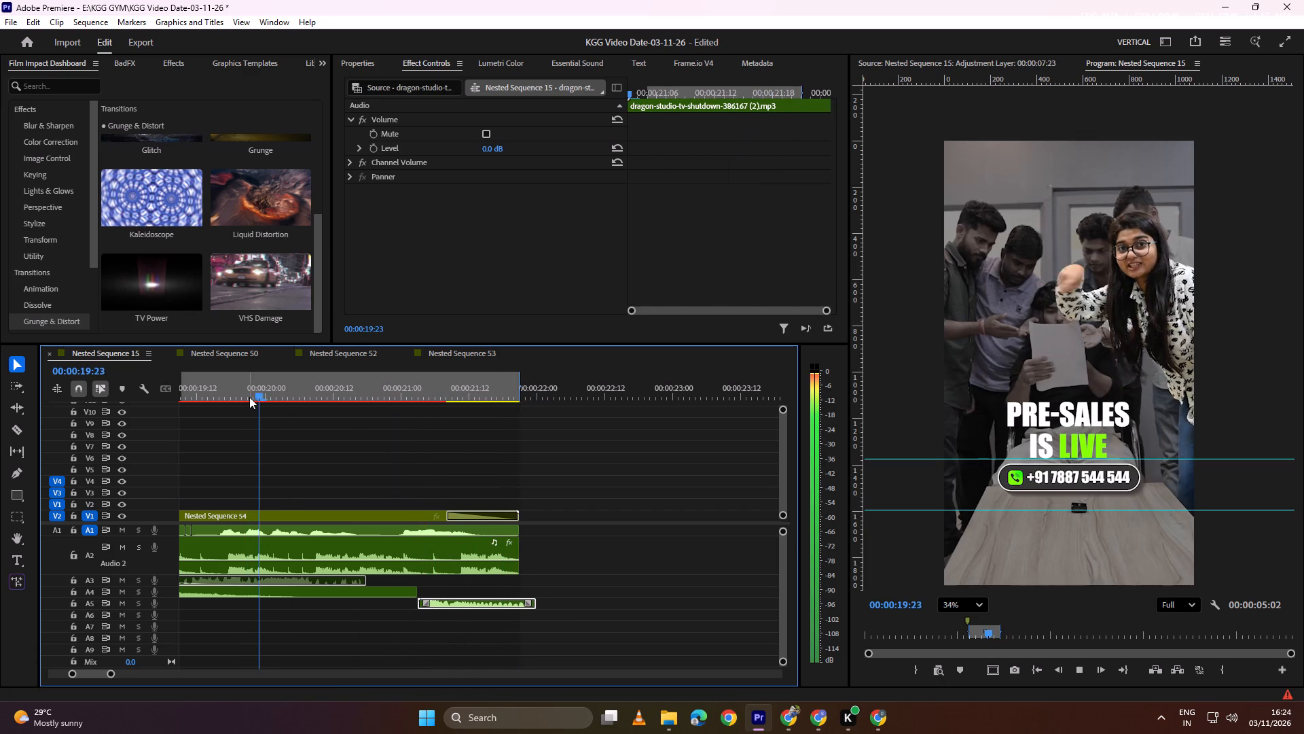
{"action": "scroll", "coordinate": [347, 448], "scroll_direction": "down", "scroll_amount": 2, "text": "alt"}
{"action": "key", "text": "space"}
Cut the A2 music where the TV Power transition begins, delete the part after the cut, and play back the ending.
{"action": "key", "text": "c"}
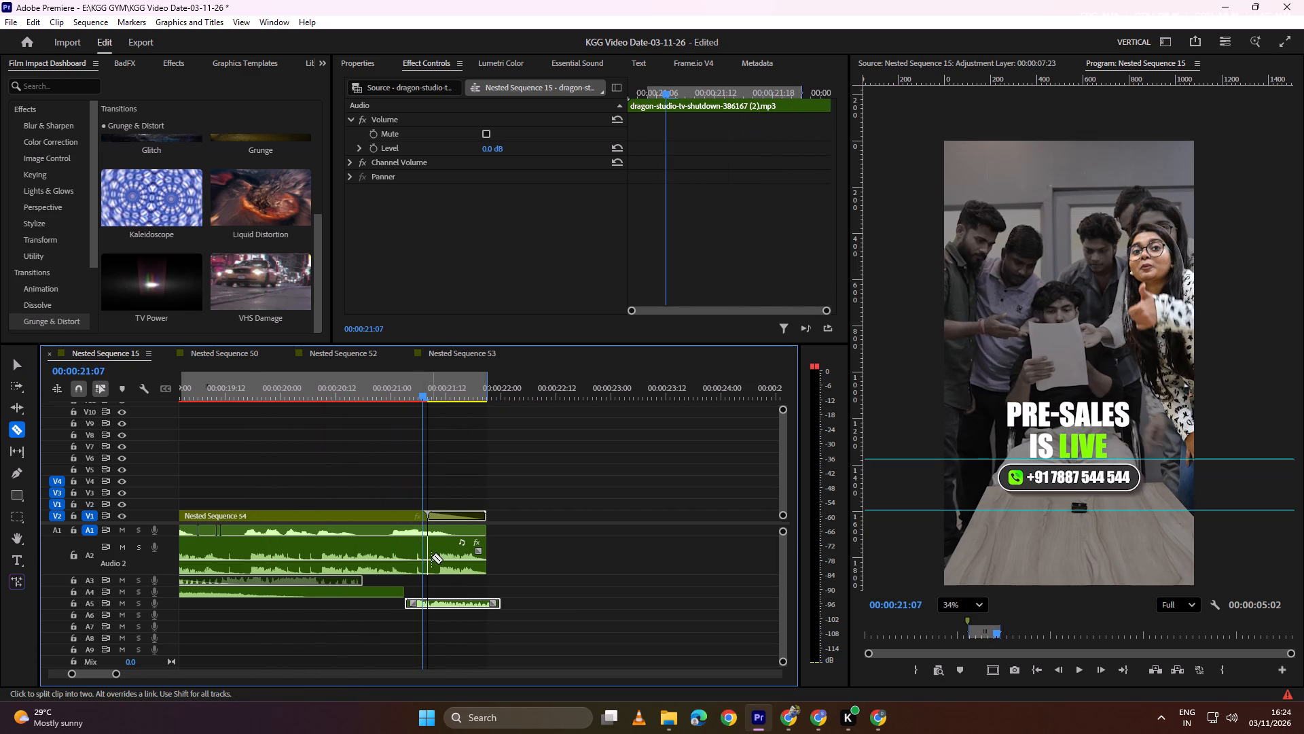
{"action": "left_click", "coordinate": [428, 558]}
{"action": "key", "text": "v"}
{"action": "left_click", "coordinate": [450, 557]}
{"action": "key", "text": "BackSpace"}
{"action": "left_click_drag", "start_coordinate": [437, 379], "coordinate": [376, 391]}
{"action": "key", "text": "space"}
{"action": "key", "text": "space"}
{"action": "scroll", "coordinate": [469, 415], "scroll_direction": "up", "scroll_amount": 3, "text": "alt"}
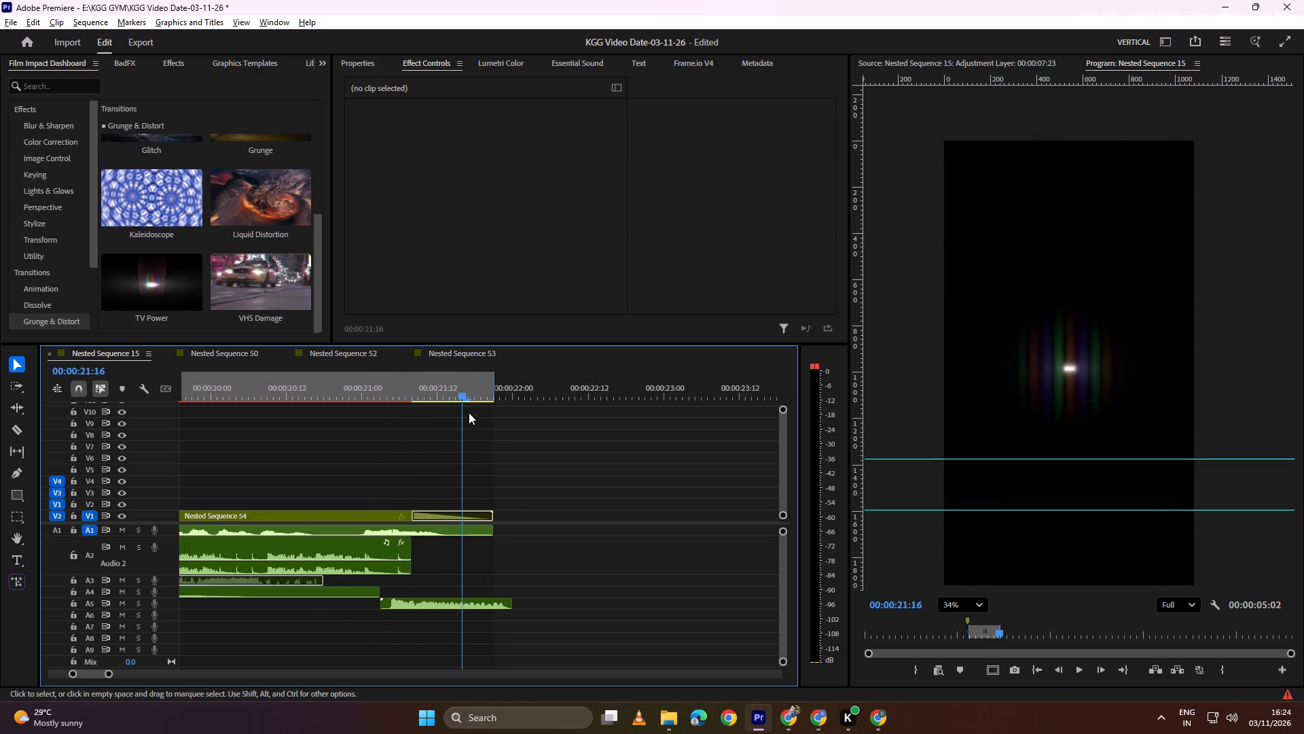
{"action": "scroll", "coordinate": [469, 413], "scroll_direction": "up", "scroll_amount": 2, "text": "alt"}
{"action": "left_click_drag", "start_coordinate": [475, 389], "coordinate": [395, 392]}
{"action": "key", "text": "space"}
{"action": "key", "text": "space"}
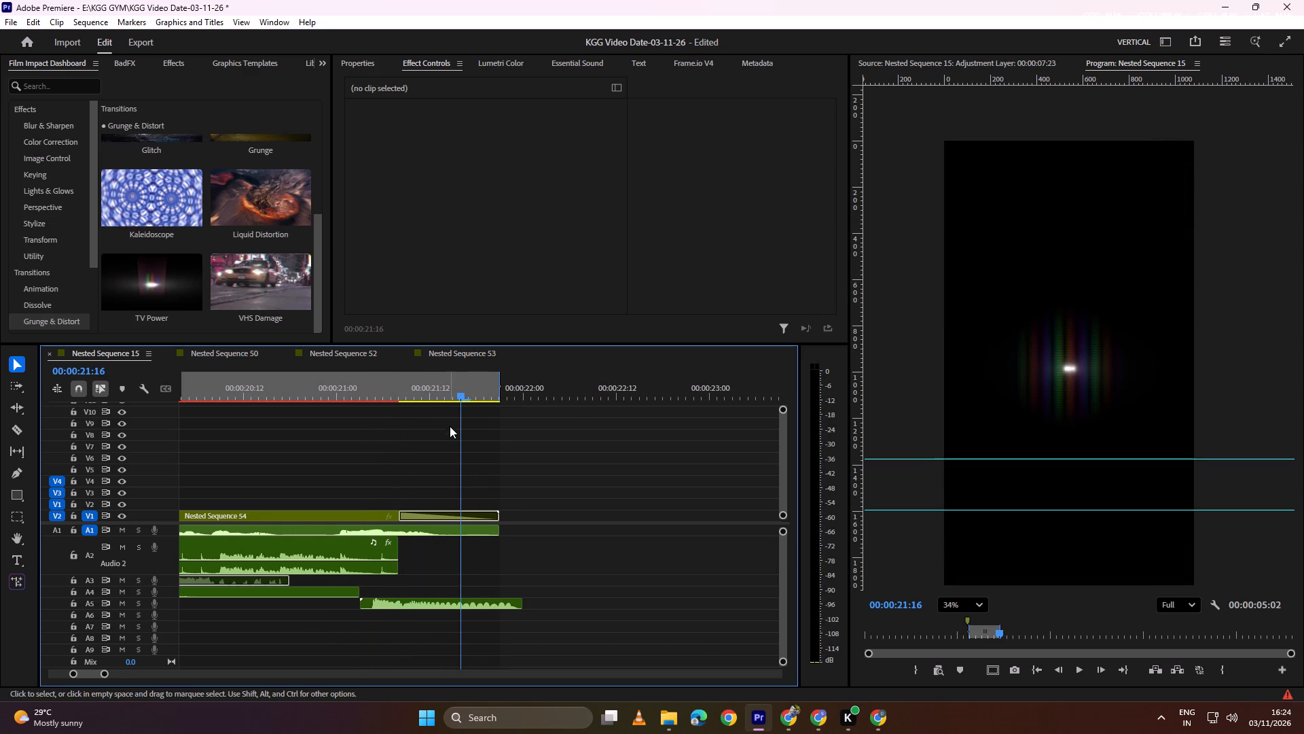
Move the TV shutdown sound effect from A5 to A2, starting at about 00:00:21:13, and play back the ending.
{"action": "left_click", "coordinate": [456, 396]}
{"action": "left_click_drag", "start_coordinate": [420, 607], "coordinate": [494, 560]}
{"action": "left_click_drag", "start_coordinate": [457, 385], "coordinate": [359, 405]}
{"action": "key", "text": "space"}
{"action": "key", "text": "space"}
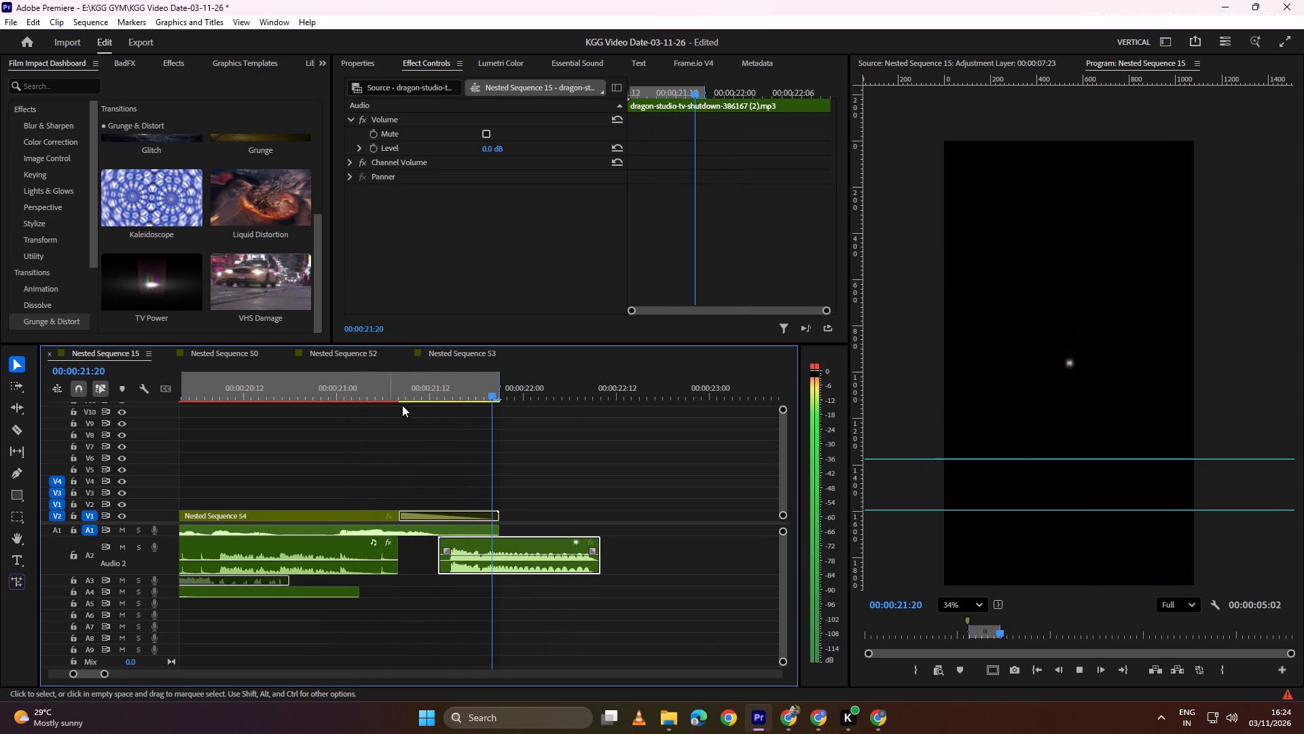
{"action": "key", "text": "space"}
{"action": "key", "text": "space"}
Cut the TV shutdown sound effect at the end of Nested Sequence 54, delete the excess, and play back the closing section.
{"action": "key", "text": "c"}
{"action": "left_click", "coordinate": [501, 545]}
{"action": "key", "text": "v"}
{"action": "left_click", "coordinate": [534, 548]}
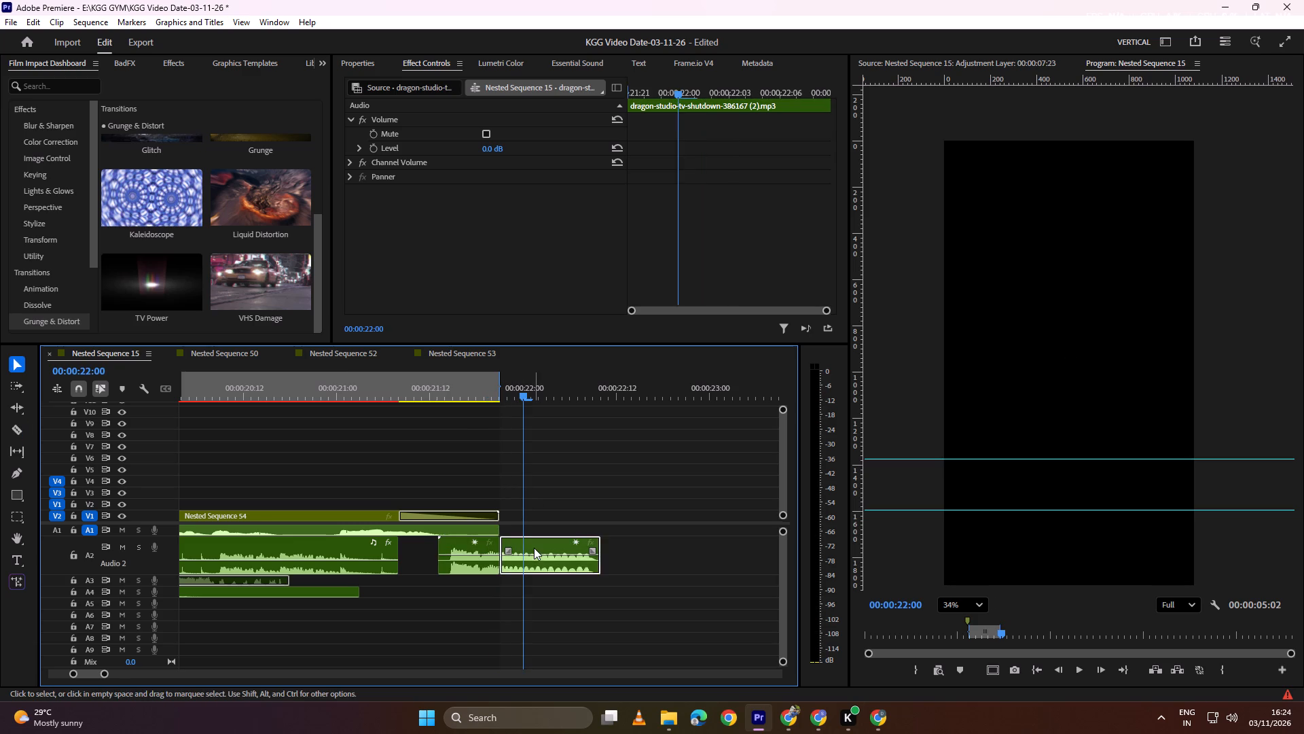
{"action": "key", "text": "BackSpace"}
{"action": "left_click_drag", "start_coordinate": [482, 381], "coordinate": [316, 404]}
{"action": "key", "text": "space"}
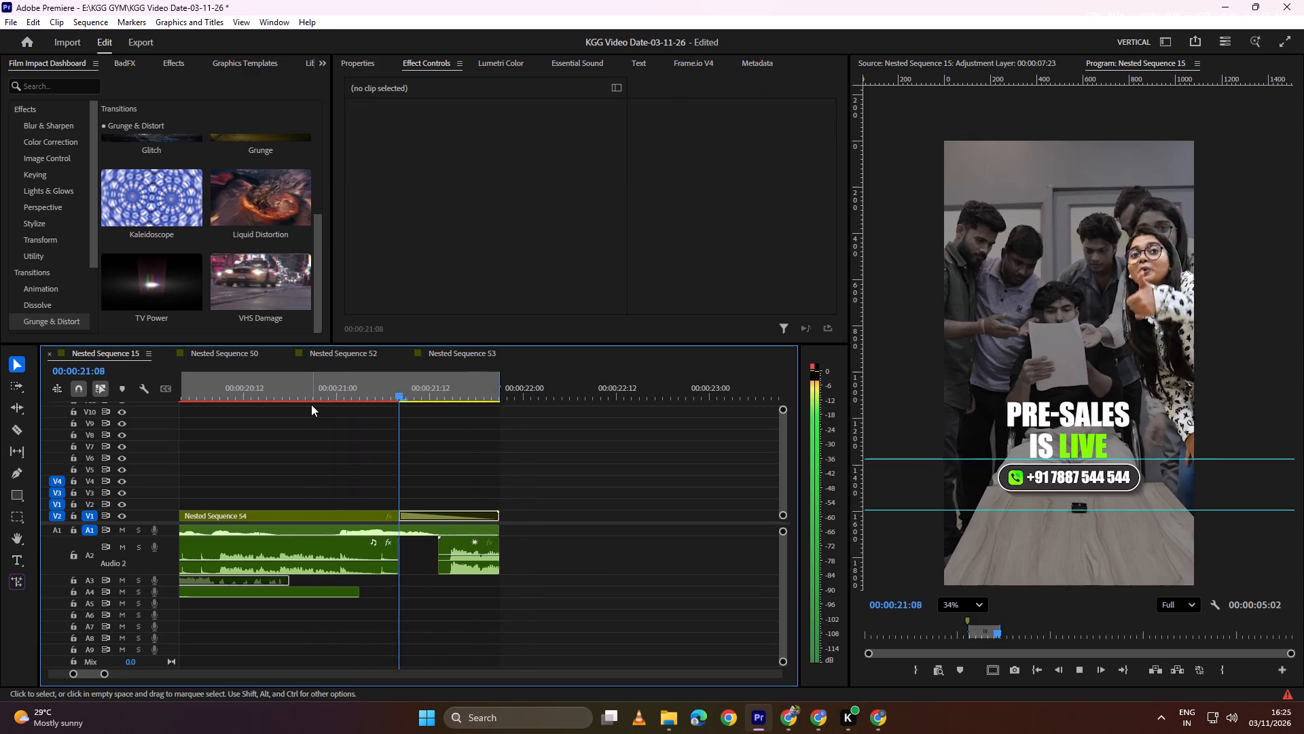
{"action": "scroll", "coordinate": [437, 463], "scroll_direction": "down", "scroll_amount": 12, "text": "alt"}
{"action": "key", "text": "space"}
{"action": "left_click_drag", "start_coordinate": [424, 389], "coordinate": [251, 407]}
{"action": "key", "text": "space"}
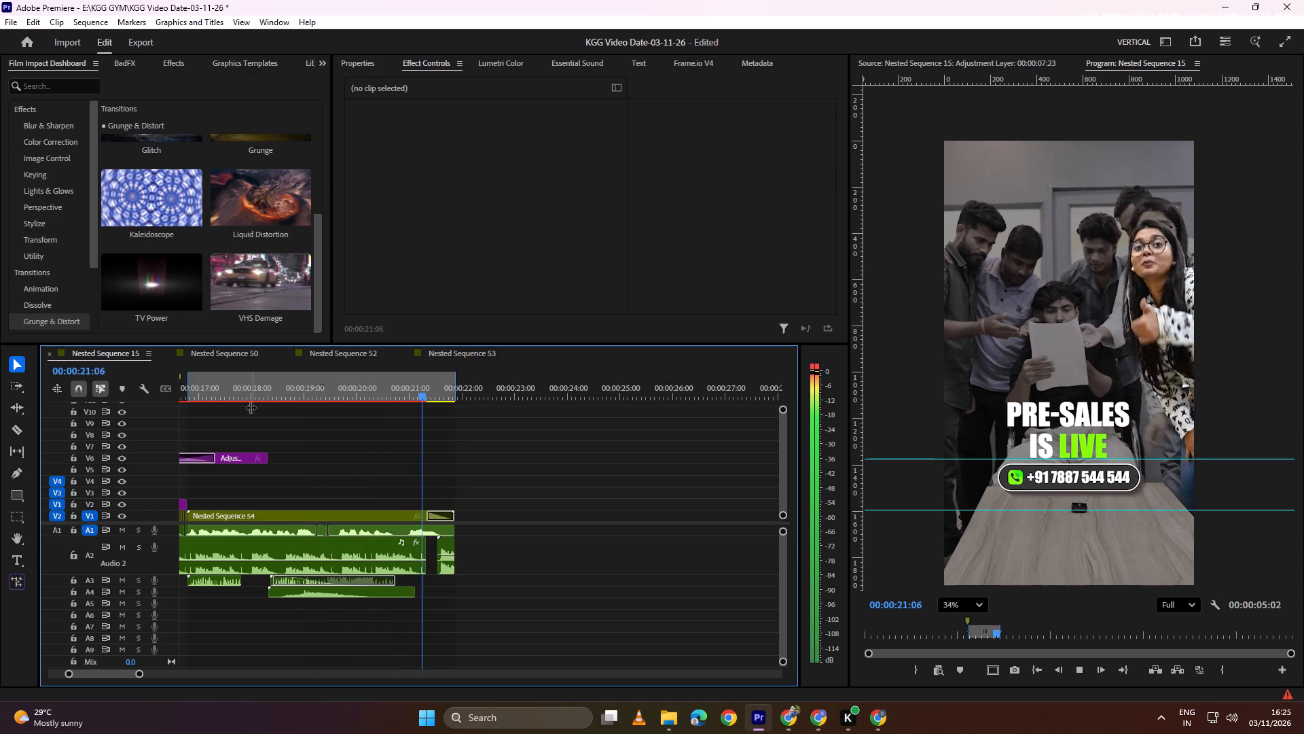
{"action": "scroll", "coordinate": [399, 459], "scroll_direction": "down", "scroll_amount": 4, "text": "alt"}
{"action": "key", "text": "space"}
Play the whole reel in Nested Sequence 15 from the beginning through the TV shutdown ending to review captions, sound and timing.
{"action": "scroll", "coordinate": [405, 402], "scroll_direction": "down", "scroll_amount": 4, "text": "alt"}
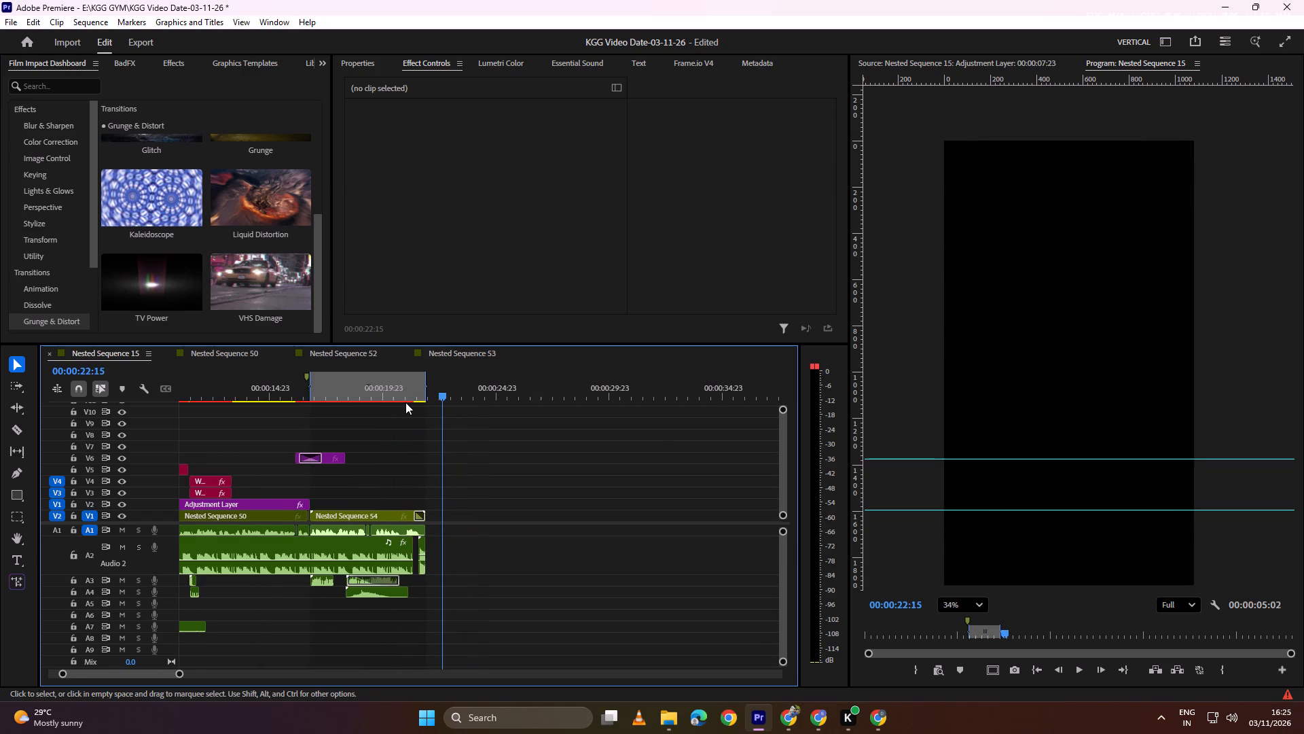
{"action": "scroll", "coordinate": [314, 384], "scroll_direction": "down", "scroll_amount": 6, "text": "alt"}
{"action": "scroll", "coordinate": [314, 385], "scroll_direction": "up", "scroll_amount": 6}
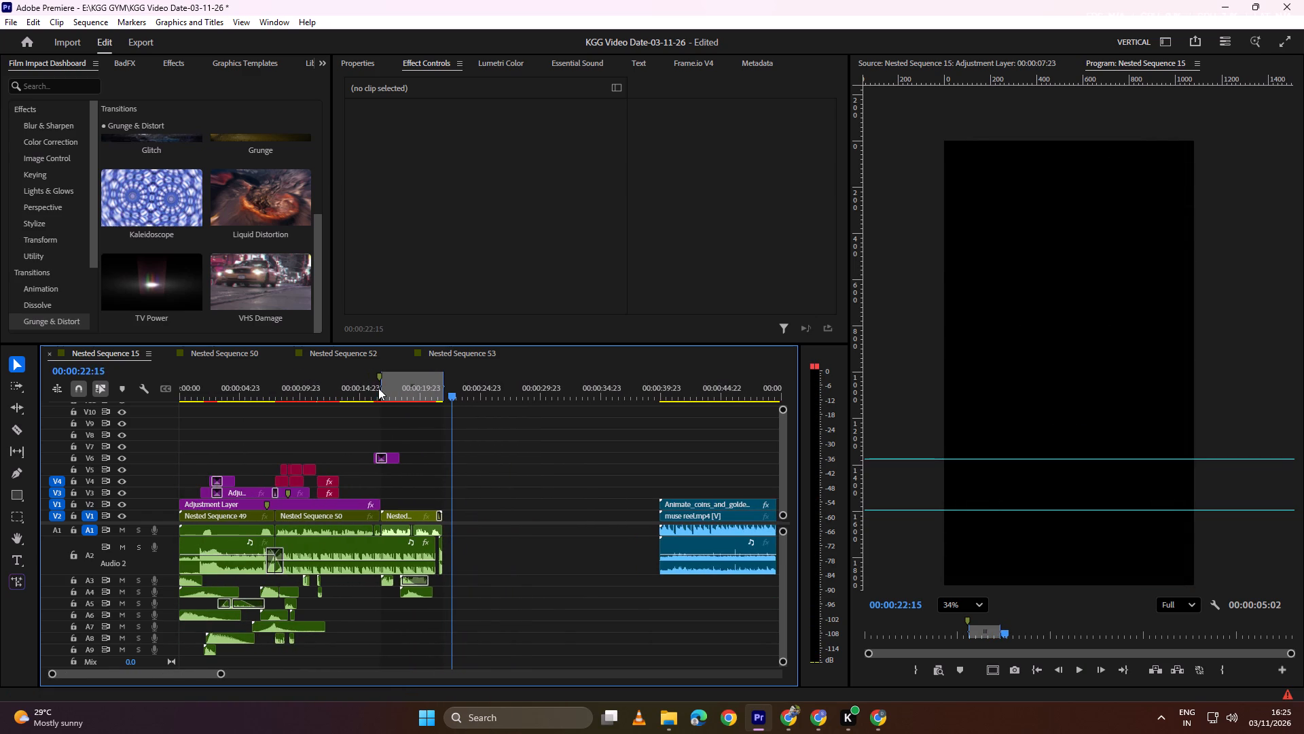
{"action": "left_click_drag", "start_coordinate": [382, 385], "coordinate": [0, 383]}
{"action": "left_click_drag", "start_coordinate": [270, 385], "coordinate": [0, 436]}
{"action": "key", "text": "space"}
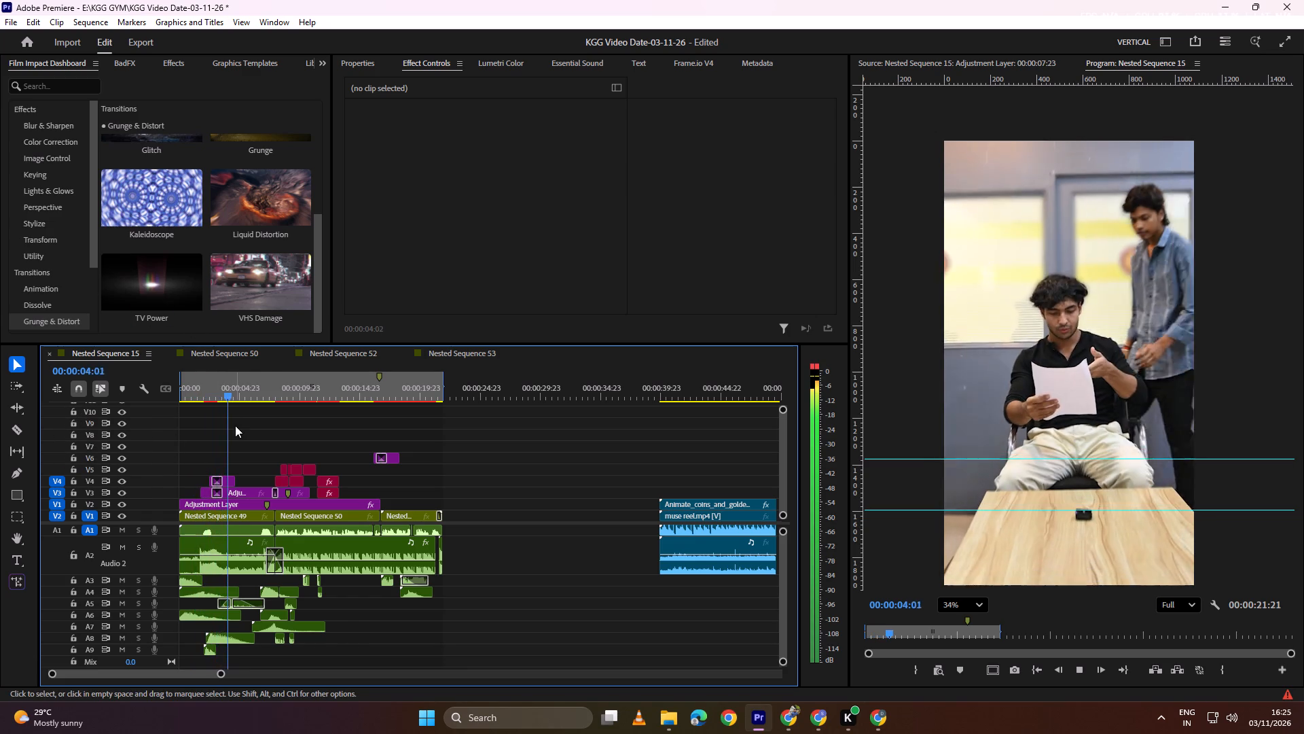
{"action": "scroll", "coordinate": [240, 514], "scroll_direction": "up", "scroll_amount": 10, "text": "alt"}
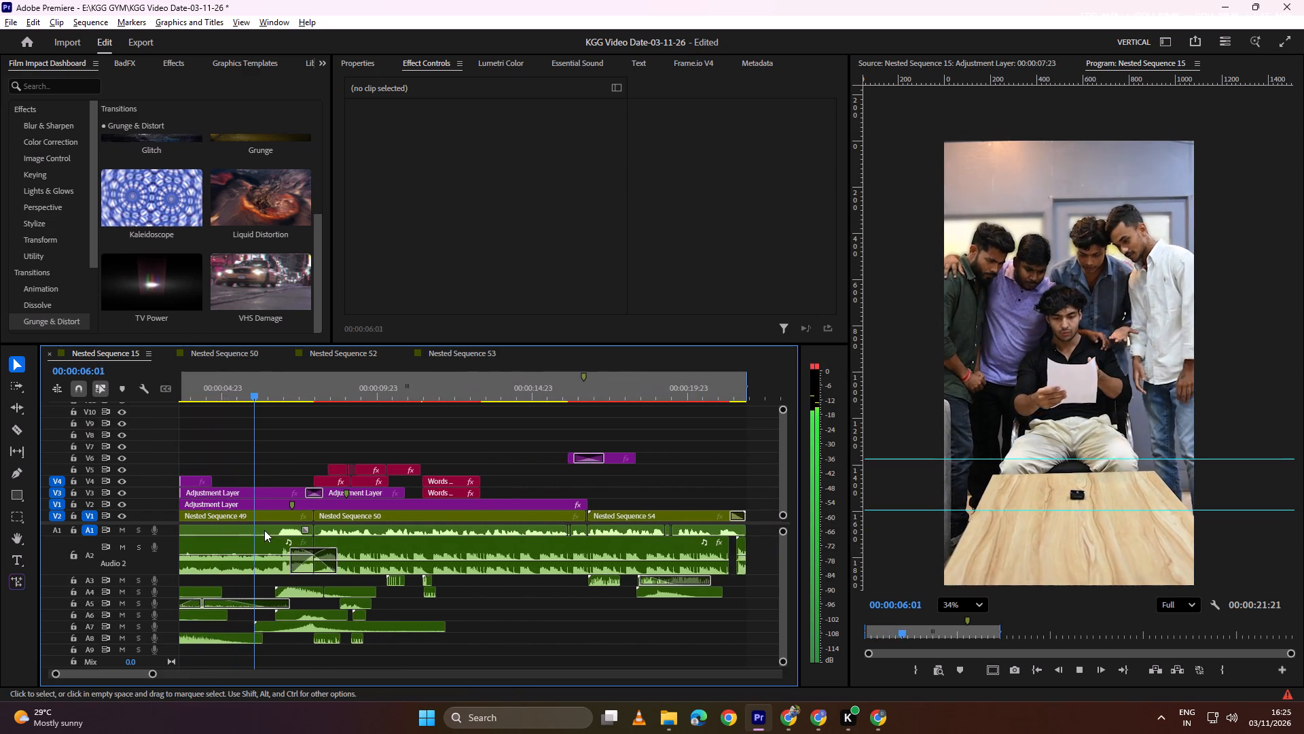
{"action": "scroll", "coordinate": [264, 530], "scroll_direction": "up", "scroll_amount": 3, "text": "alt"}
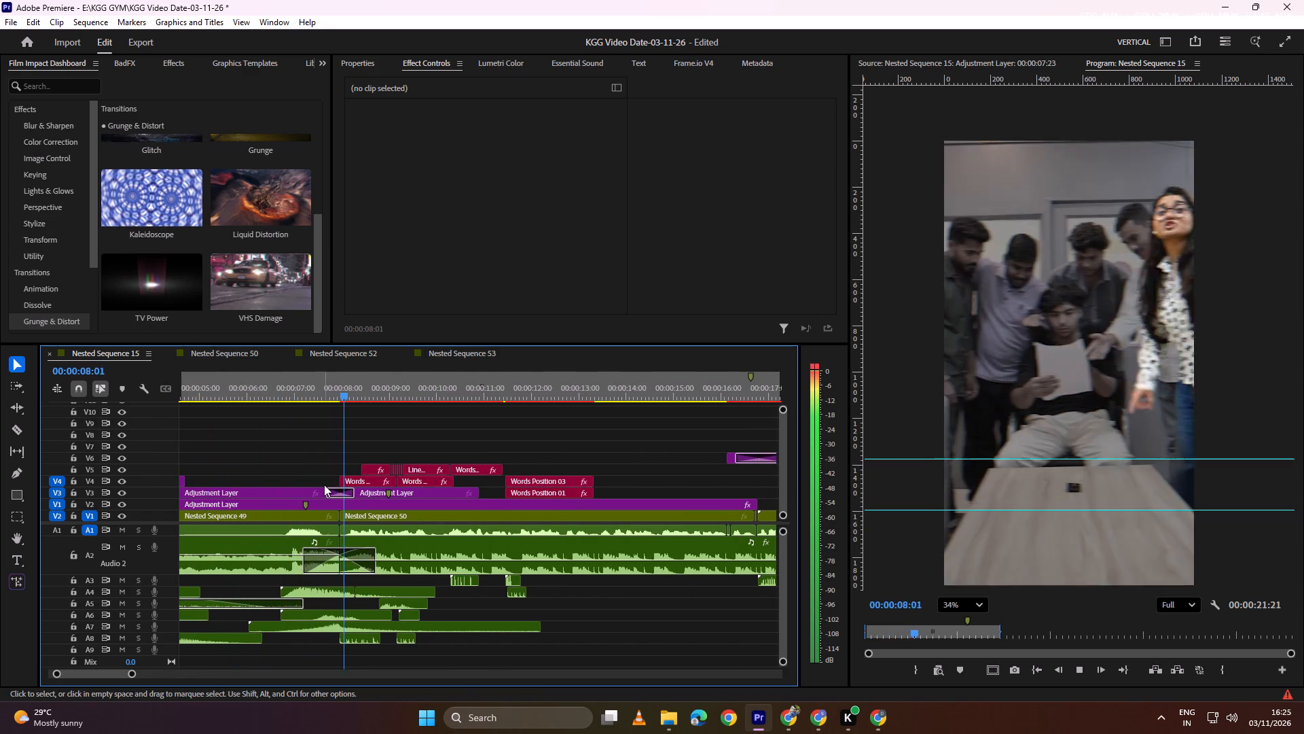
{"action": "scroll", "coordinate": [401, 519], "scroll_direction": "up", "scroll_amount": 4, "text": "alt"}
{"action": "scroll", "coordinate": [401, 519], "scroll_direction": "down", "scroll_amount": 7, "text": "alt"}
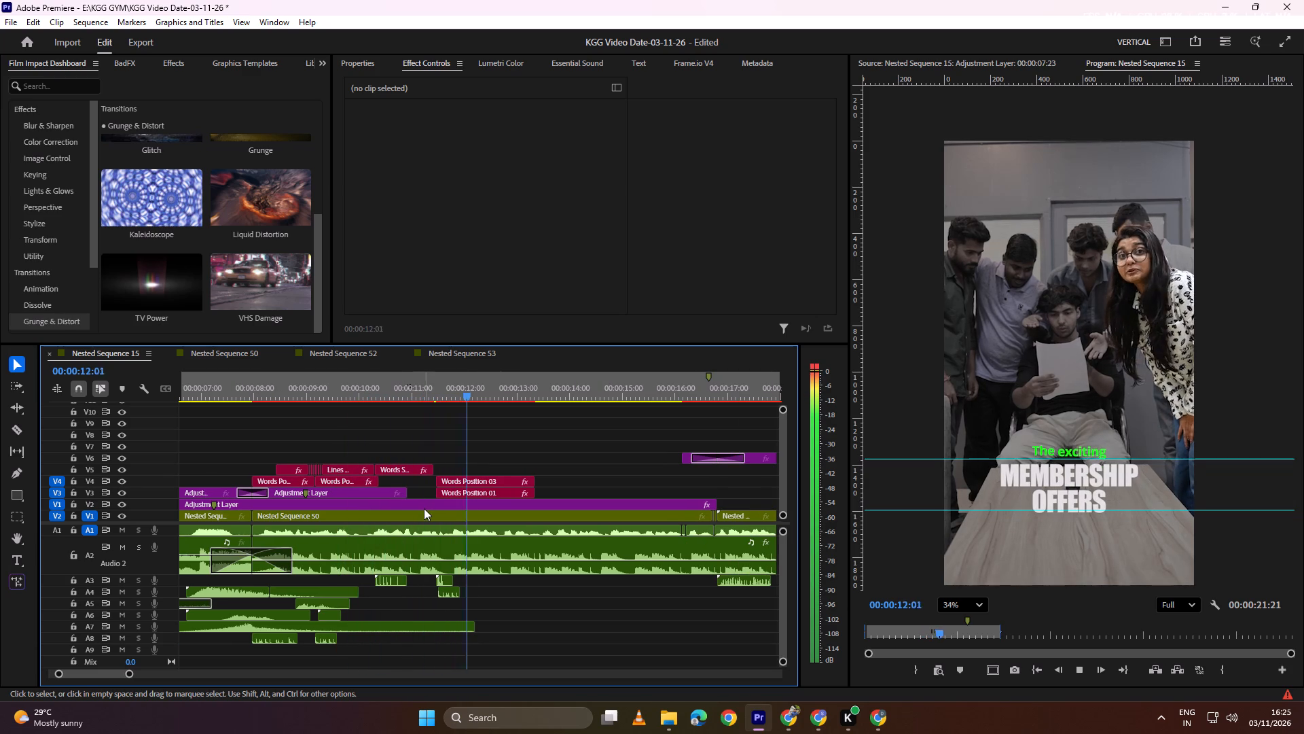
{"action": "scroll", "coordinate": [533, 536], "scroll_direction": "up", "scroll_amount": 7, "text": "alt"}
{"action": "scroll", "coordinate": [529, 529], "scroll_direction": "down", "scroll_amount": 4}
{"action": "scroll", "coordinate": [494, 520], "scroll_direction": "down", "scroll_amount": 3, "text": "alt"}
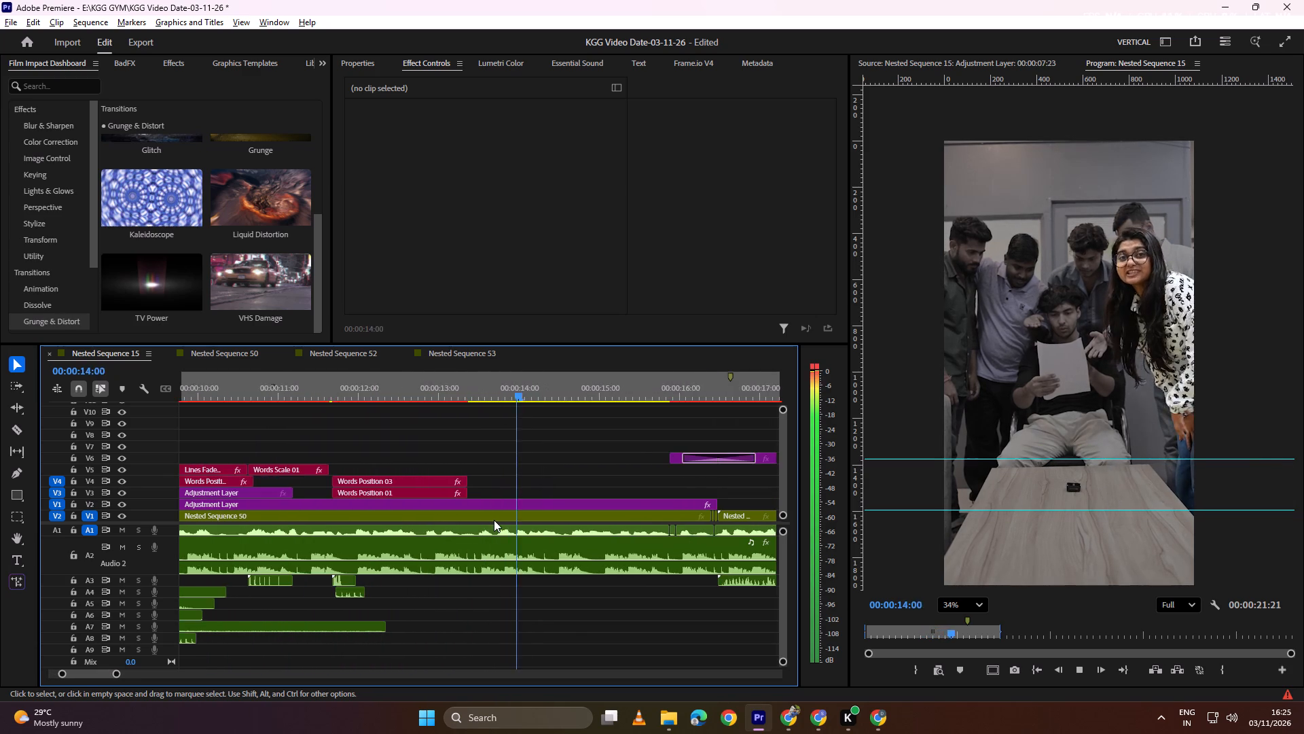
{"action": "scroll", "coordinate": [494, 520], "scroll_direction": "down", "scroll_amount": 8, "text": "alt"}
{"action": "key", "text": "space"}
{"action": "key", "text": "space"}
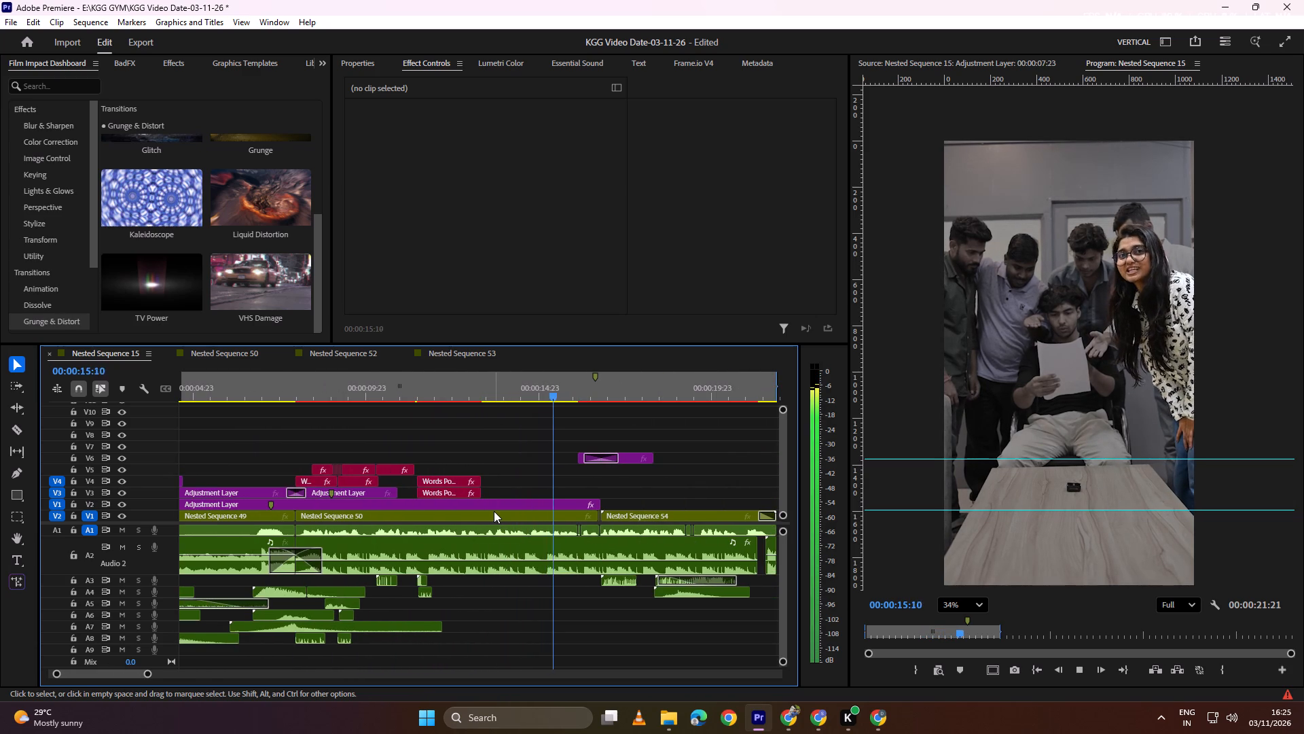
{"action": "scroll", "coordinate": [494, 511], "scroll_direction": "down", "scroll_amount": 7, "text": "alt"}
{"action": "scroll", "coordinate": [495, 511], "scroll_direction": "up", "scroll_amount": 12, "text": "alt"}
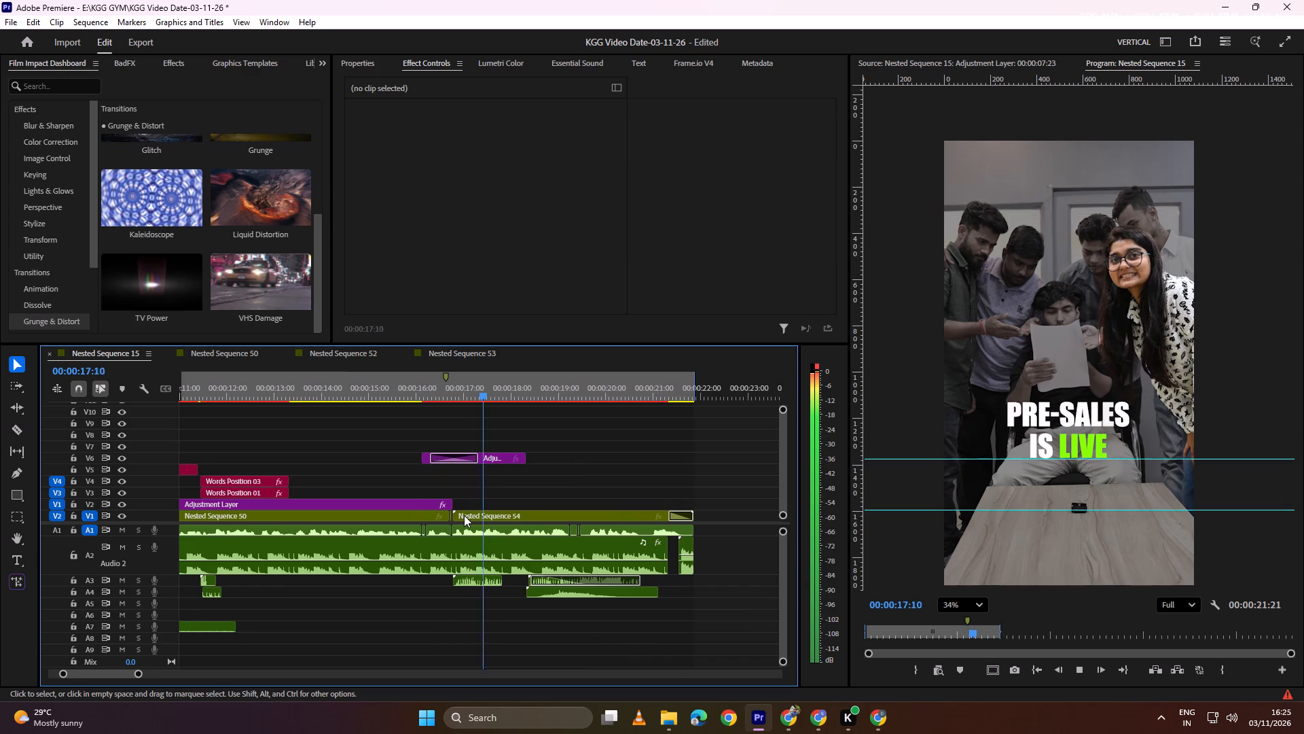
{"action": "scroll", "coordinate": [464, 515], "scroll_direction": "up", "scroll_amount": 8}
{"action": "key", "text": "space"}
{"action": "key", "text": "space"}
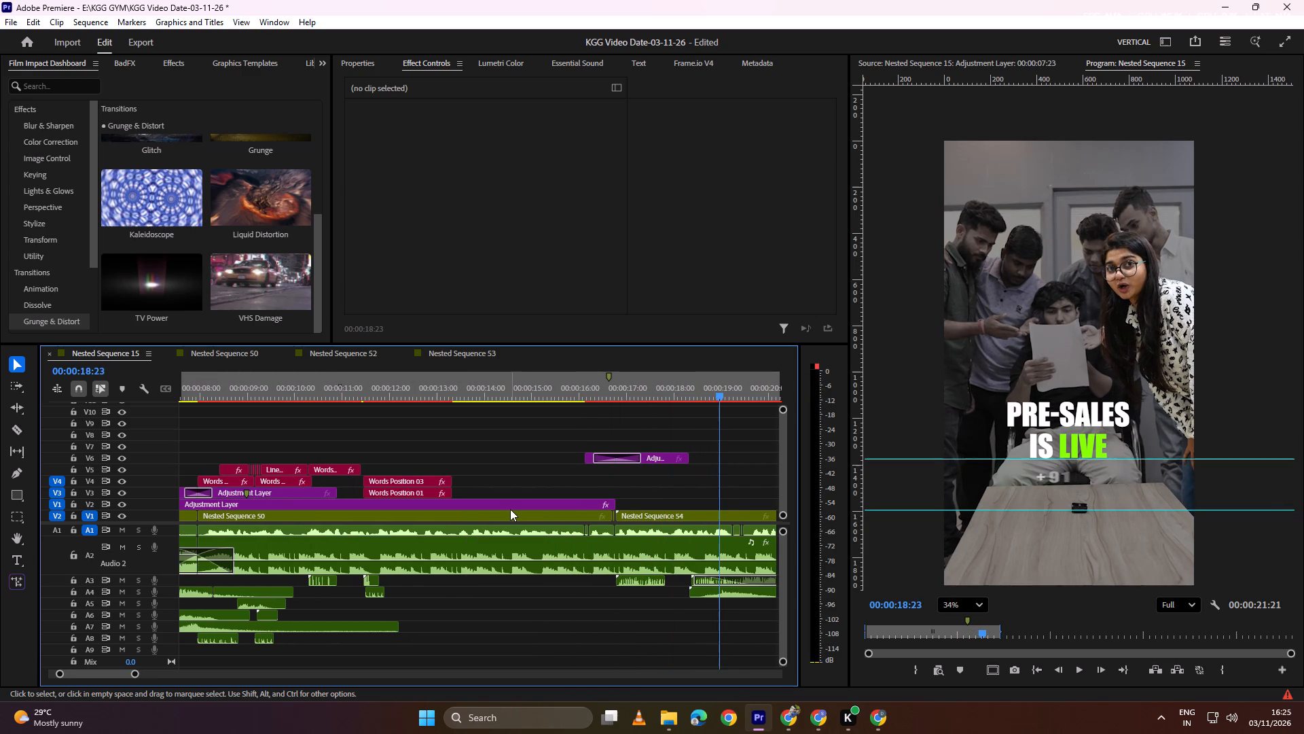
{"action": "scroll", "coordinate": [510, 509], "scroll_direction": "down", "scroll_amount": 3, "text": "alt"}
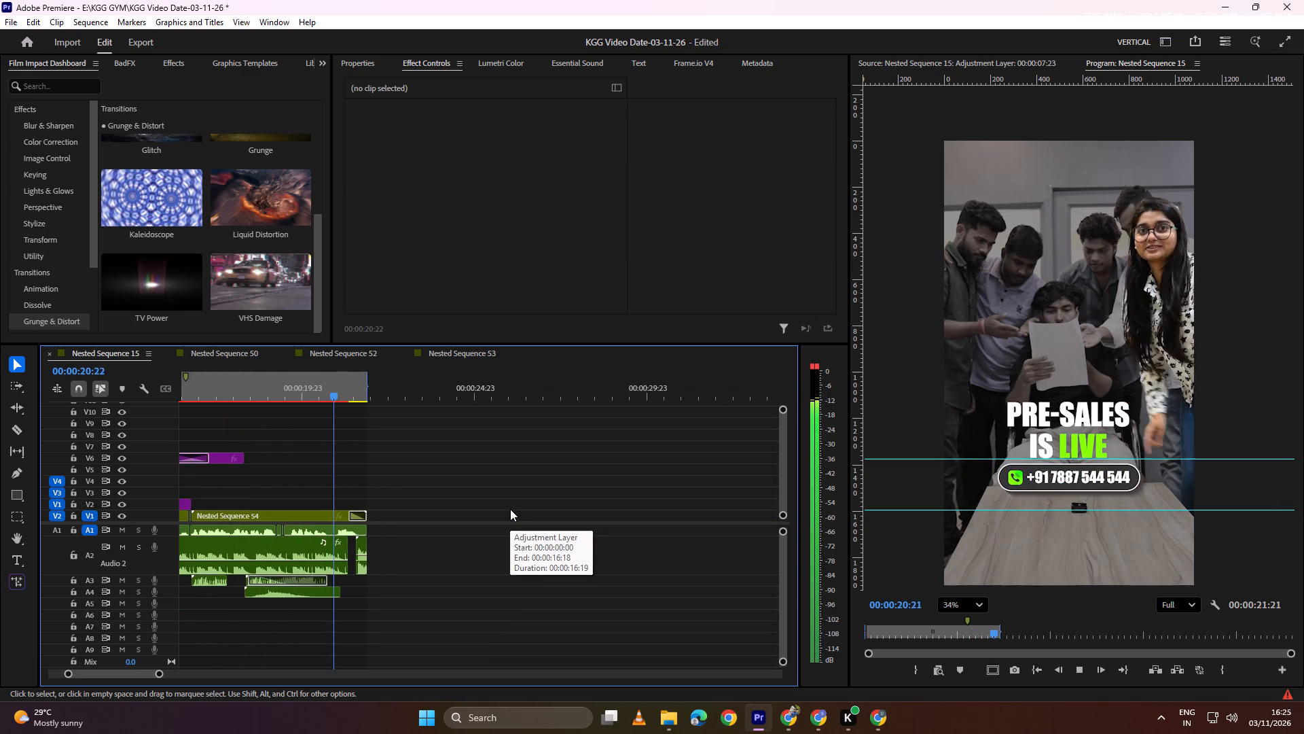
{"action": "scroll", "coordinate": [510, 509], "scroll_direction": "up", "scroll_amount": 4, "text": "alt"}
{"action": "scroll", "coordinate": [510, 509], "scroll_direction": "up", "scroll_amount": 3}
{"action": "scroll", "coordinate": [418, 491], "scroll_direction": "down", "scroll_amount": 5, "text": "alt"}
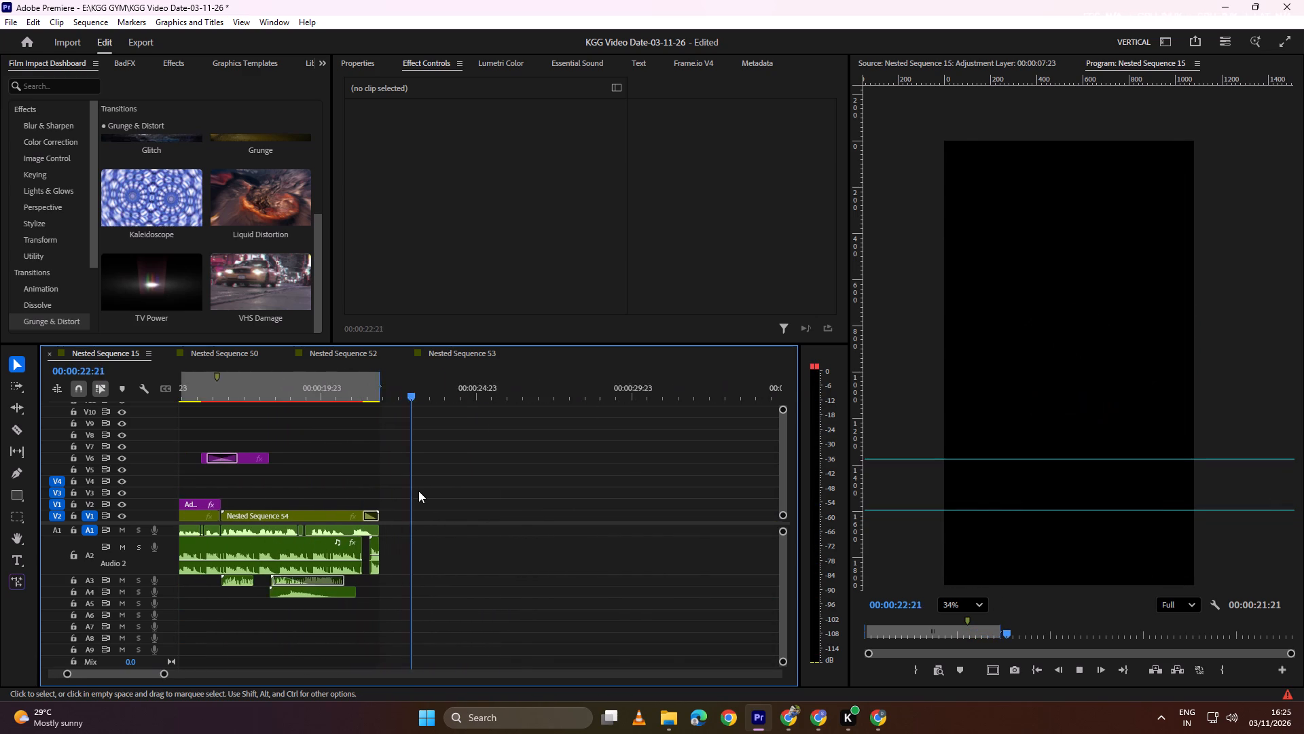
{"action": "scroll", "coordinate": [418, 491], "scroll_direction": "up", "scroll_amount": 10}
Inside Nested Sequence 54, move Nested Sequence 53 on V4 earlier to about 00:00:00:10, extend its end to match the other clips, and play back.
{"action": "left_click_drag", "start_coordinate": [526, 387], "coordinate": [286, 387]}
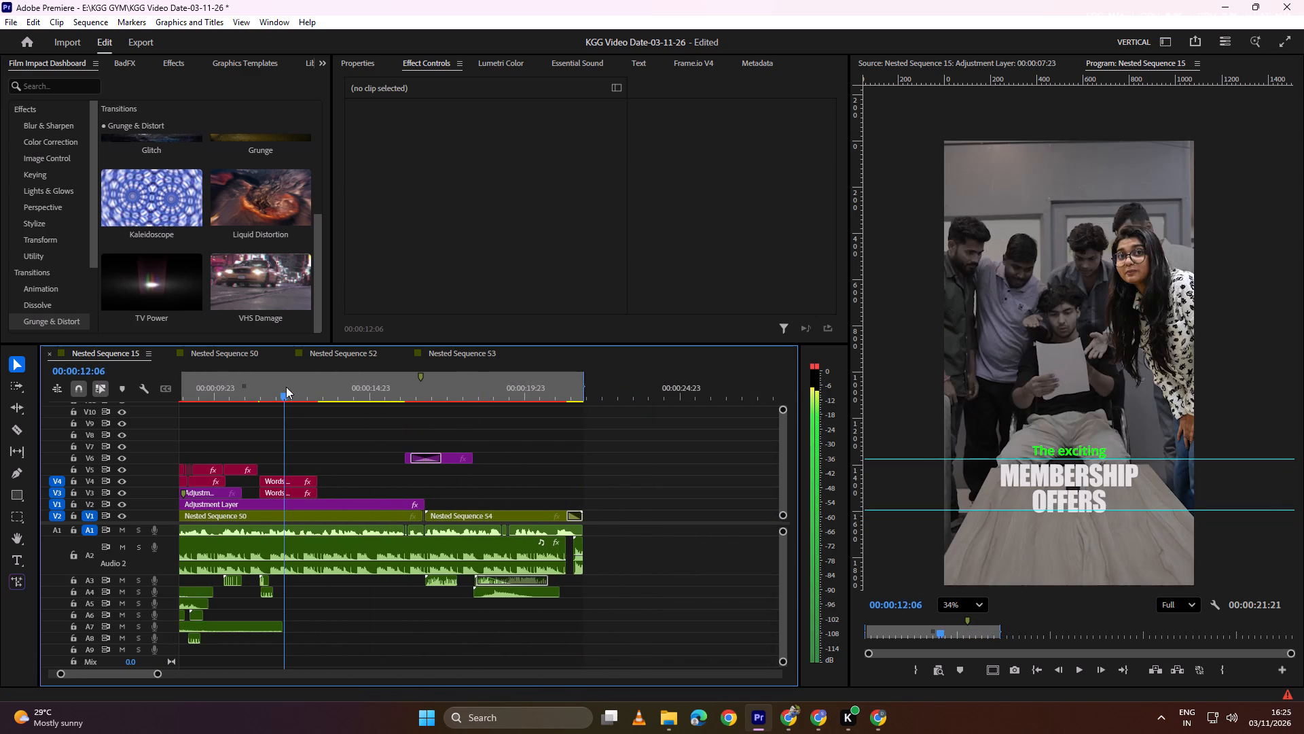
{"action": "left_click_drag", "start_coordinate": [286, 387], "coordinate": [418, 385]}
{"action": "key", "text": "space"}
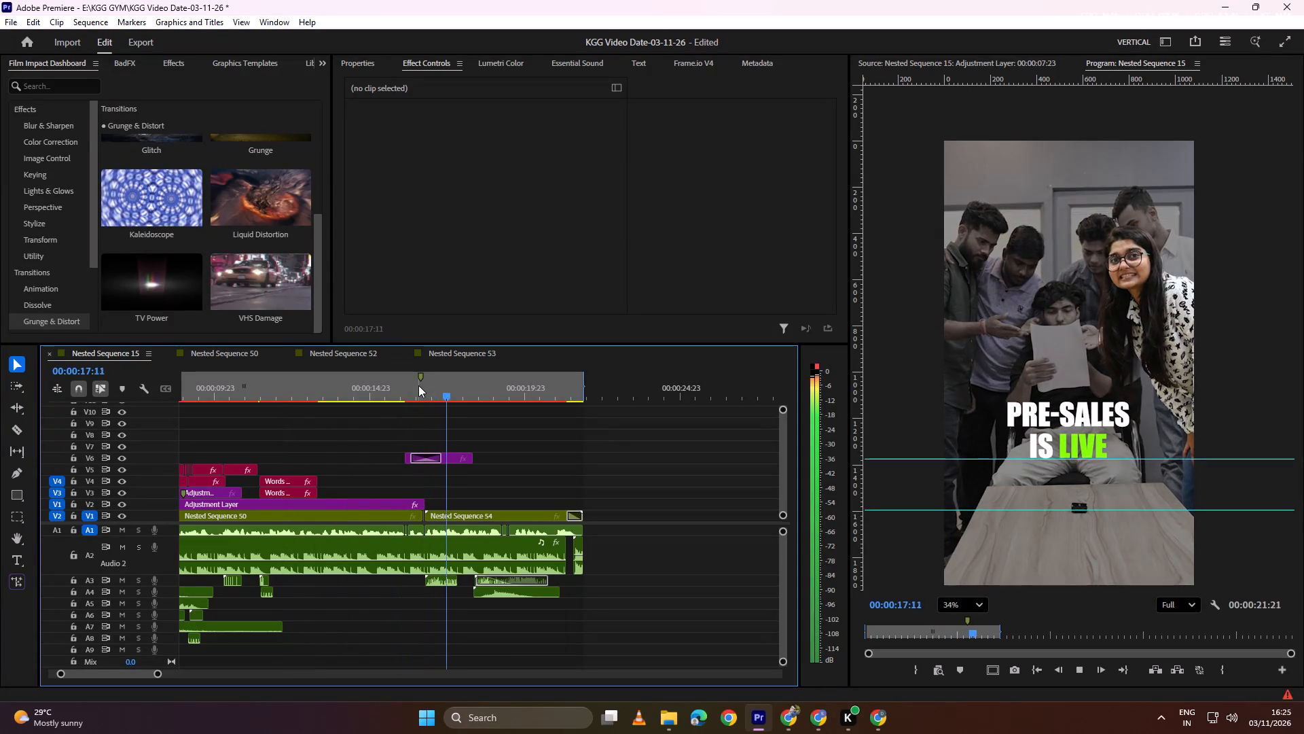
{"action": "key", "text": "space"}
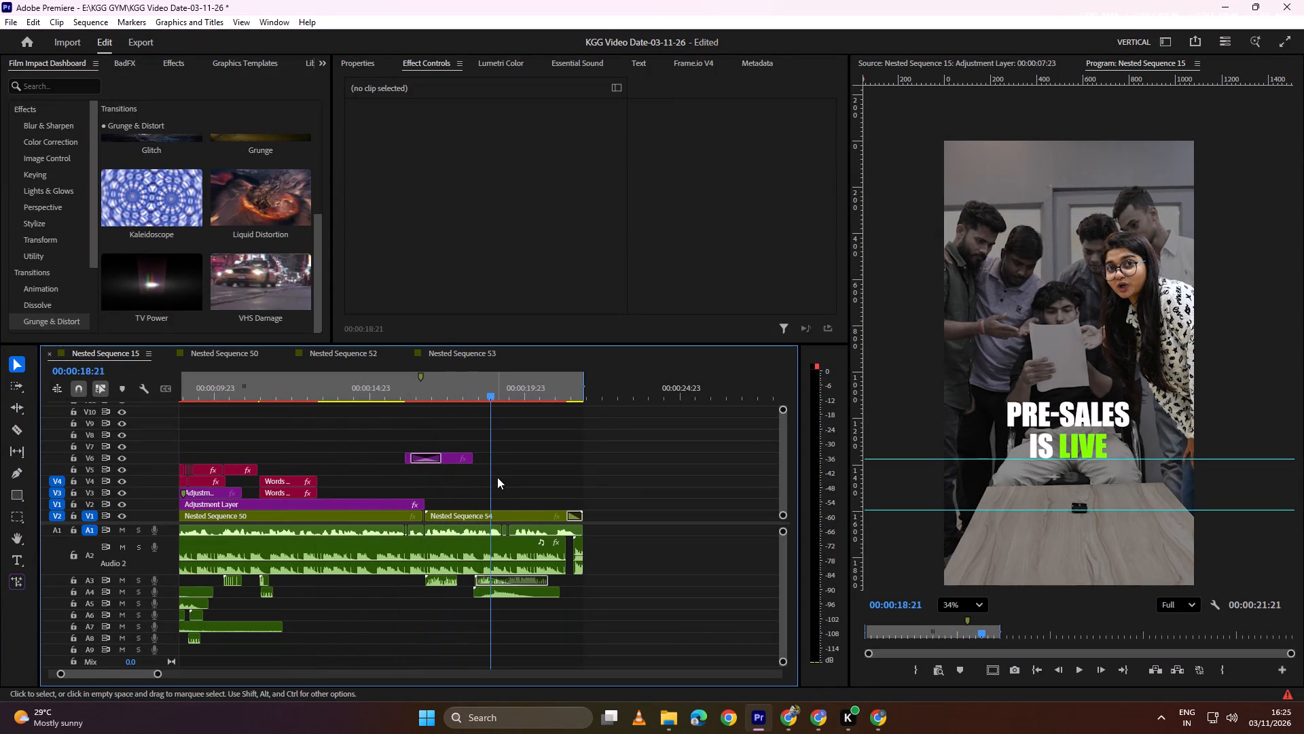
{"action": "key", "text": "space"}
{"action": "key", "text": "space"}
{"action": "double_click", "coordinate": [526, 515]}
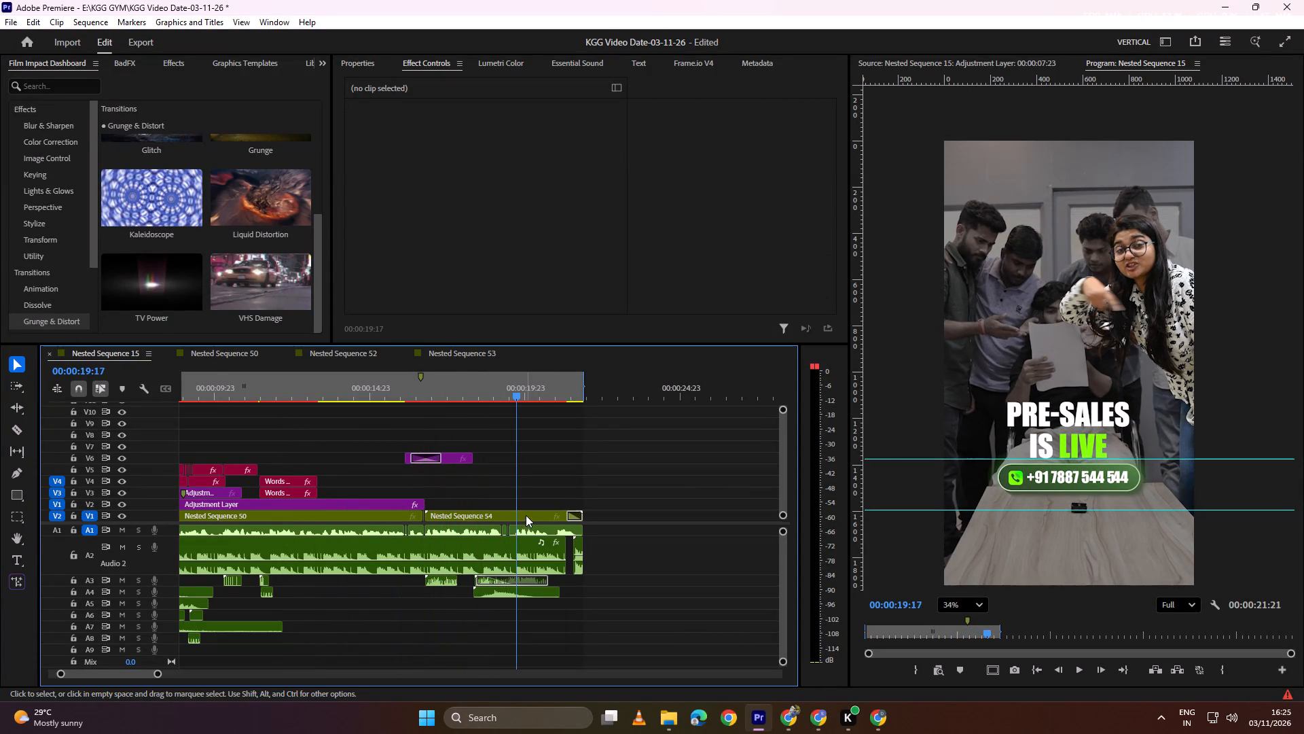
{"action": "left_click", "coordinate": [375, 444]}
{"action": "left_click_drag", "start_coordinate": [378, 447], "coordinate": [287, 444]}
{"action": "left_click_drag", "start_coordinate": [597, 438], "coordinate": [689, 440]}
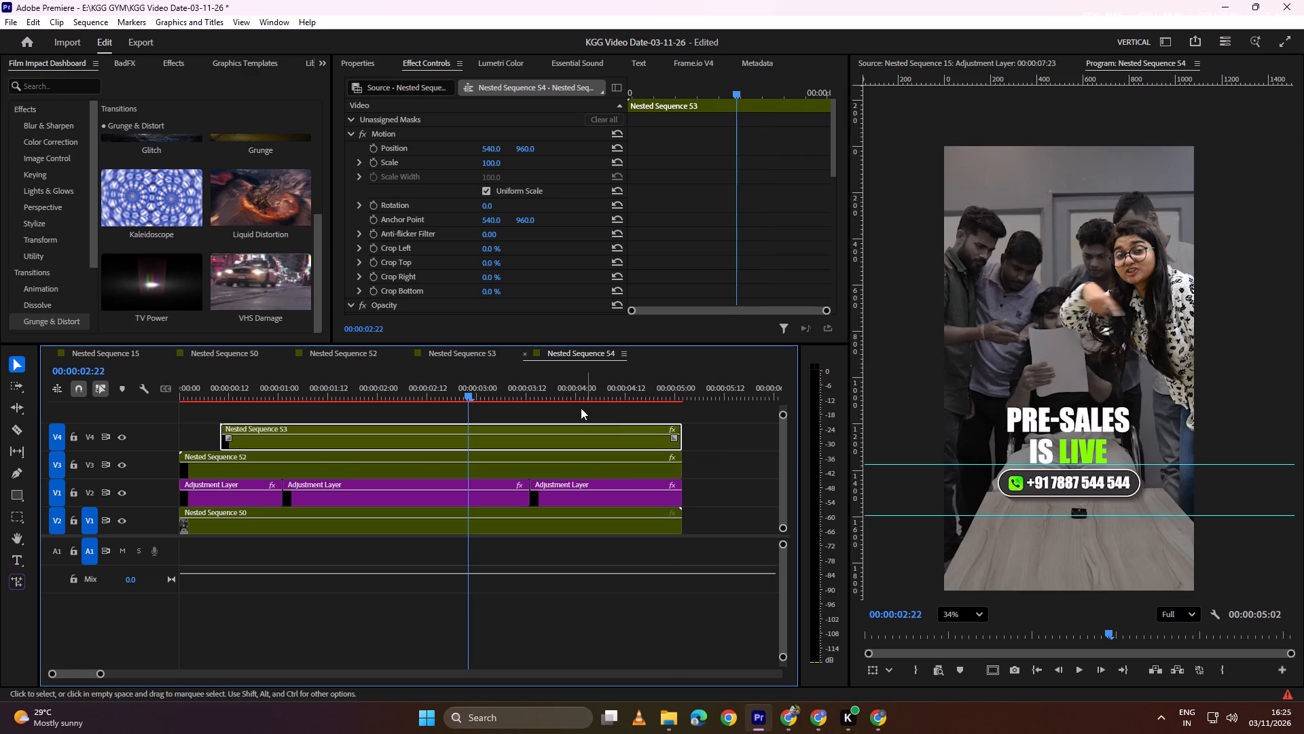
{"action": "left_click_drag", "start_coordinate": [585, 390], "coordinate": [195, 388]}
{"action": "key", "text": "space"}
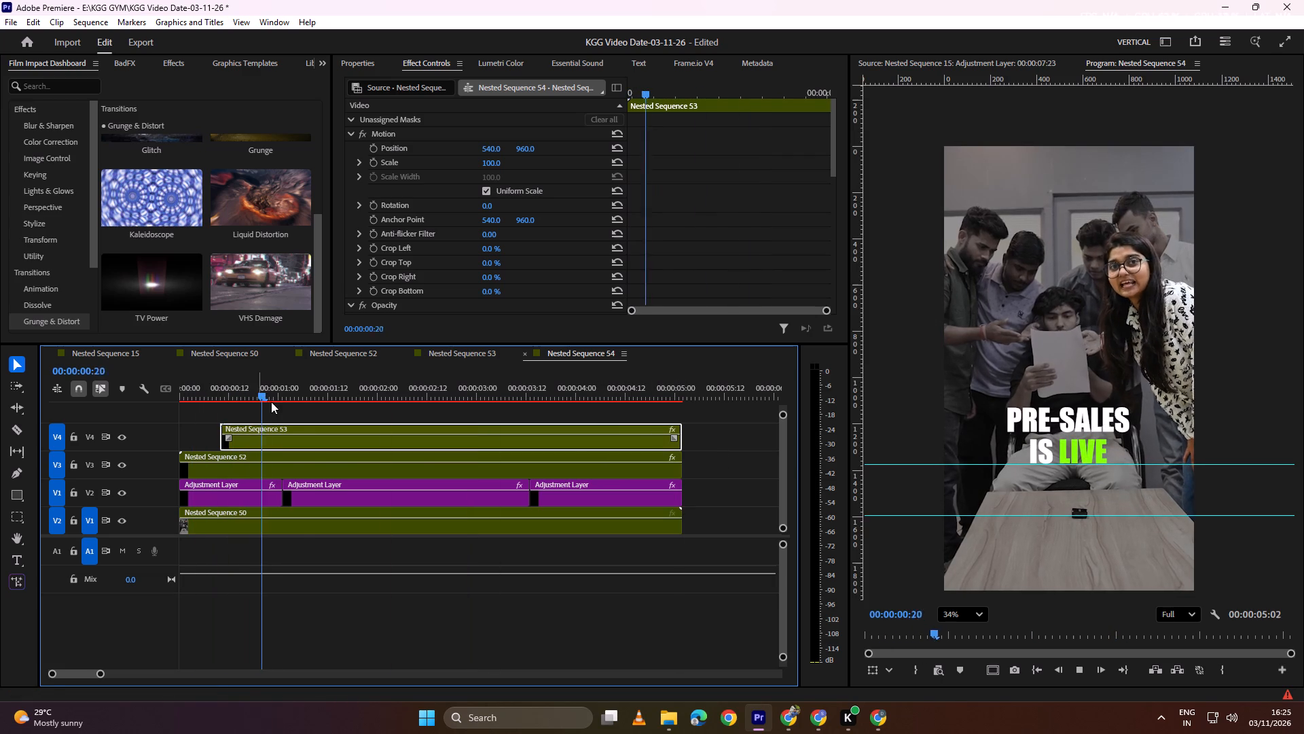
{"action": "key", "text": "space"}
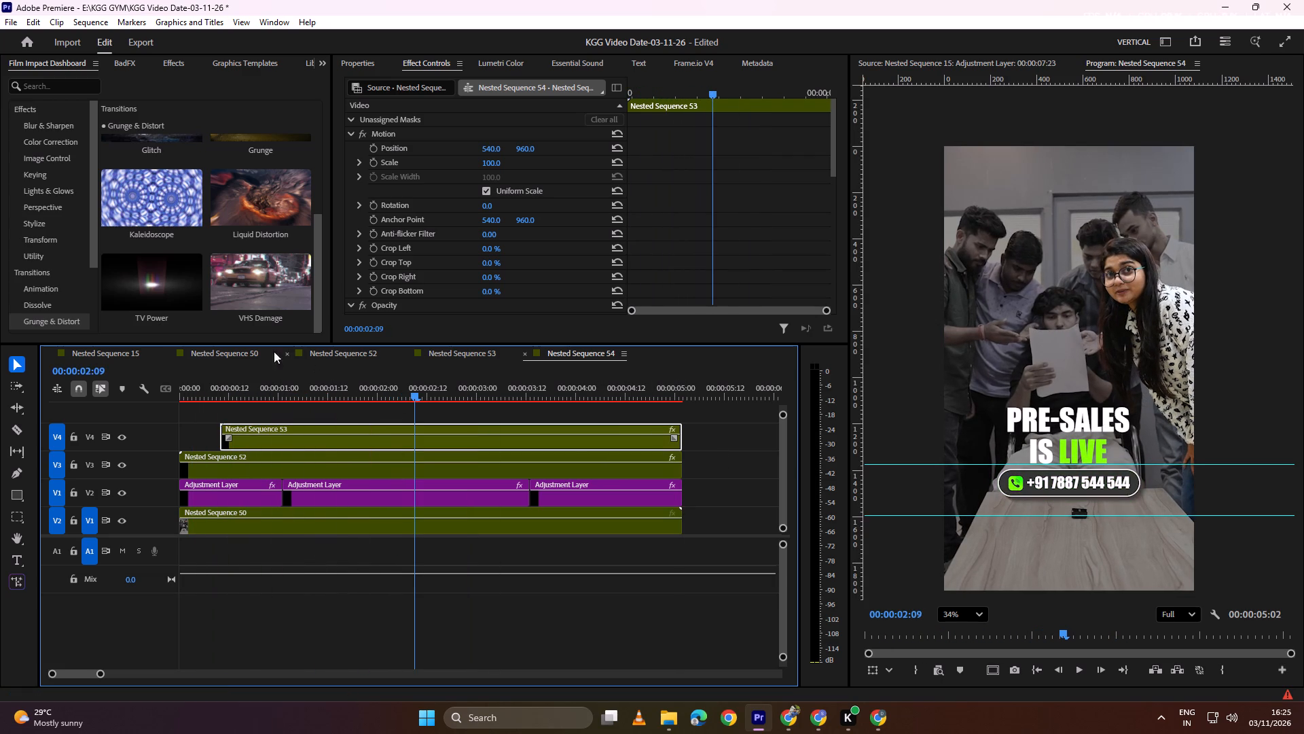
In Nested Sequence 15, shift the magic twinkle sound on A4 earlier to start at about 00:00:17:08, and play back the ending.
{"action": "left_click", "coordinate": [123, 353]}
{"action": "left_click_drag", "start_coordinate": [480, 389], "coordinate": [412, 389]}
{"action": "key", "text": "space"}
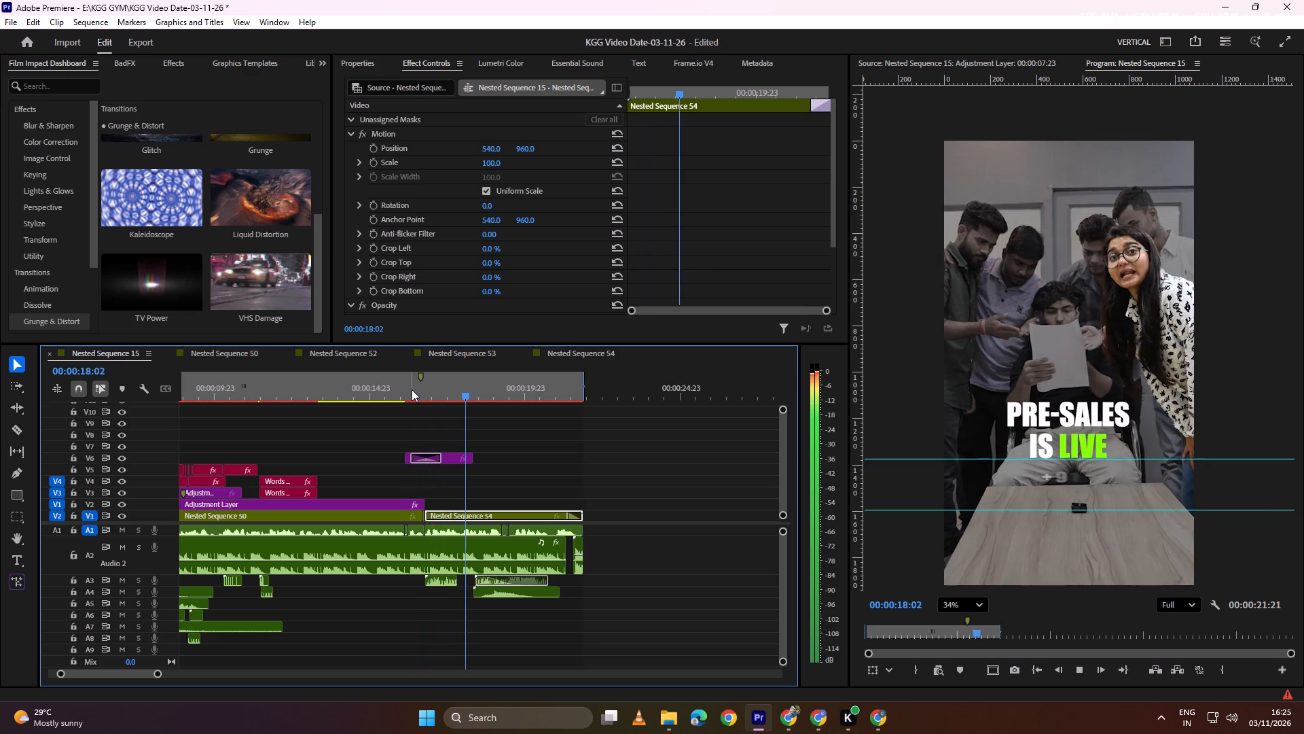
{"action": "key", "text": "space"}
{"action": "scroll", "coordinate": [477, 598], "scroll_direction": "up", "scroll_amount": 5, "text": "alt"}
{"action": "left_click_drag", "start_coordinate": [492, 391], "coordinate": [473, 394]}
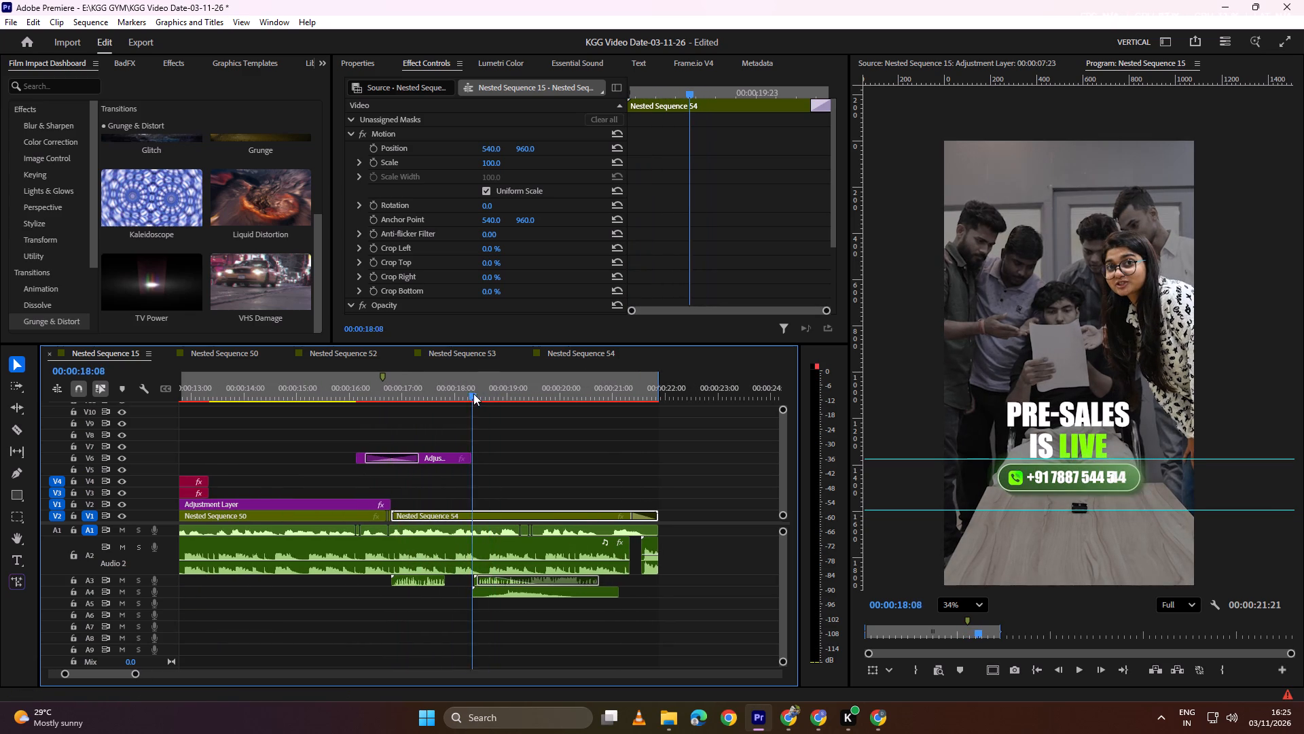
{"action": "left_click_drag", "start_coordinate": [473, 394], "coordinate": [448, 394]}
{"action": "left_click_drag", "start_coordinate": [519, 594], "coordinate": [472, 593]}
{"action": "left_click_drag", "start_coordinate": [452, 398], "coordinate": [429, 398]}
{"action": "key", "text": "space"}
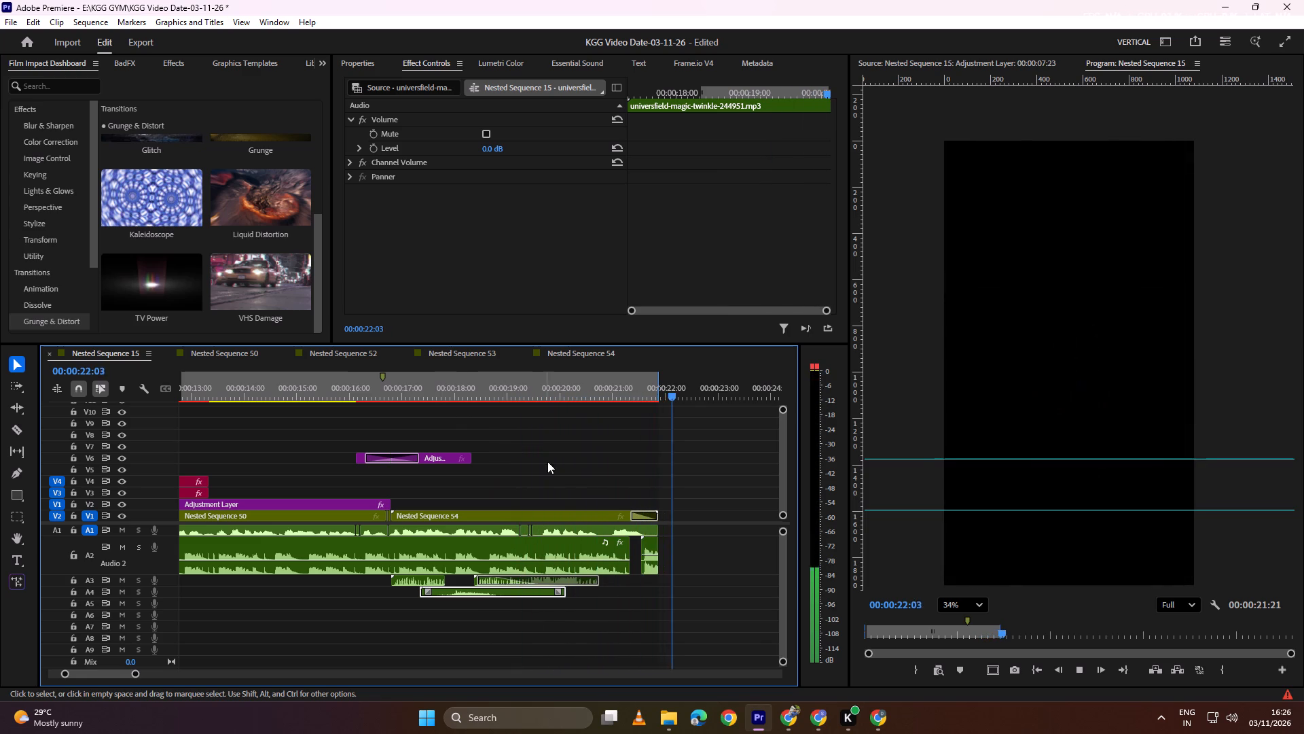
{"action": "scroll", "coordinate": [573, 466], "scroll_direction": "down", "scroll_amount": 8, "text": "alt"}
{"action": "key", "text": "space"}
Play back from about 00:00:07 and change the "membership offers" text in Words Position 03 to white, FFFFFF.
{"action": "left_click_drag", "start_coordinate": [579, 389], "coordinate": [317, 400]}
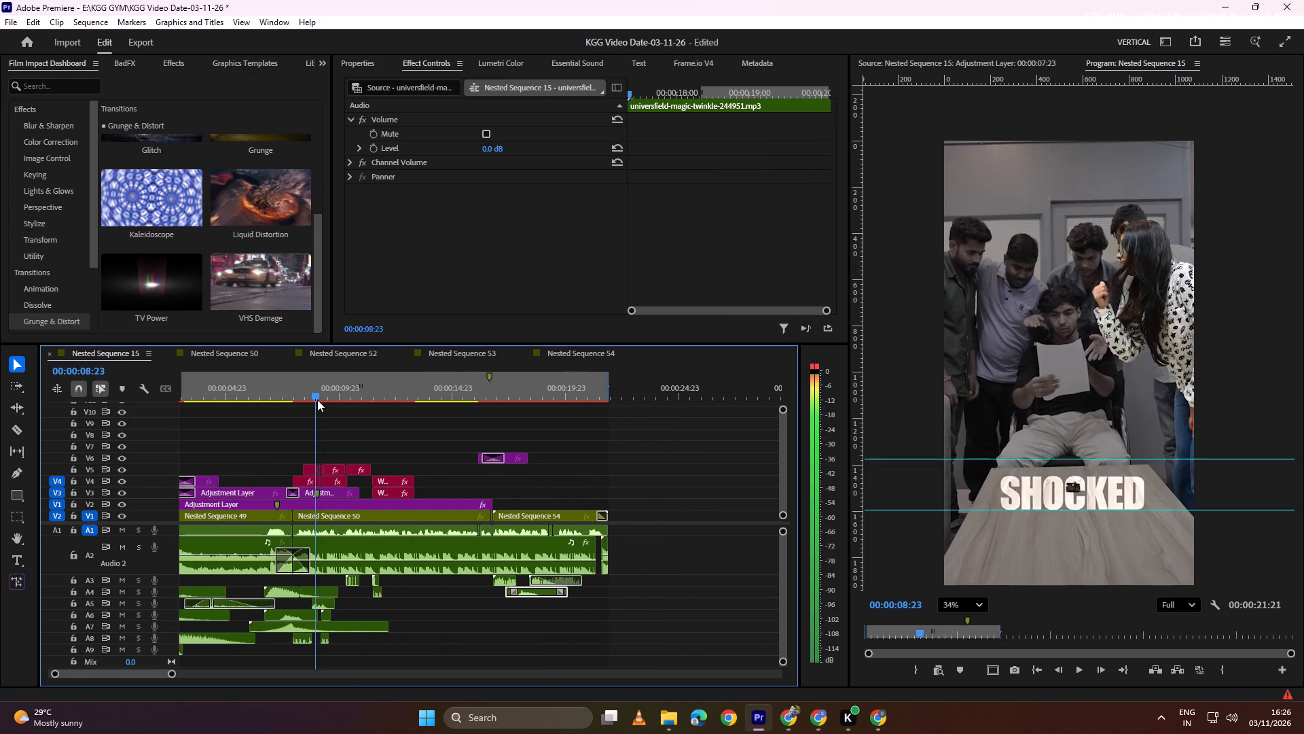
{"action": "left_click_drag", "start_coordinate": [317, 400], "coordinate": [270, 404]}
{"action": "key", "text": "space"}
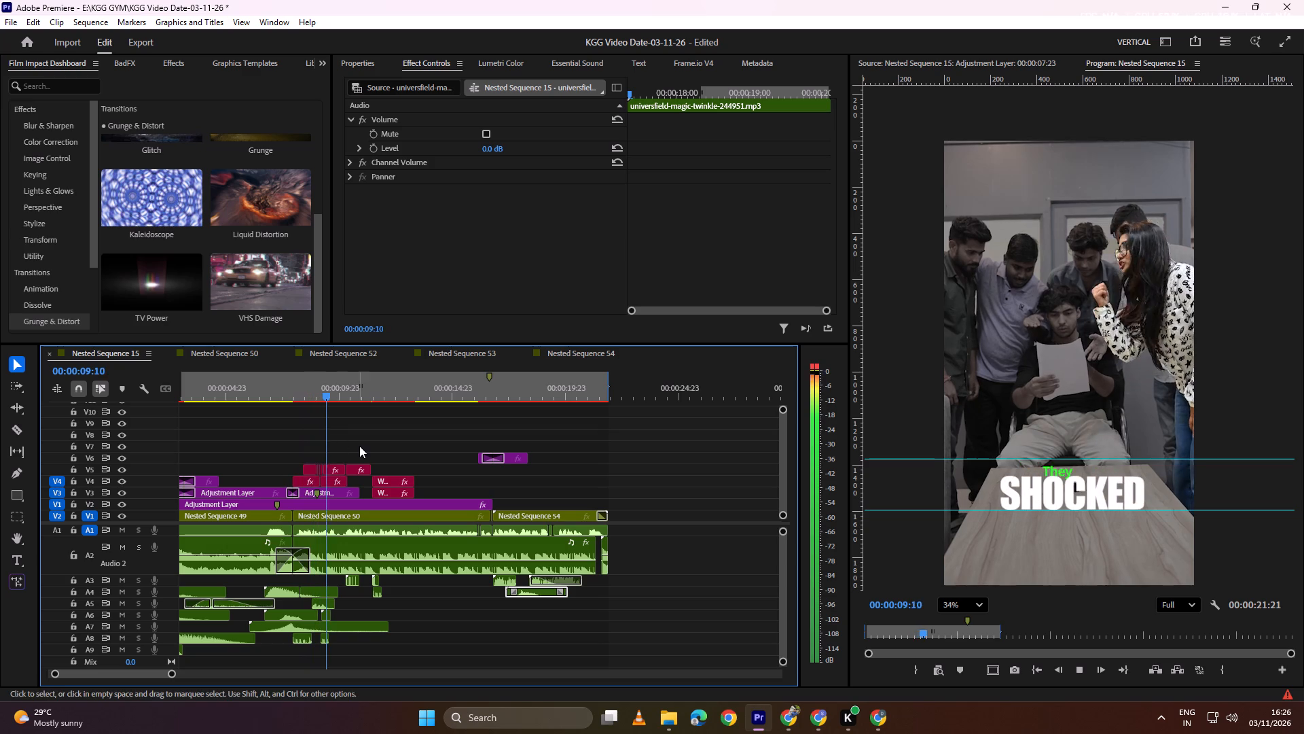
{"action": "scroll", "coordinate": [376, 460], "scroll_direction": "down", "scroll_amount": 5, "text": "alt"}
{"action": "scroll", "coordinate": [343, 529], "scroll_direction": "up", "scroll_amount": 9, "text": "alt"}
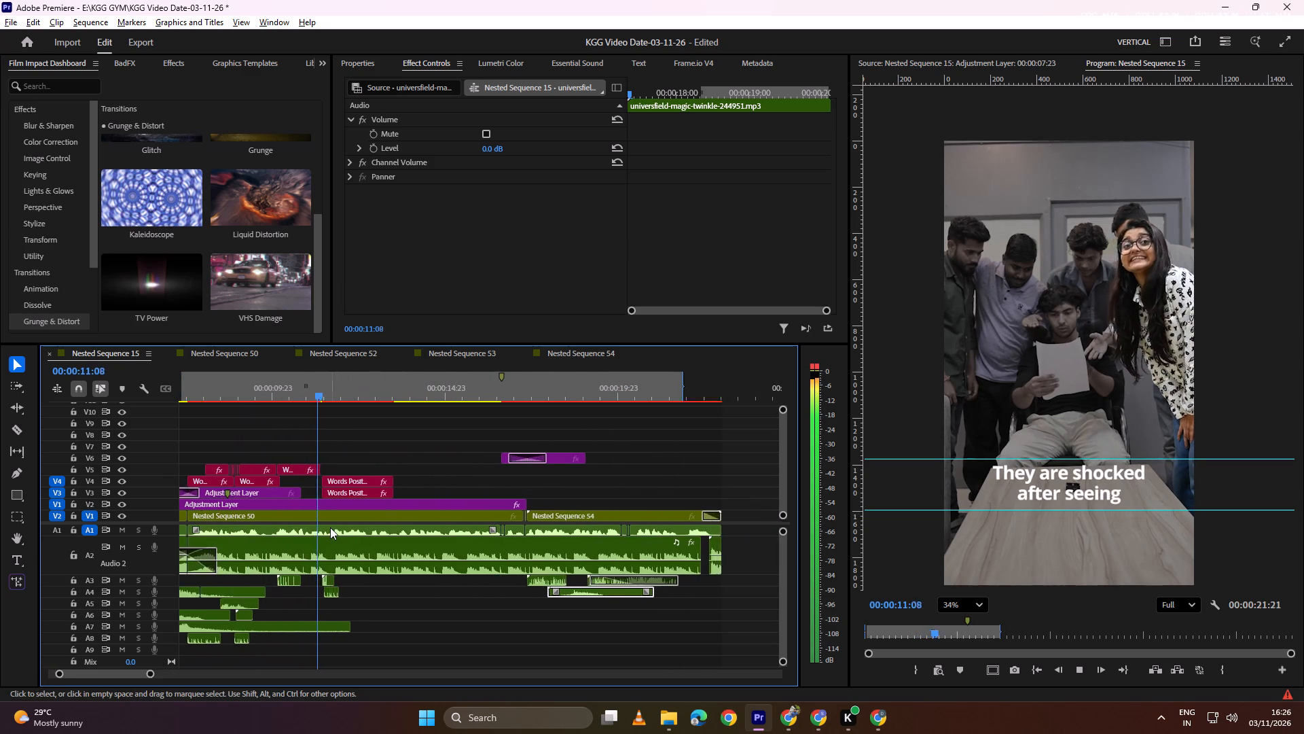
{"action": "scroll", "coordinate": [330, 527], "scroll_direction": "up", "scroll_amount": 5, "text": "alt"}
{"action": "key", "text": "space"}
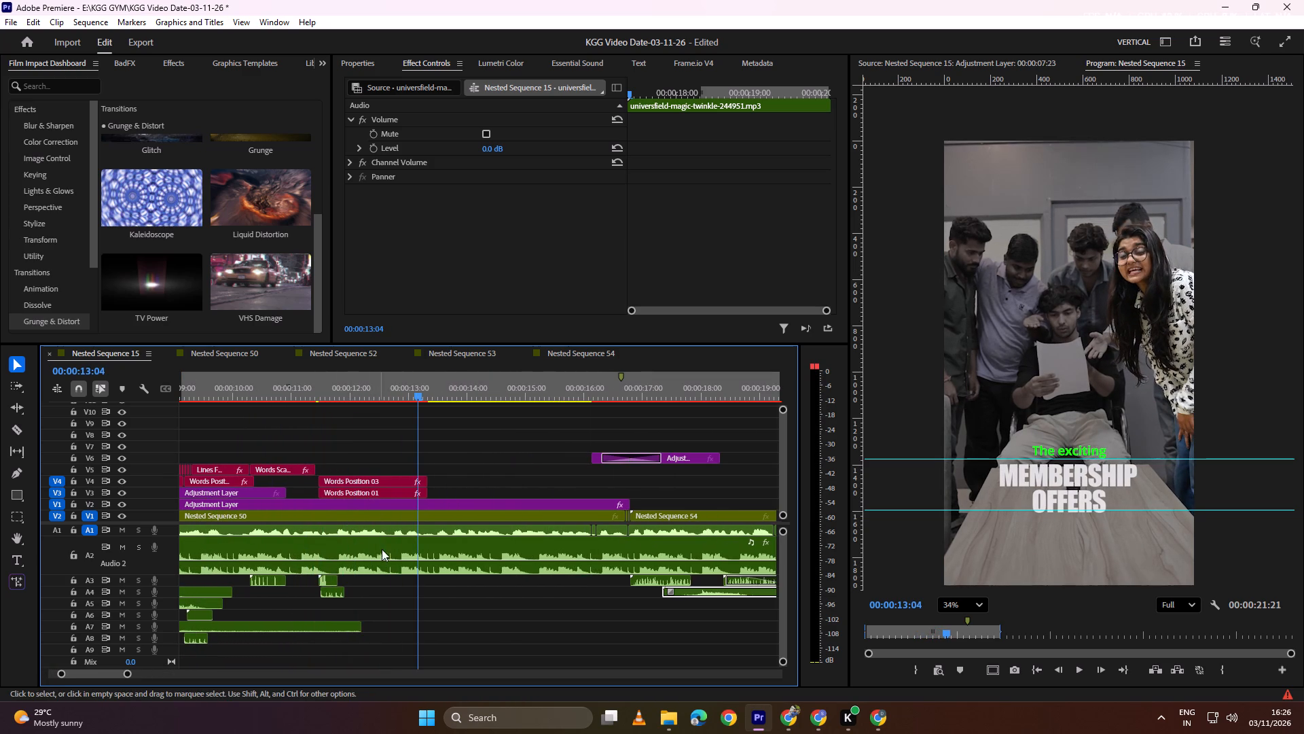
{"action": "scroll", "coordinate": [347, 555], "scroll_direction": "up", "scroll_amount": 16, "text": "alt"}
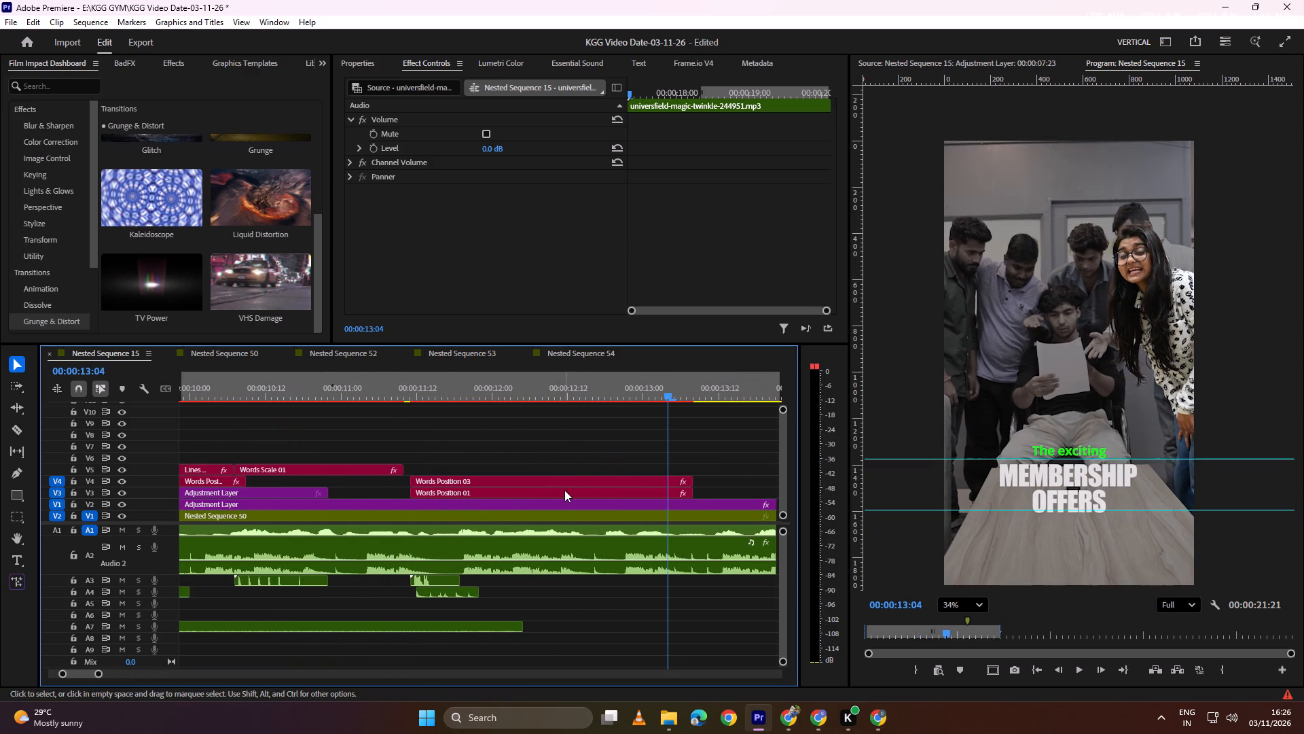
{"action": "left_click", "coordinate": [547, 489]}
{"action": "left_click", "coordinate": [549, 485]}
{"action": "left_click", "coordinate": [376, 58]}
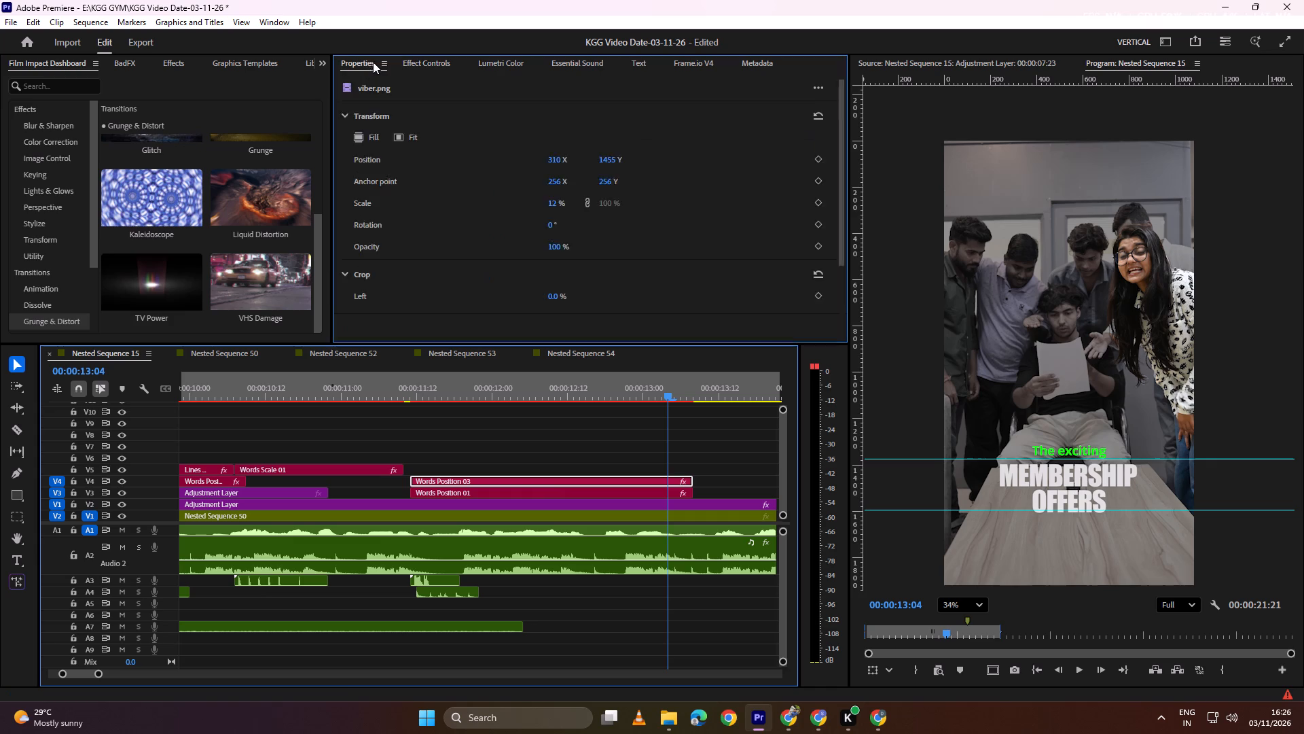
{"action": "left_click", "coordinate": [365, 290]}
{"action": "left_click_drag", "start_coordinate": [567, 346], "coordinate": [461, 485]}
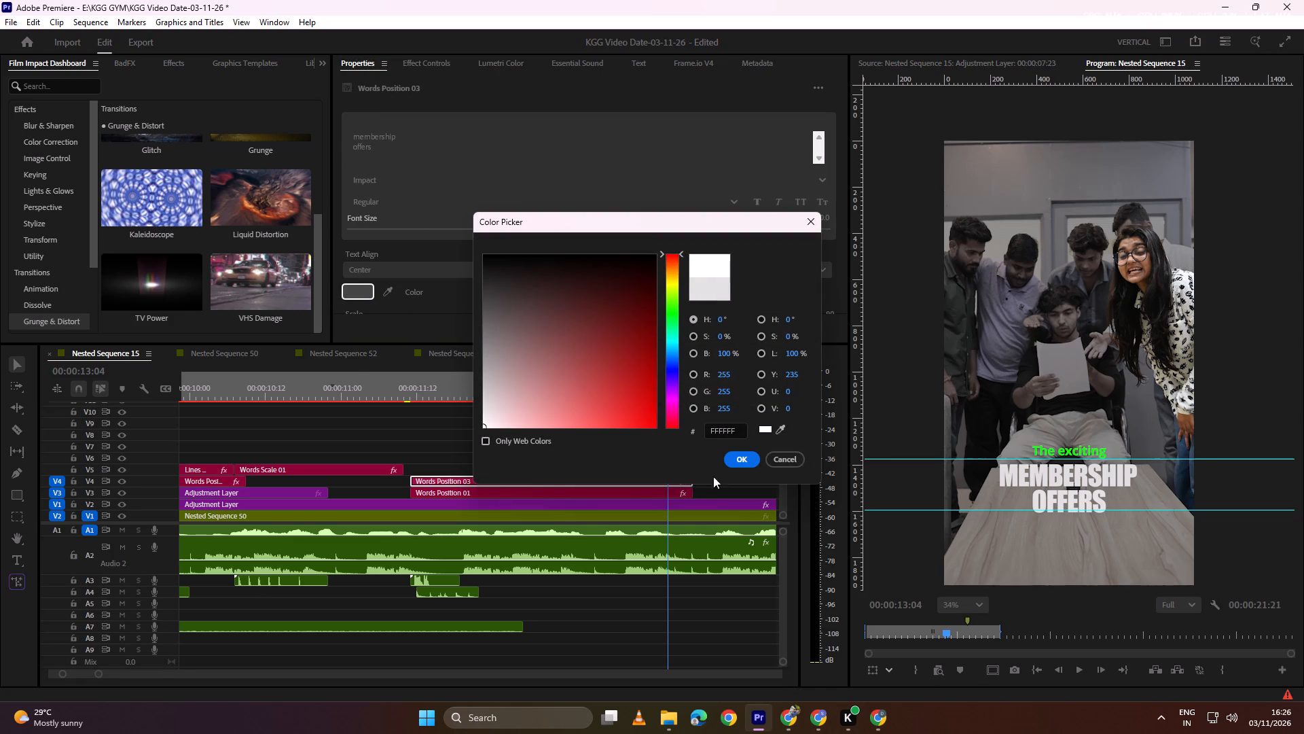
{"action": "left_click", "coordinate": [746, 460]}
{"action": "left_click", "coordinate": [717, 450]}
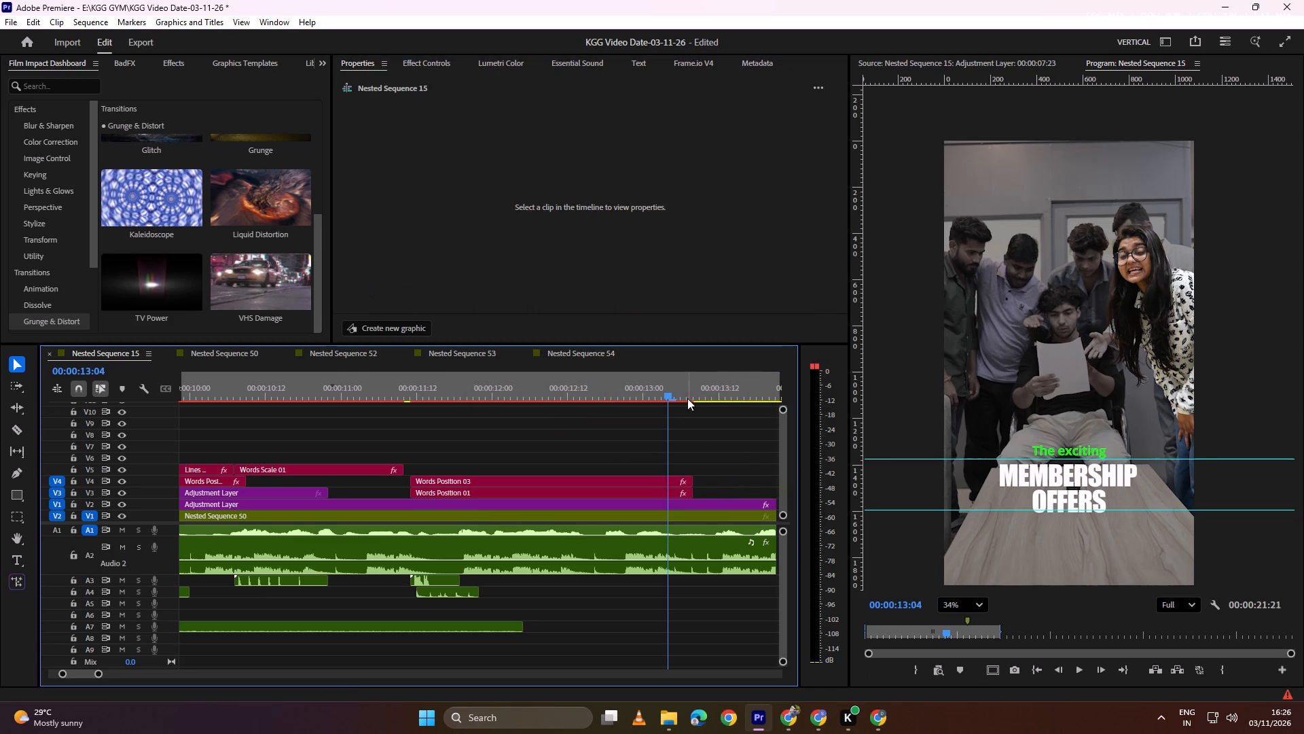
Play back the "membership offers" caption and the section after it up to about 00:00:16, replaying the part following the caption.
{"action": "left_click_drag", "start_coordinate": [696, 394], "coordinate": [492, 392]}
{"action": "key", "text": "space"}
{"action": "scroll", "coordinate": [558, 463], "scroll_direction": "down", "scroll_amount": 1}
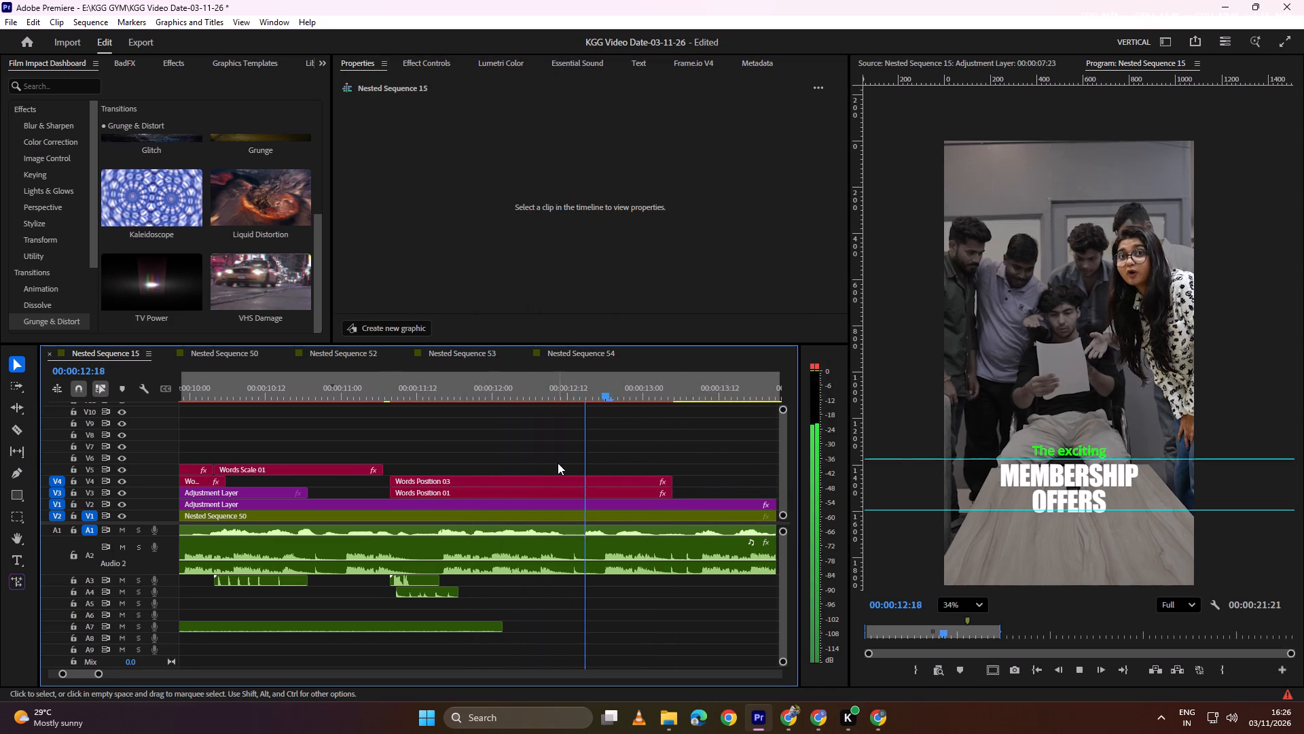
{"action": "scroll", "coordinate": [558, 463], "scroll_direction": "down", "scroll_amount": 2}
{"action": "scroll", "coordinate": [558, 463], "scroll_direction": "up", "scroll_amount": 1}
{"action": "scroll", "coordinate": [558, 463], "scroll_direction": "down", "scroll_amount": 5}
{"action": "scroll", "coordinate": [558, 463], "scroll_direction": "up", "scroll_amount": 1}
{"action": "scroll", "coordinate": [558, 463], "scroll_direction": "down", "scroll_amount": 5, "text": "alt"}
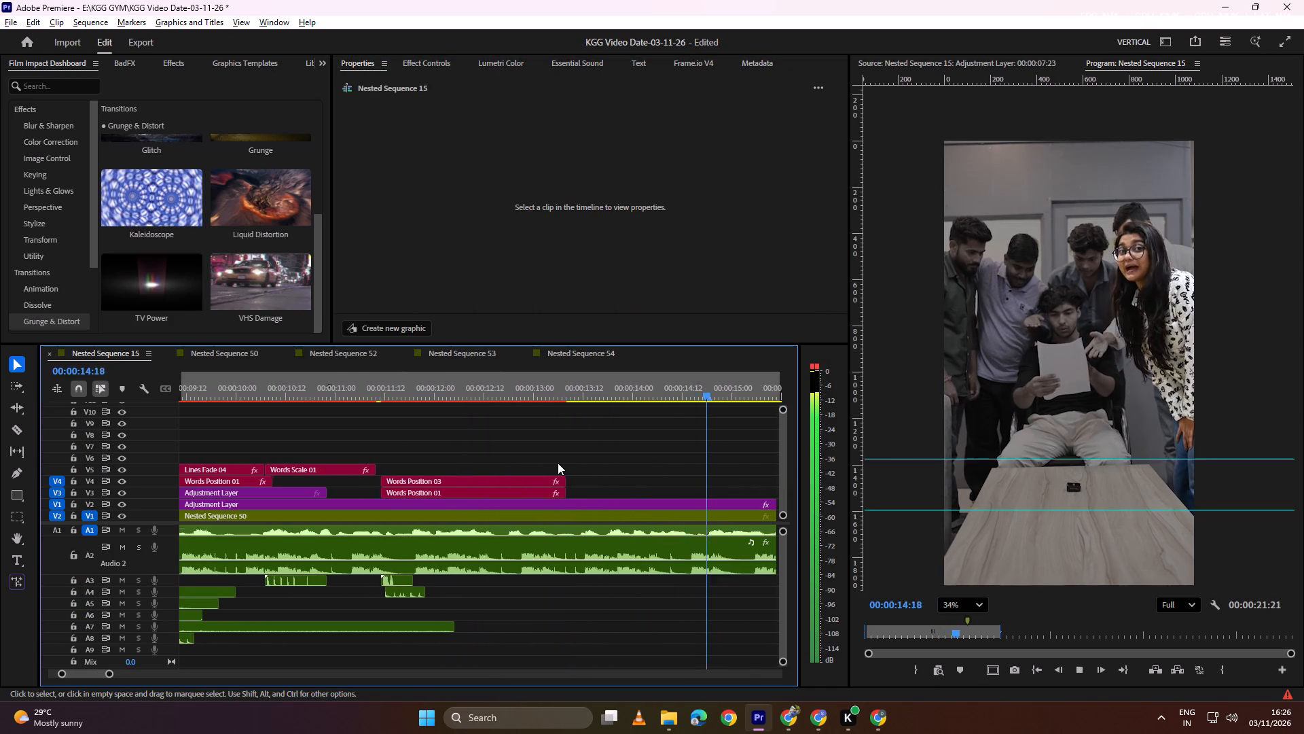
{"action": "scroll", "coordinate": [558, 463], "scroll_direction": "down", "scroll_amount": 5, "text": "alt"}
{"action": "scroll", "coordinate": [558, 463], "scroll_direction": "up", "scroll_amount": 1, "text": "alt"}
{"action": "scroll", "coordinate": [558, 463], "scroll_direction": "down", "scroll_amount": 3, "text": "alt"}
{"action": "key", "text": "space"}
{"action": "left_click_drag", "start_coordinate": [647, 394], "coordinate": [592, 385]}
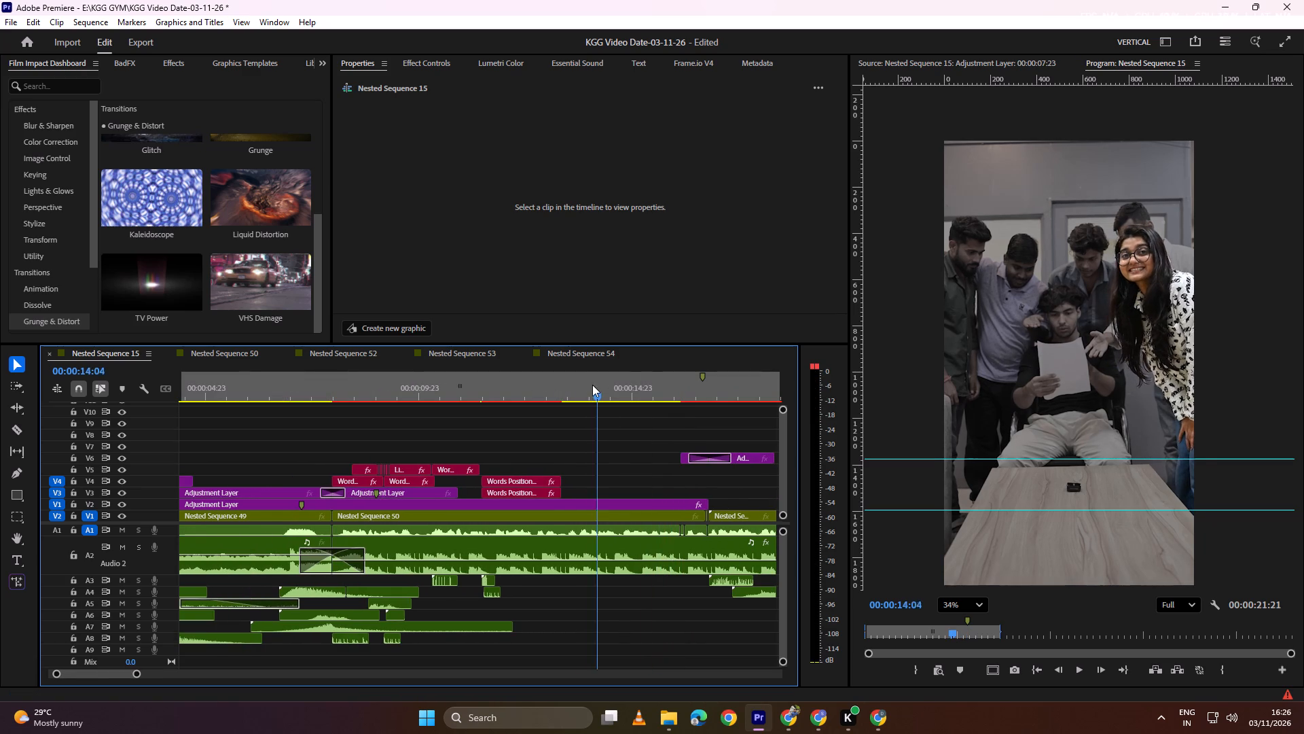
{"action": "left_click_drag", "start_coordinate": [592, 385], "coordinate": [565, 385]}
{"action": "key", "text": "space"}
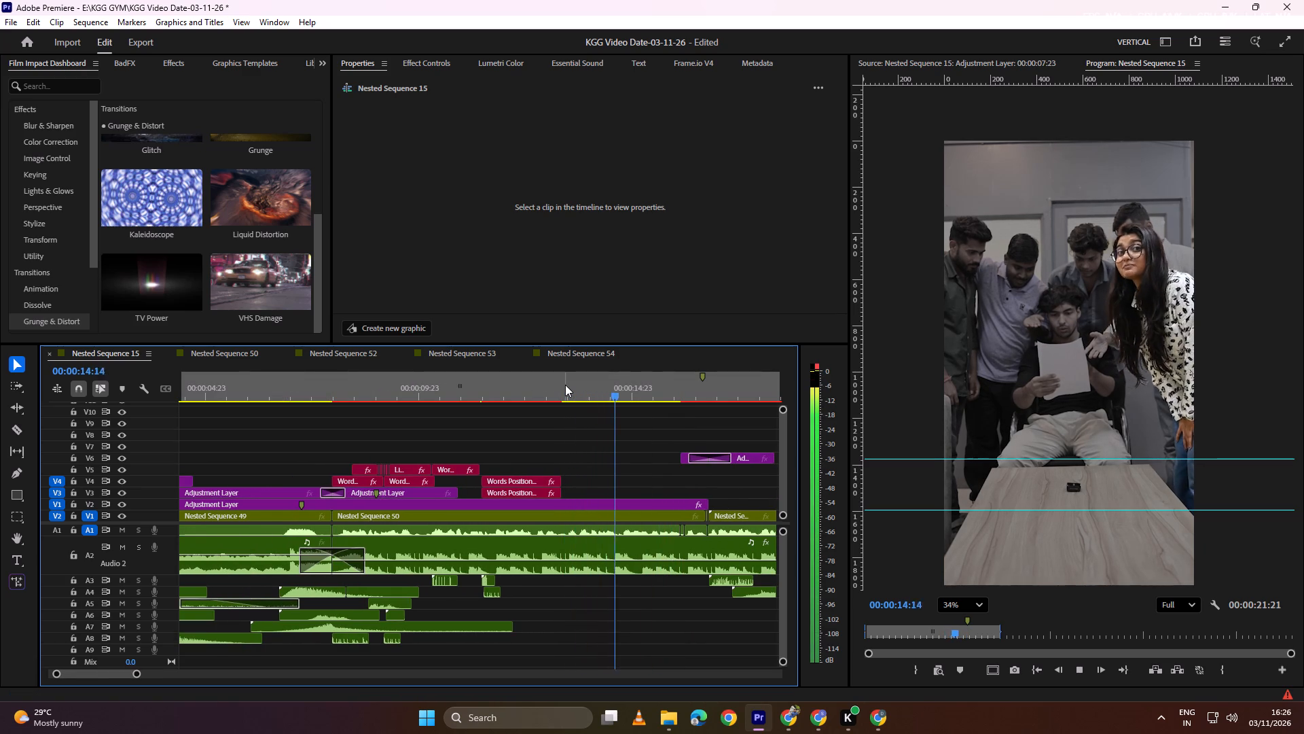
{"action": "key", "text": "space"}
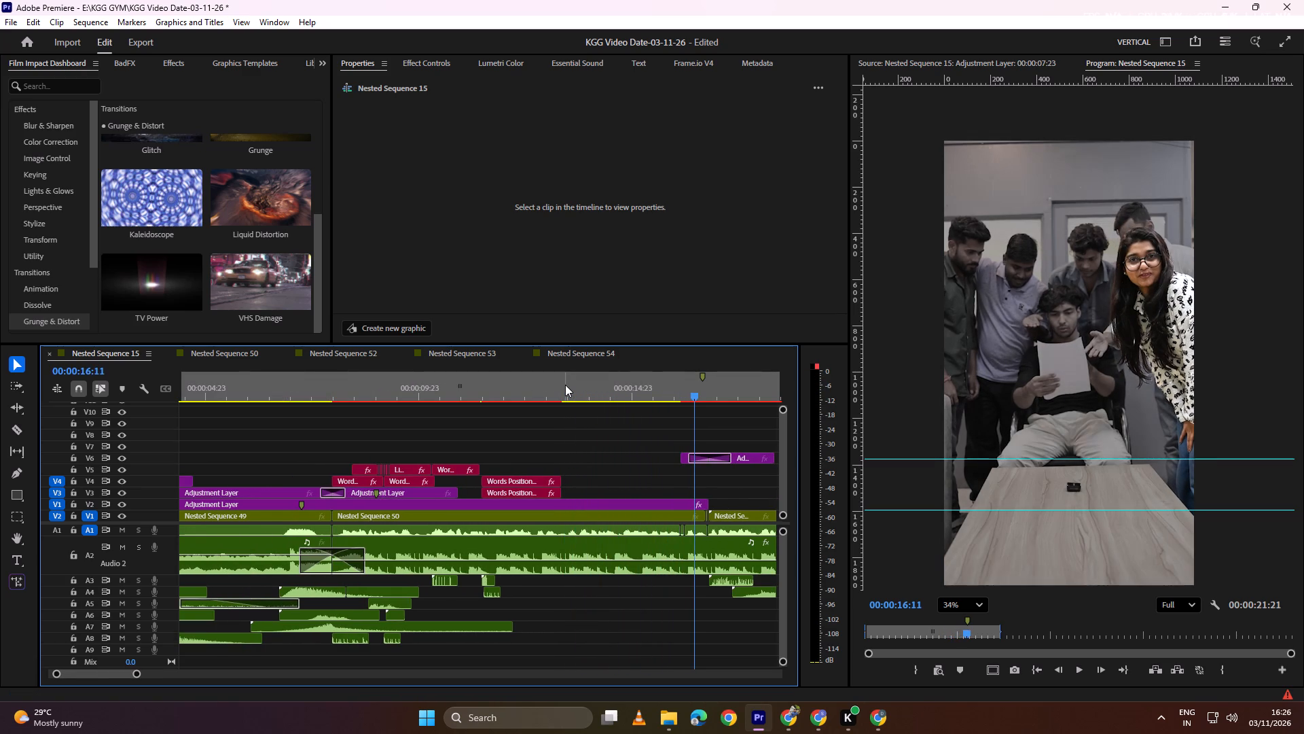
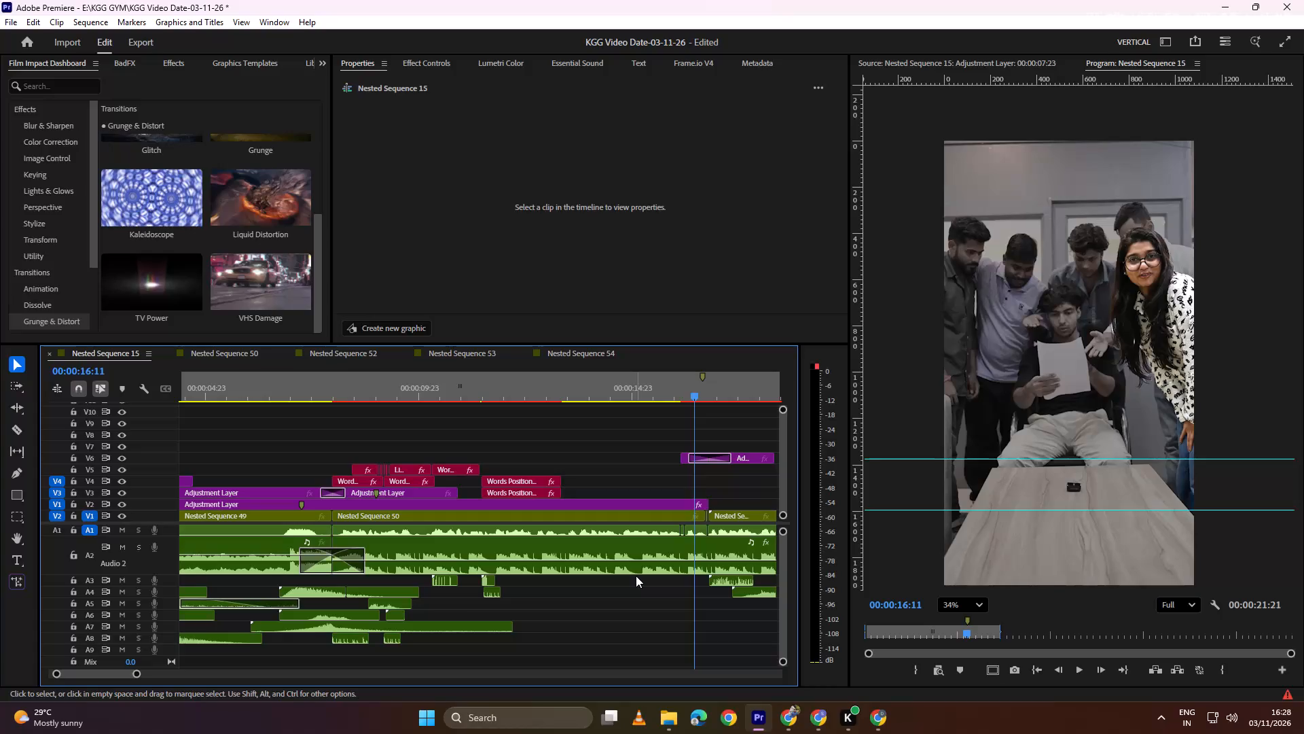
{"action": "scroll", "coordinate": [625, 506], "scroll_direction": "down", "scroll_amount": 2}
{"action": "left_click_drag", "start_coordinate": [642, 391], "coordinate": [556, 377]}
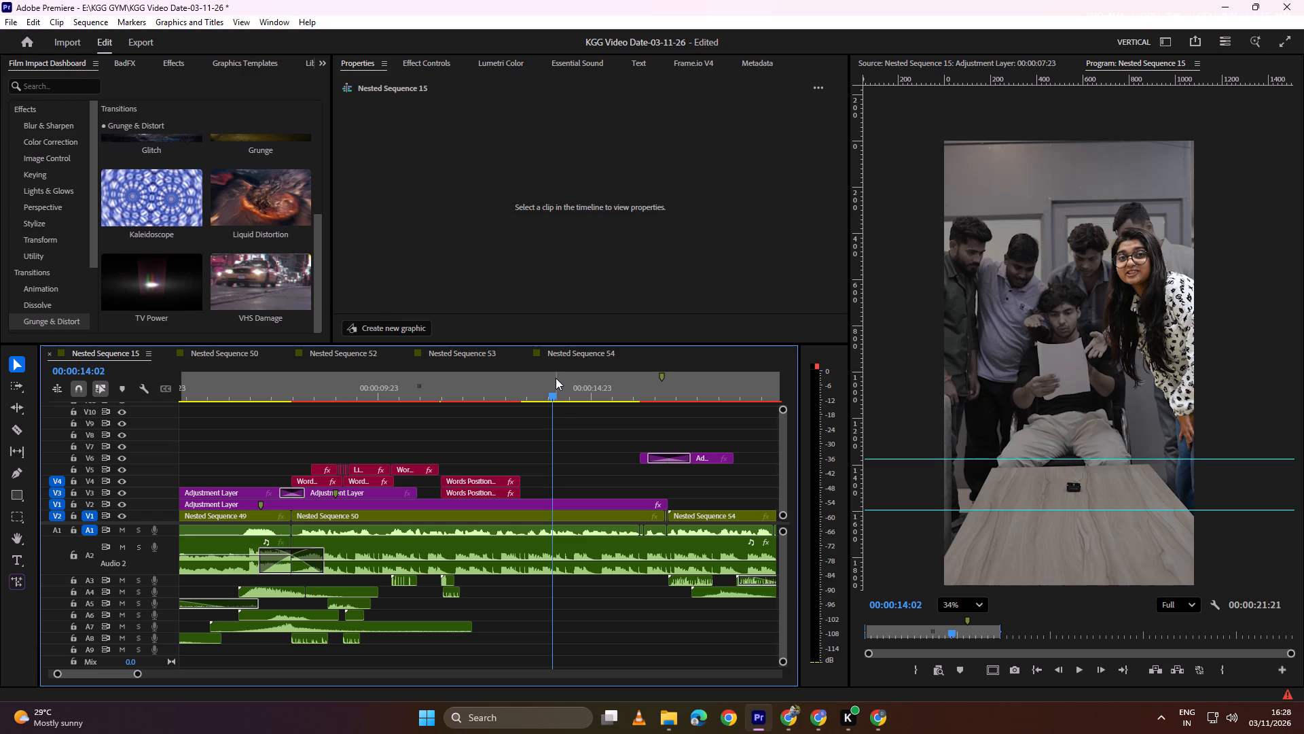
Switch to YouTube in Chrome and search for "party confetti green screen".
{"action": "left_click", "coordinate": [797, 719]}
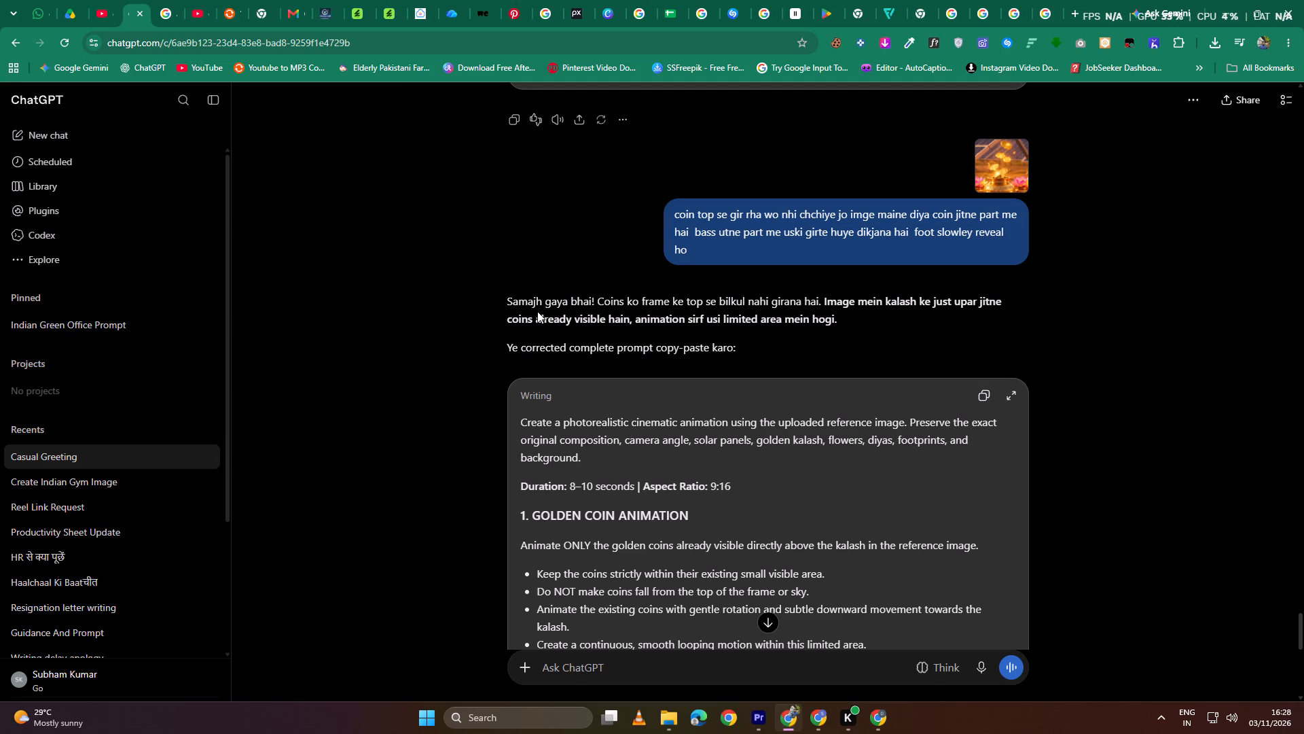
{"action": "left_click", "coordinate": [189, 7]}
{"action": "left_click", "coordinate": [100, 15]}
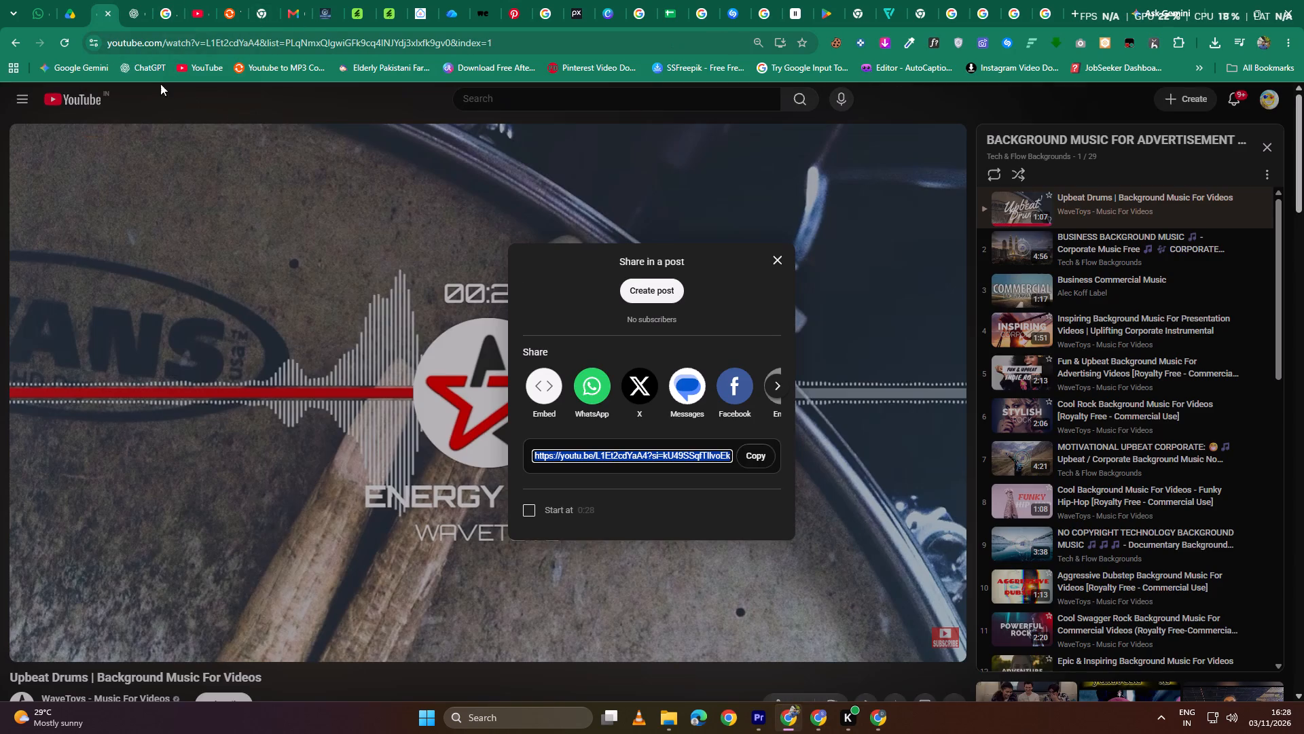
{"action": "left_click", "coordinate": [498, 103]}
{"action": "left_click", "coordinate": [500, 103]}
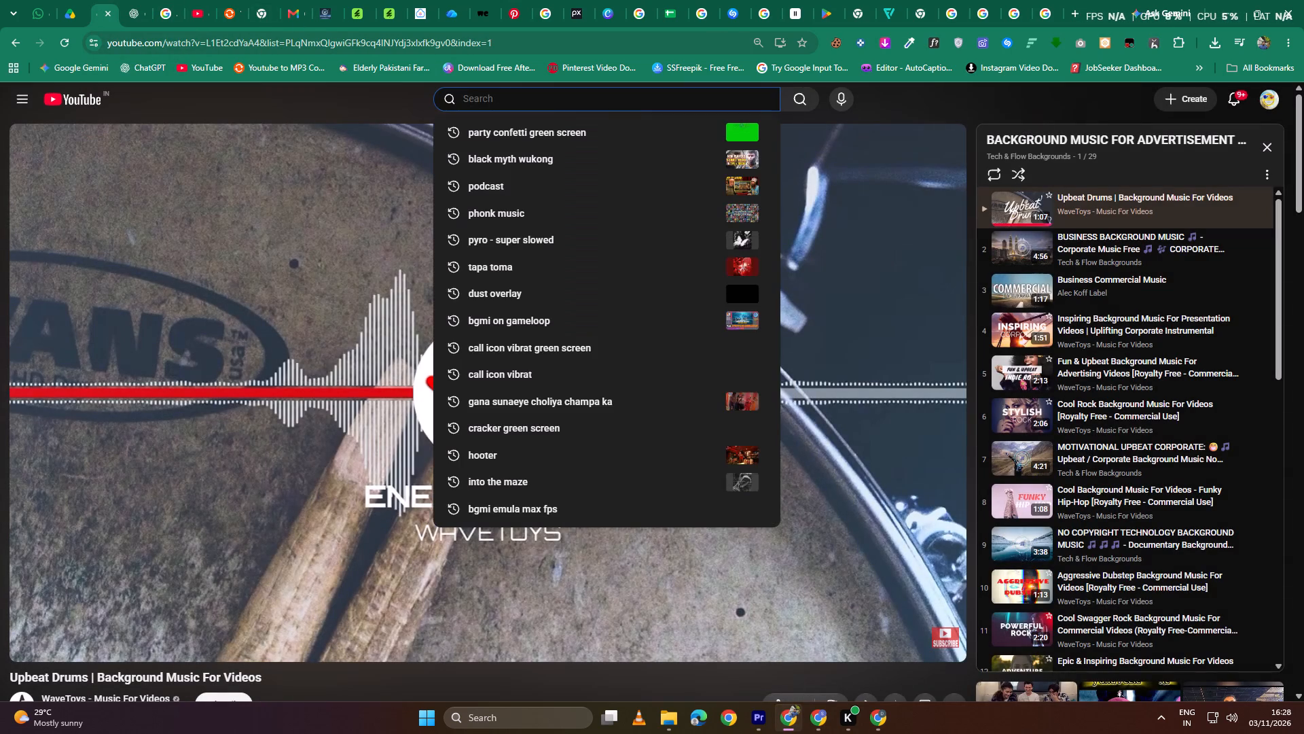
{"action": "type", "text": "party"}
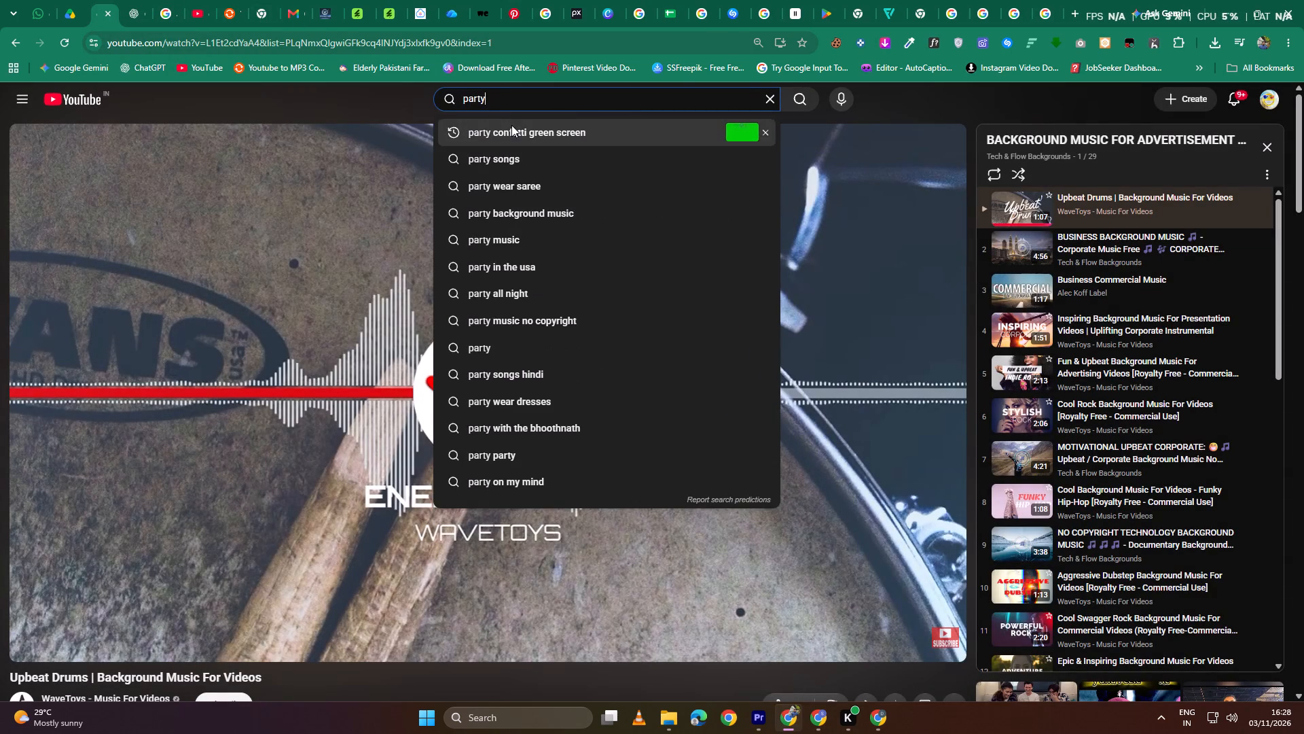
{"action": "left_click", "coordinate": [511, 125]}
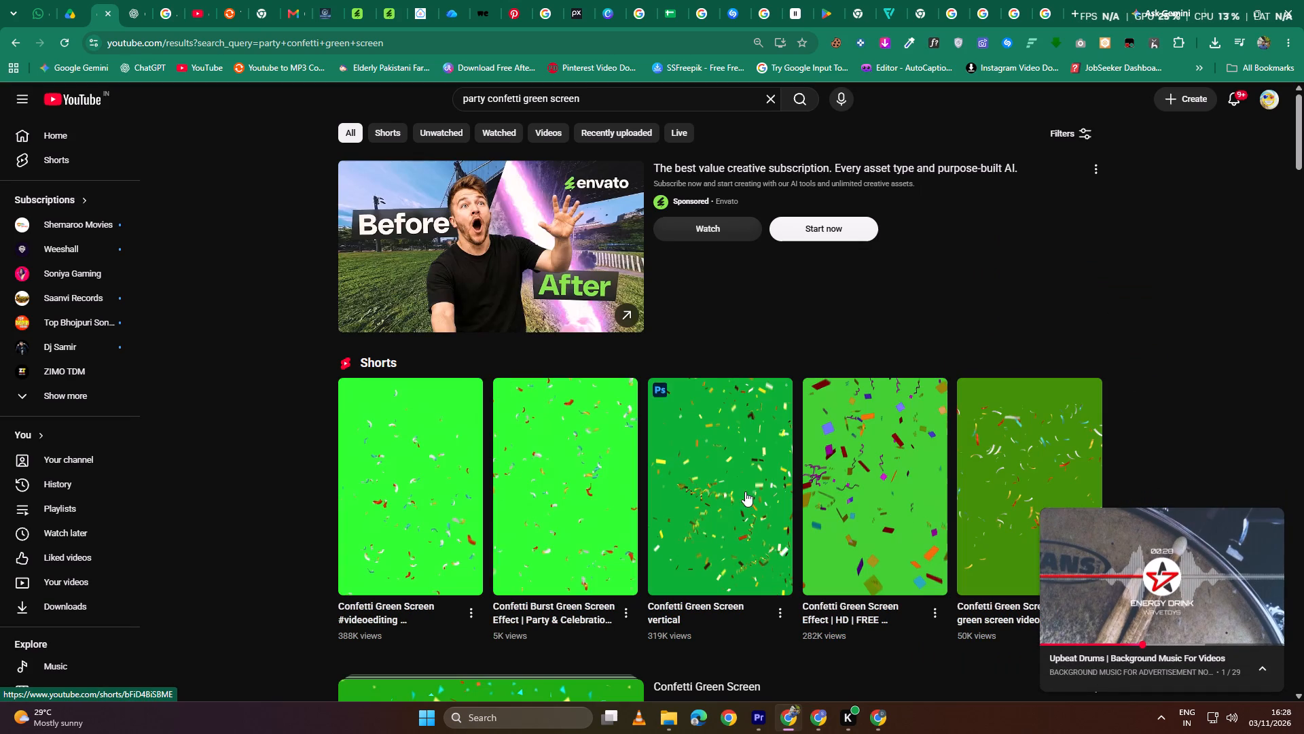
Open the Confetti Green Screen playlist and preview Greenscreen #Confetti Generators and Confetti Celebration Green Screen Effect.
{"action": "scroll", "coordinate": [745, 491], "scroll_direction": "down", "scroll_amount": 1}
{"action": "left_click", "coordinate": [518, 401]}
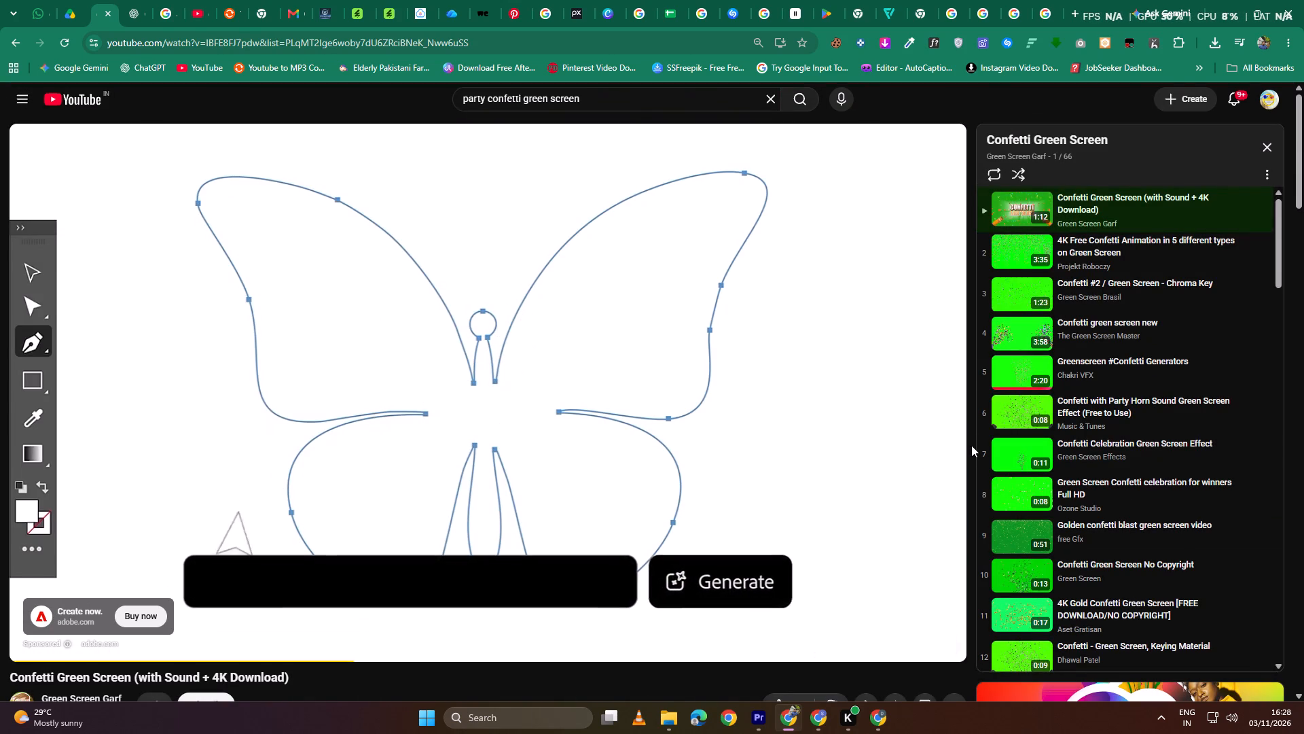
{"action": "left_click", "coordinate": [1019, 413]}
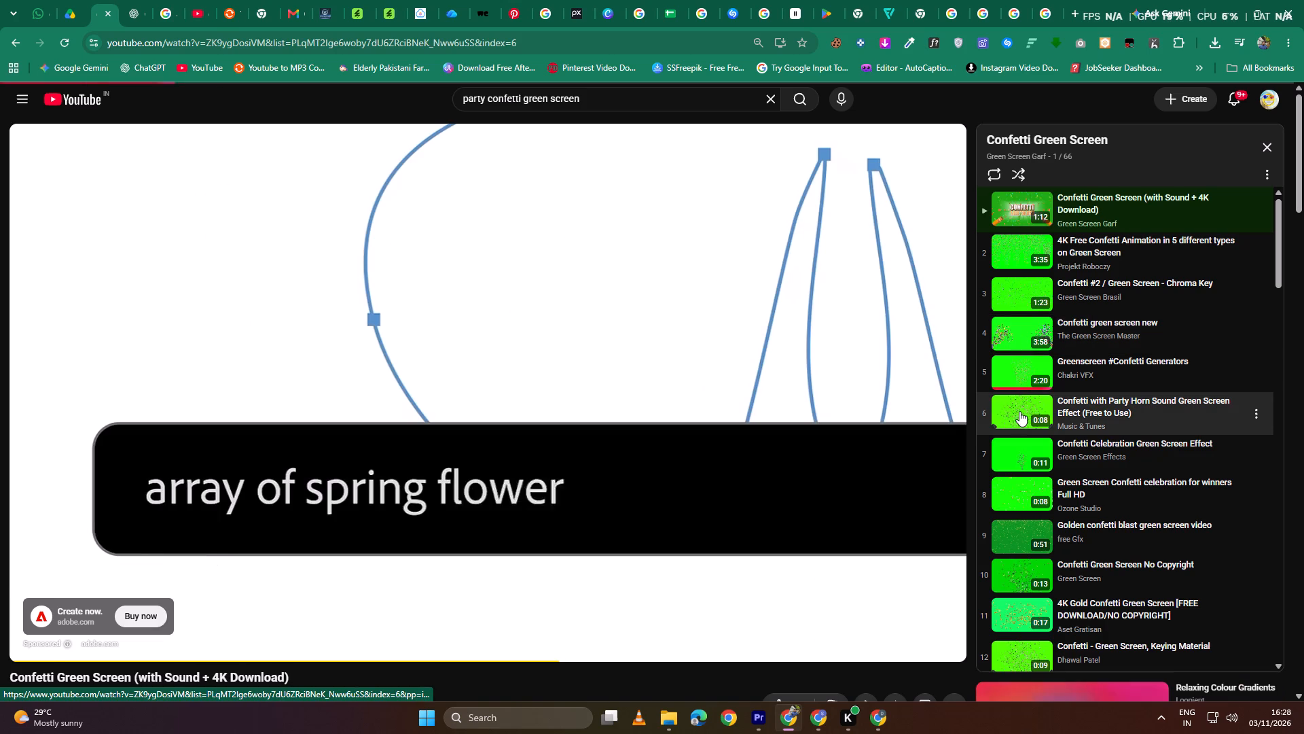
{"action": "left_click", "coordinate": [1017, 363]}
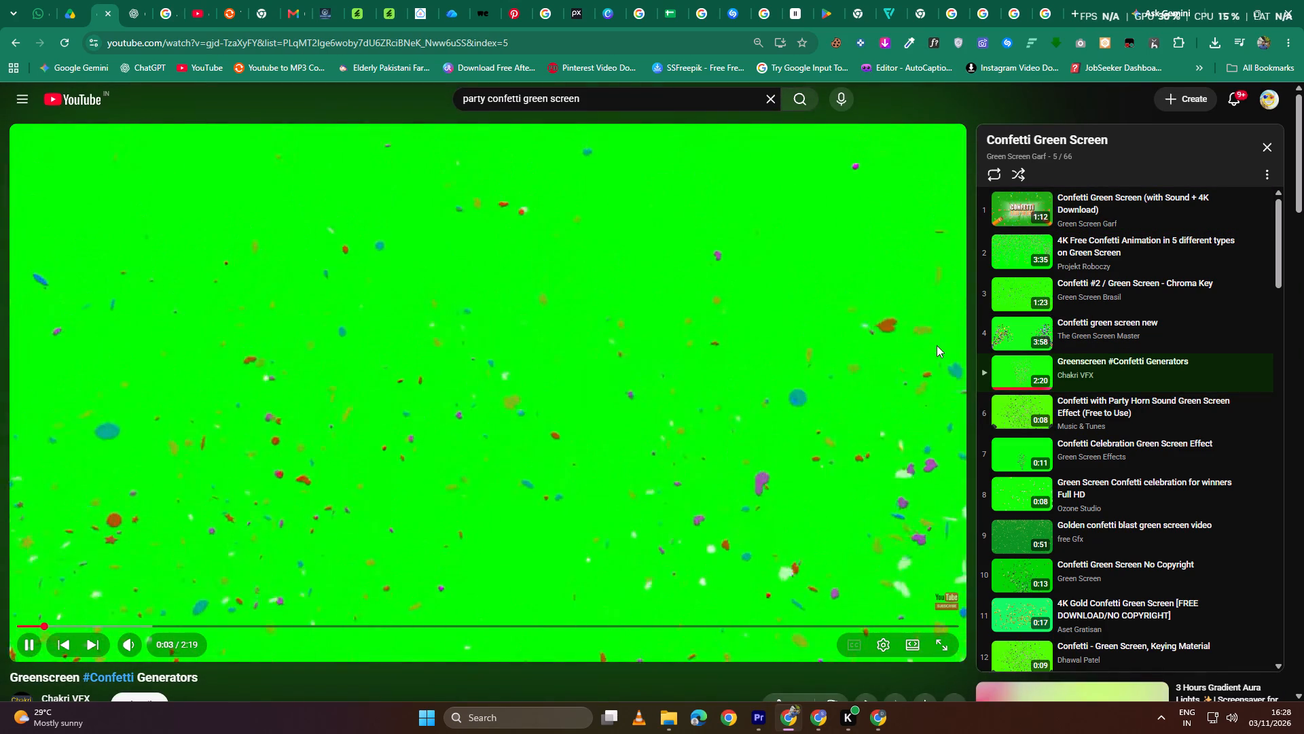
{"action": "left_click", "coordinate": [1017, 451]}
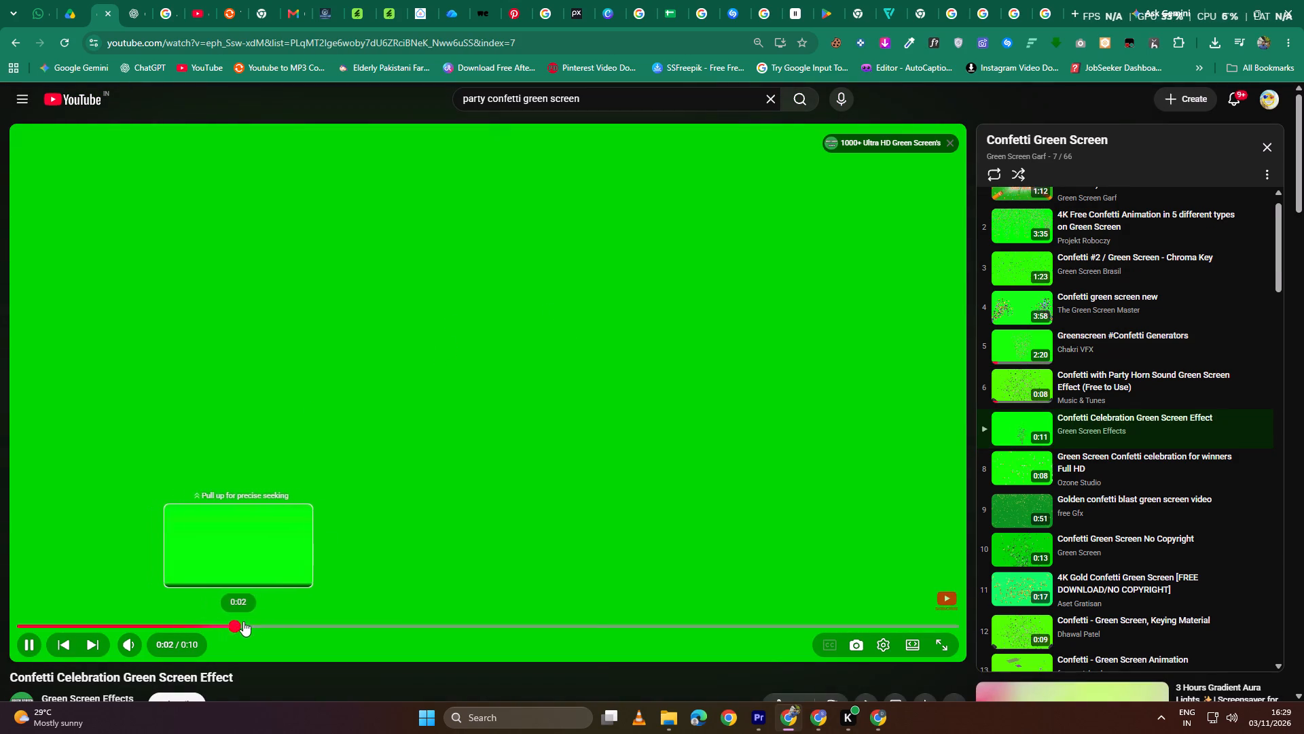
{"action": "left_click_drag", "start_coordinate": [255, 621], "coordinate": [479, 621]}
{"action": "left_click", "coordinate": [581, 547]}
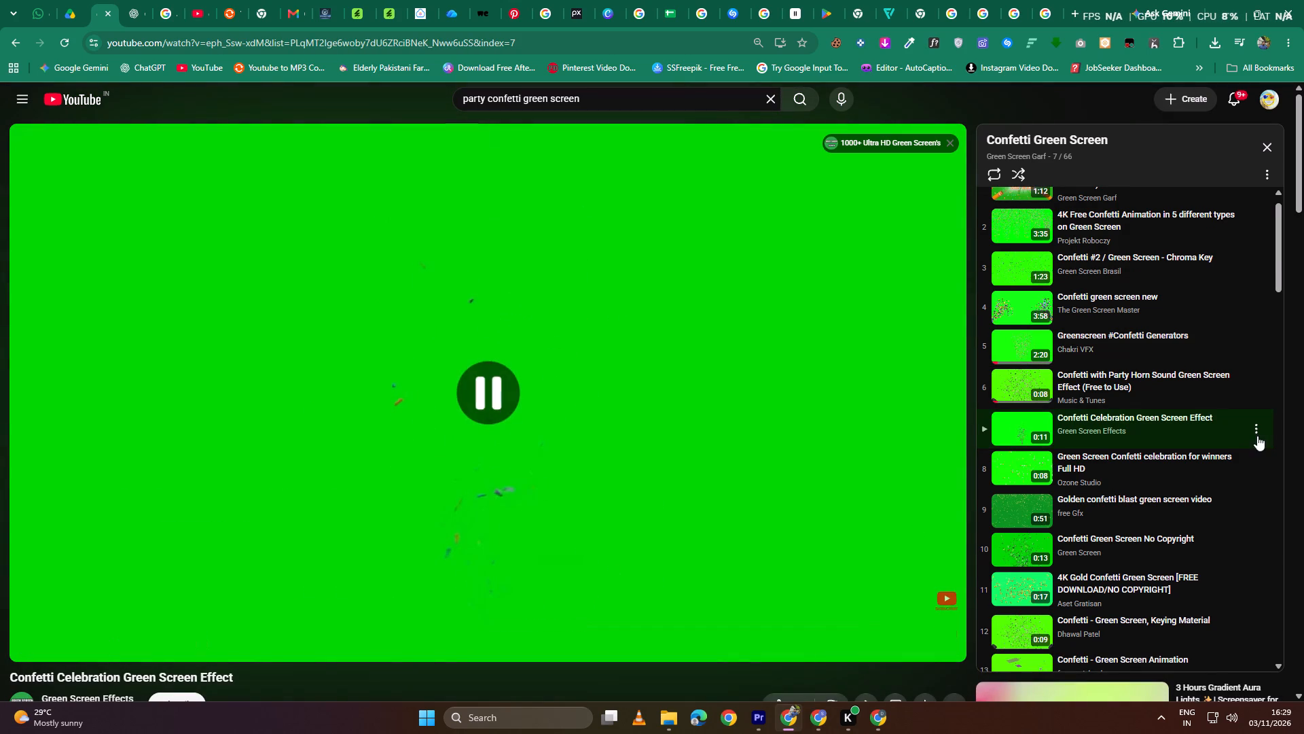
{"action": "scroll", "coordinate": [1278, 432], "scroll_direction": "down", "scroll_amount": 1}
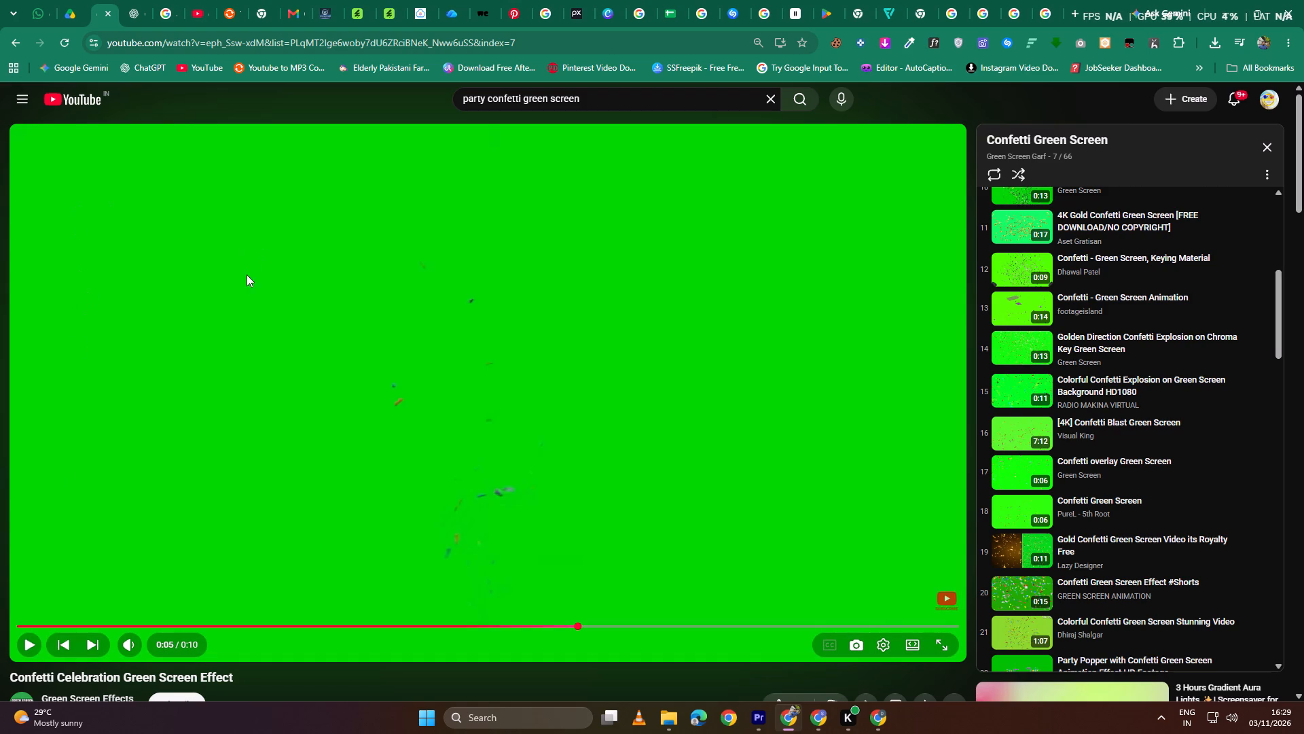
Preview Gold Confetti Green Screen Video its Royalty Free, and skim Colorful Confetti Green Screen Stunning Video through to its end.
{"action": "left_click", "coordinate": [1019, 547]}
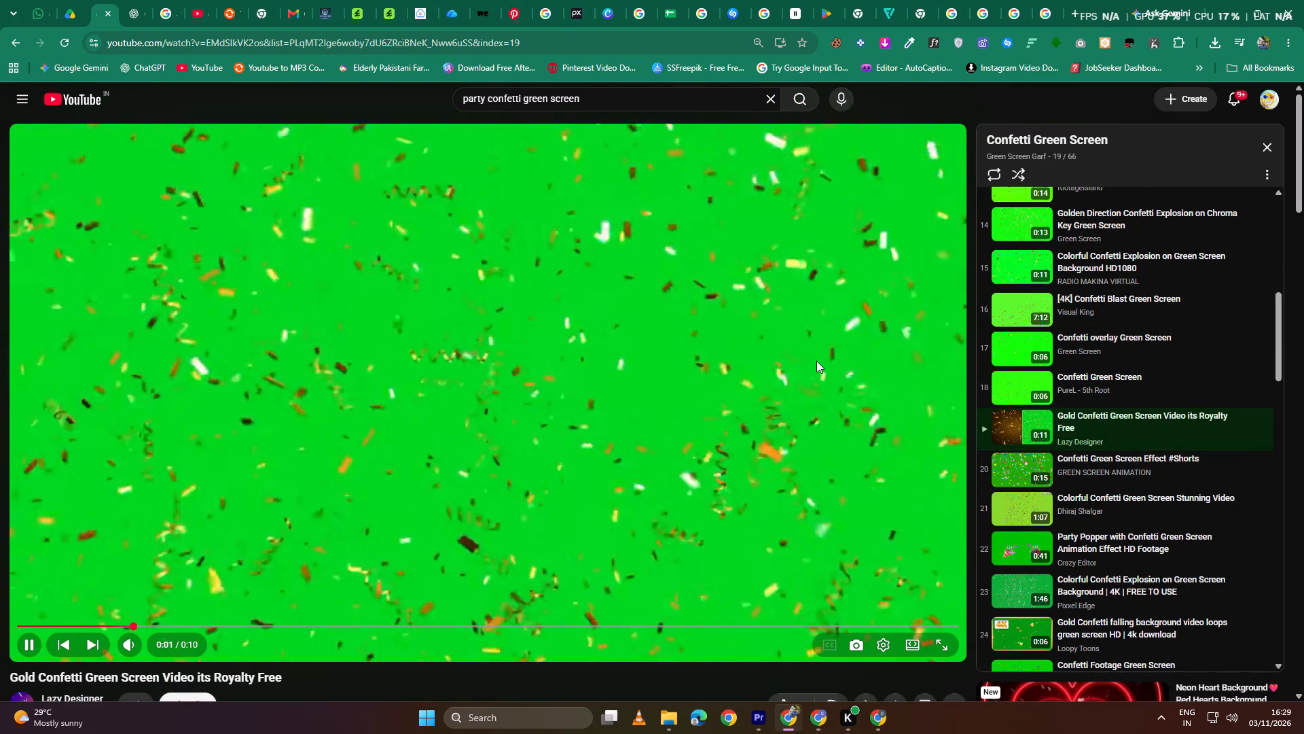
{"action": "left_click", "coordinate": [1029, 505]}
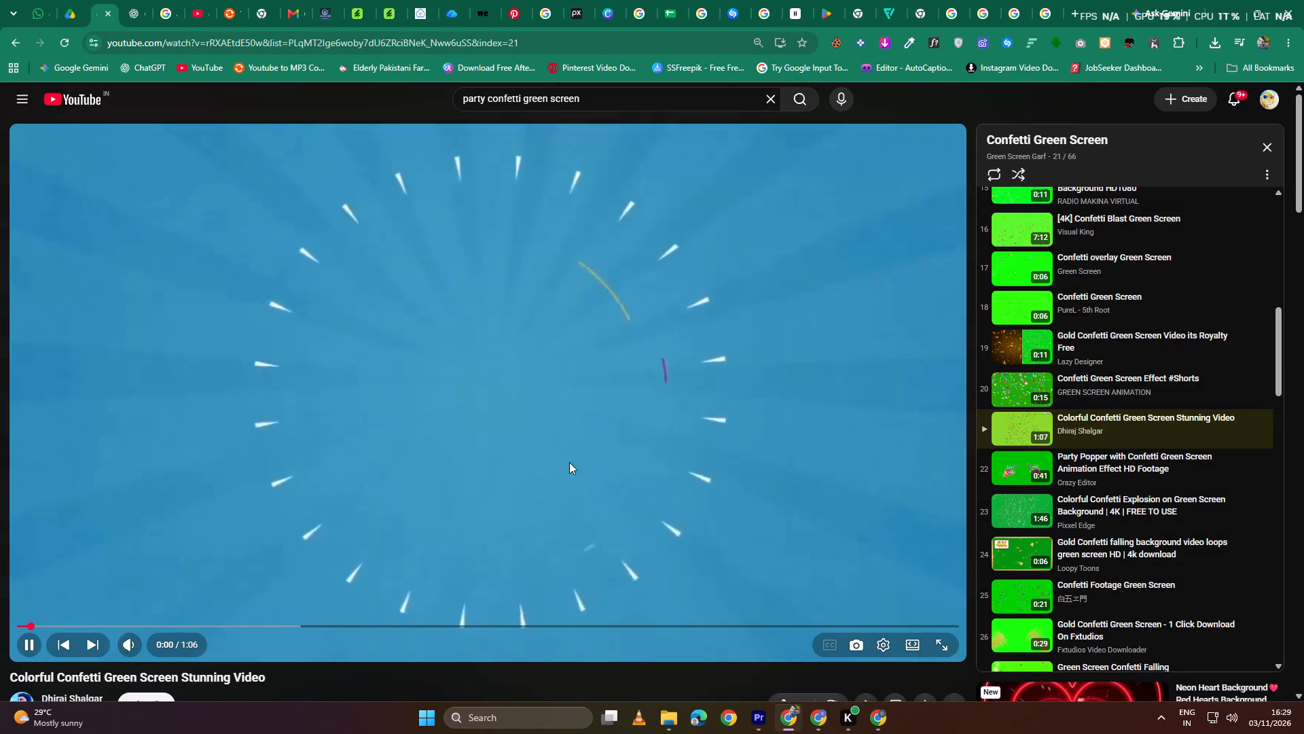
{"action": "left_click", "coordinate": [125, 621]}
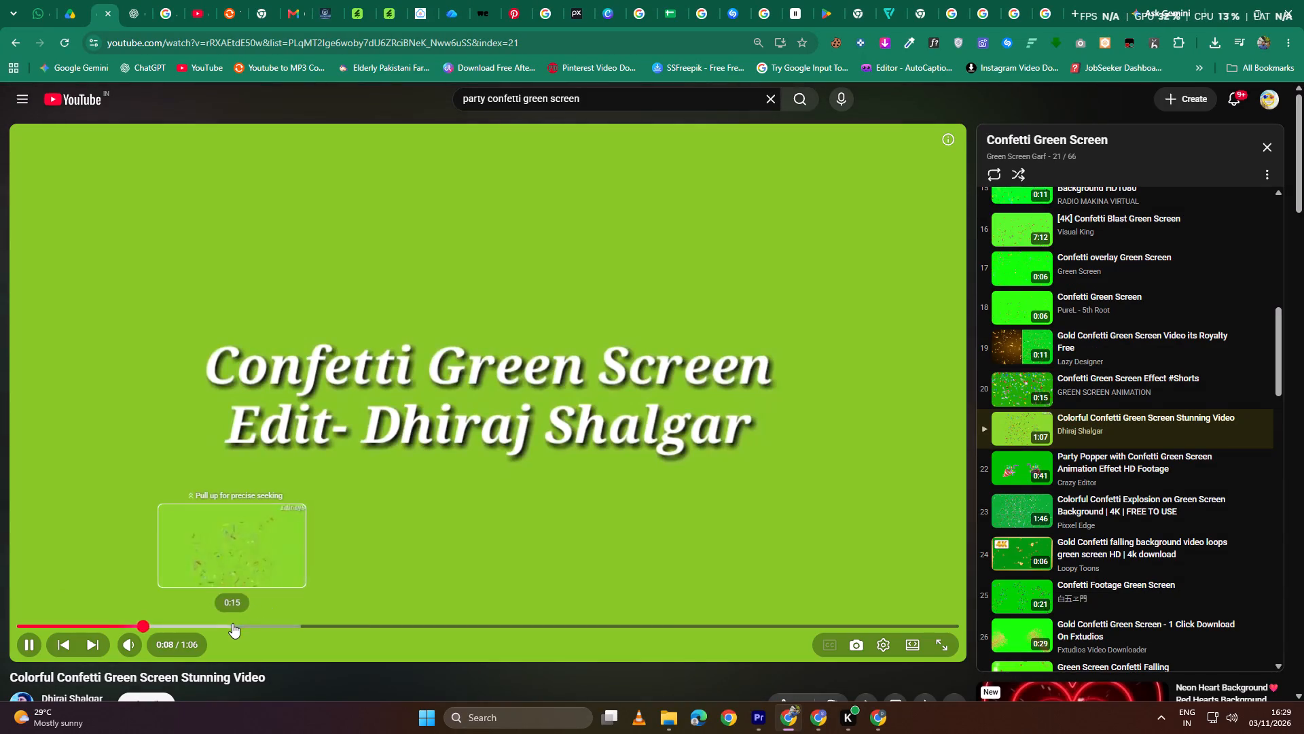
{"action": "left_click_drag", "start_coordinate": [233, 623], "coordinate": [245, 624]}
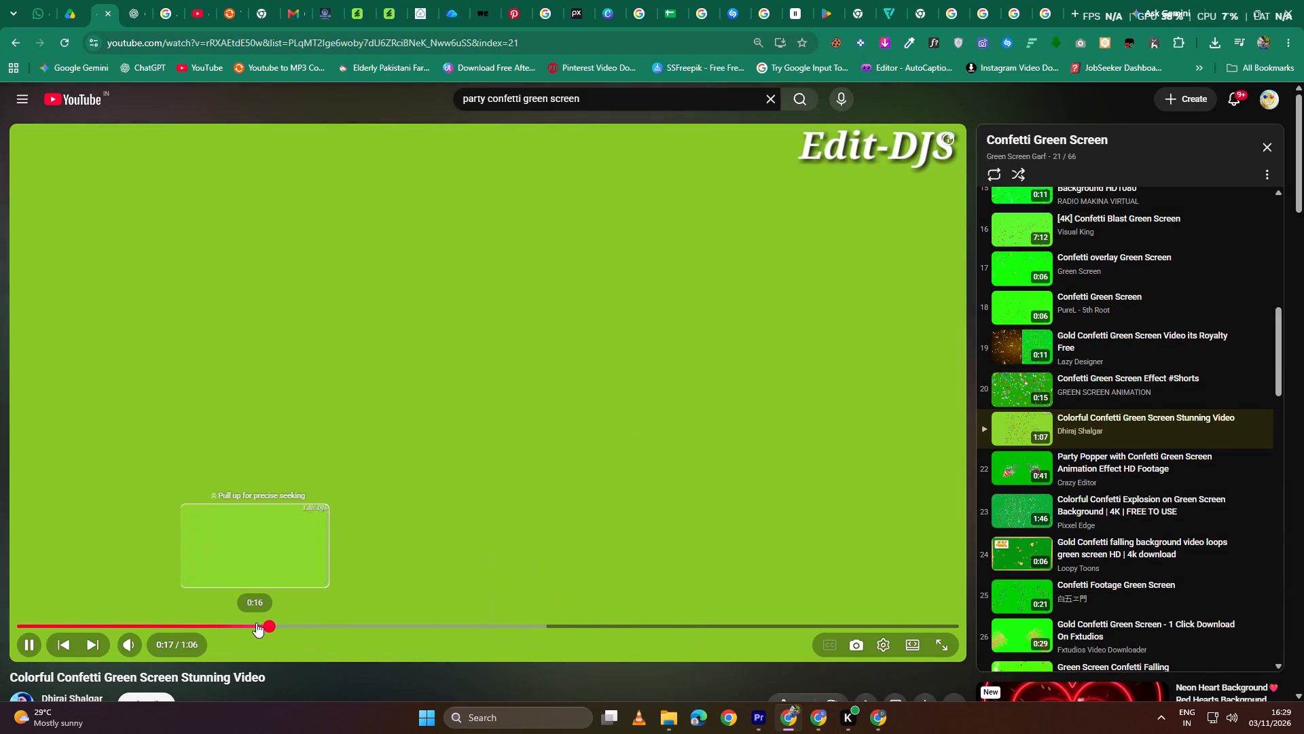
{"action": "left_click_drag", "start_coordinate": [257, 623], "coordinate": [232, 625]}
{"action": "left_click_drag", "start_coordinate": [236, 624], "coordinate": [196, 623]}
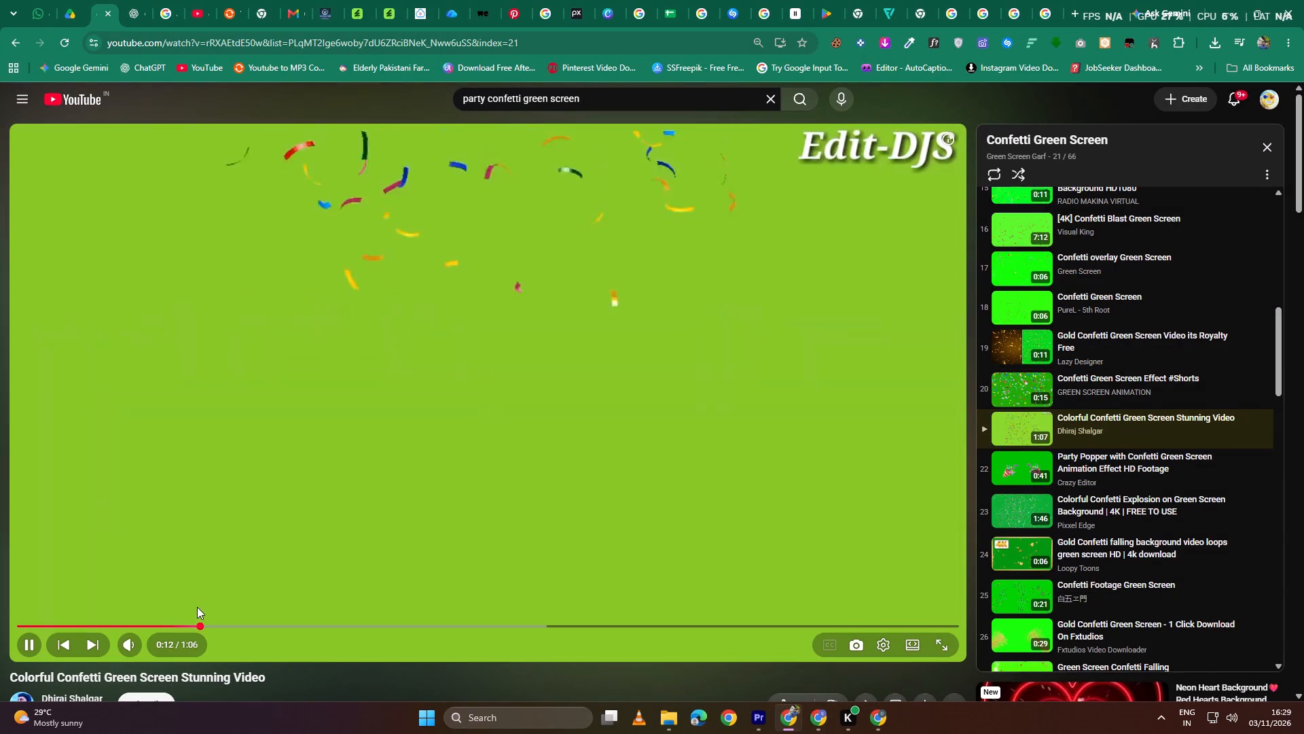
{"action": "left_click_drag", "start_coordinate": [238, 625], "coordinate": [402, 620]}
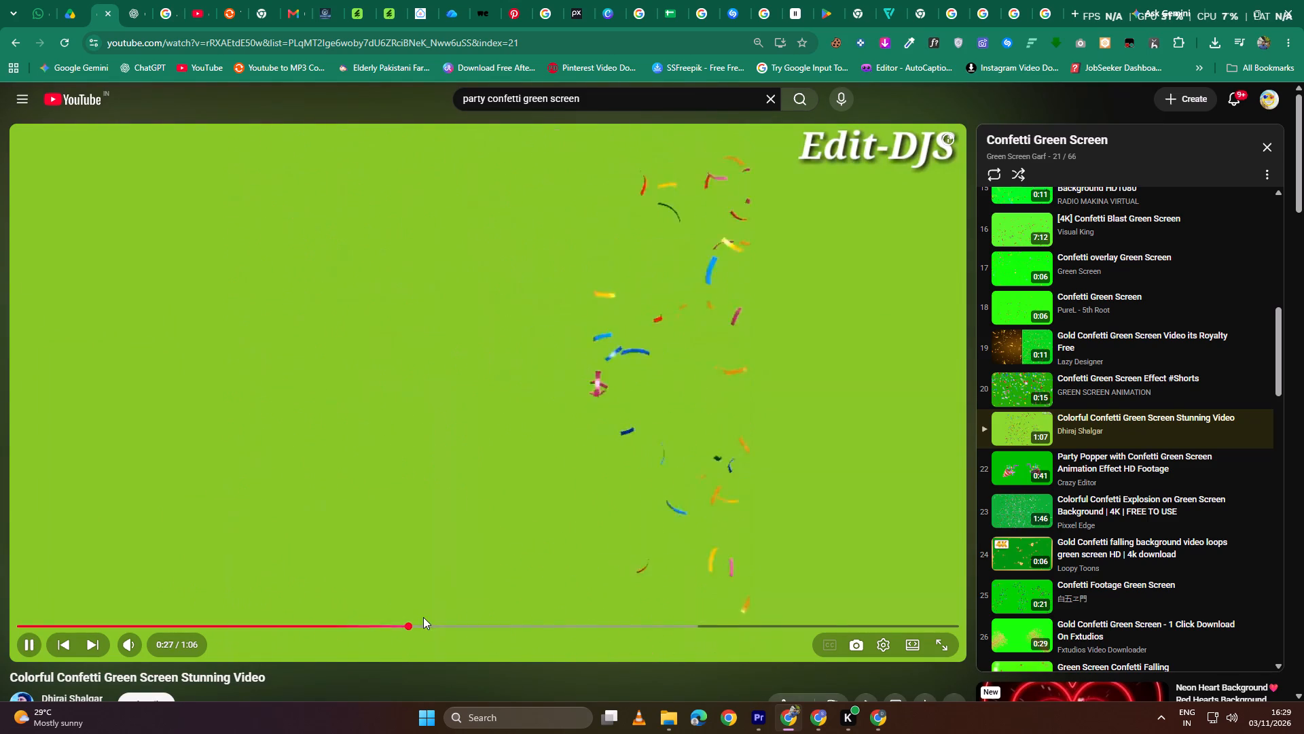
{"action": "left_click_drag", "start_coordinate": [436, 623], "coordinate": [577, 626]}
{"action": "left_click_drag", "start_coordinate": [587, 627], "coordinate": [661, 627]}
{"action": "left_click_drag", "start_coordinate": [678, 626], "coordinate": [791, 626]}
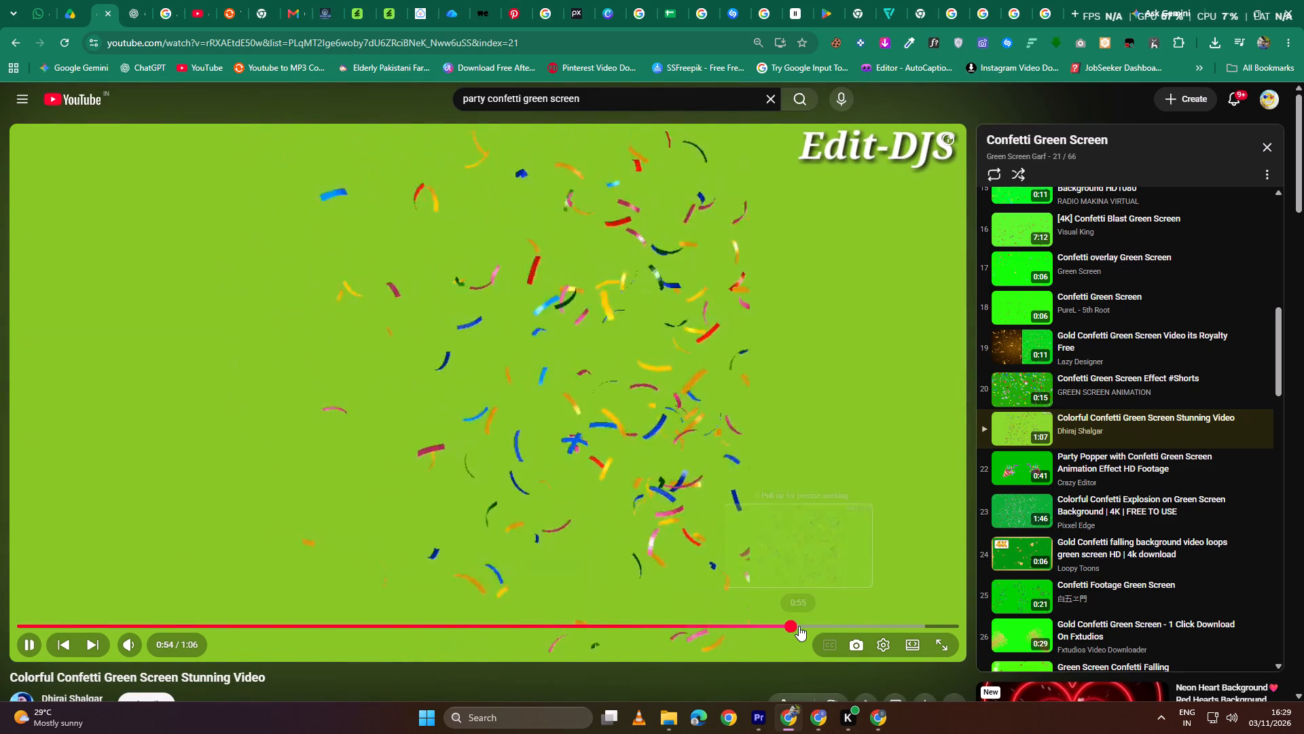
{"action": "left_click_drag", "start_coordinate": [801, 626], "coordinate": [857, 626]}
{"action": "left_click_drag", "start_coordinate": [867, 625], "coordinate": [915, 623]}
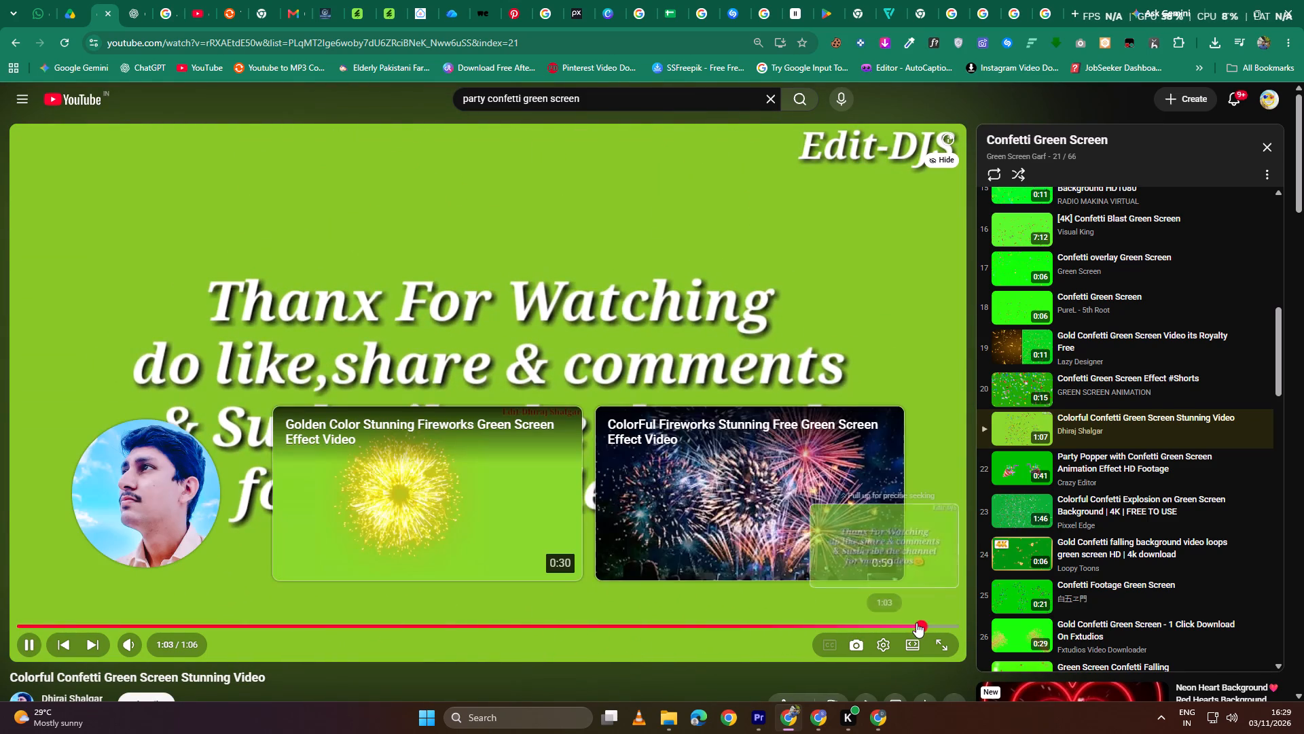
{"action": "left_click_drag", "start_coordinate": [930, 625], "coordinate": [960, 621]}
Preview Confetti Footage Green Screen, the confetti colorful particle loop animation, and Meme Finder's Confetti - Green Screen Effect.
{"action": "left_click", "coordinate": [1019, 601]}
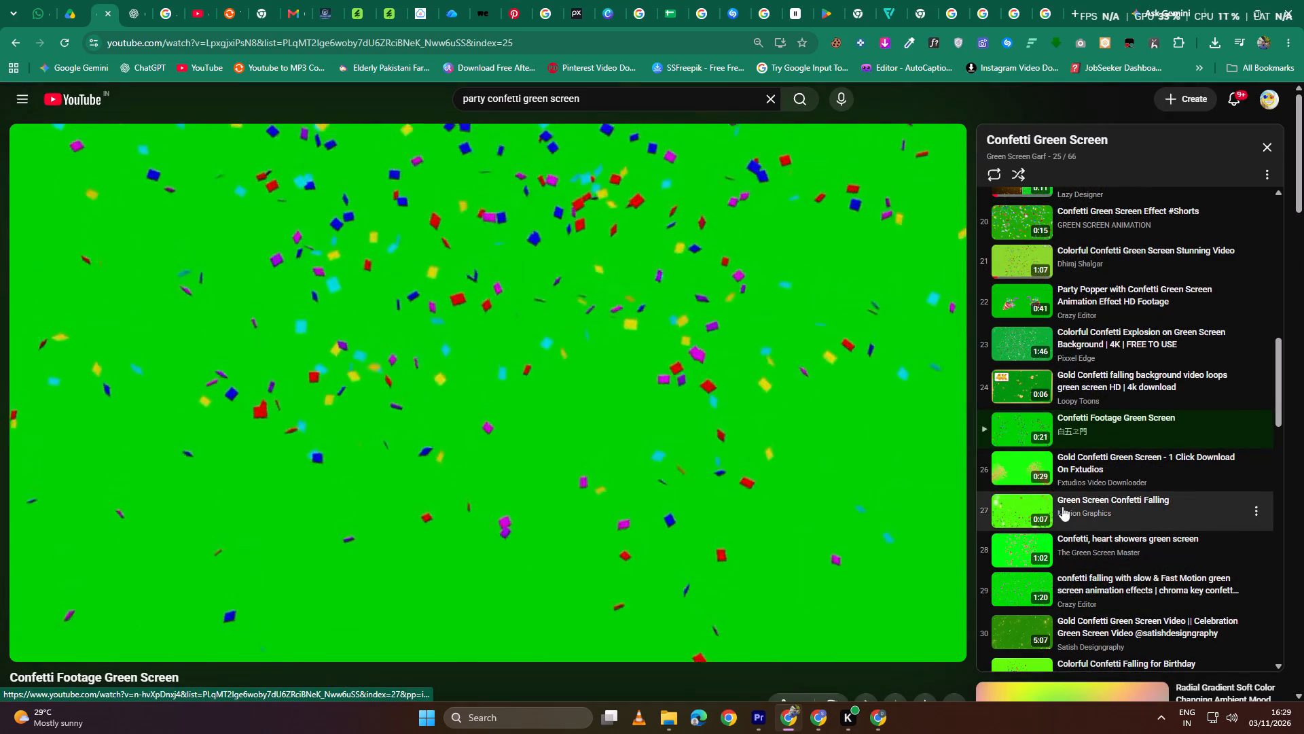
{"action": "scroll", "coordinate": [1087, 534], "scroll_direction": "down", "scroll_amount": 1}
{"action": "left_click", "coordinate": [1021, 350]}
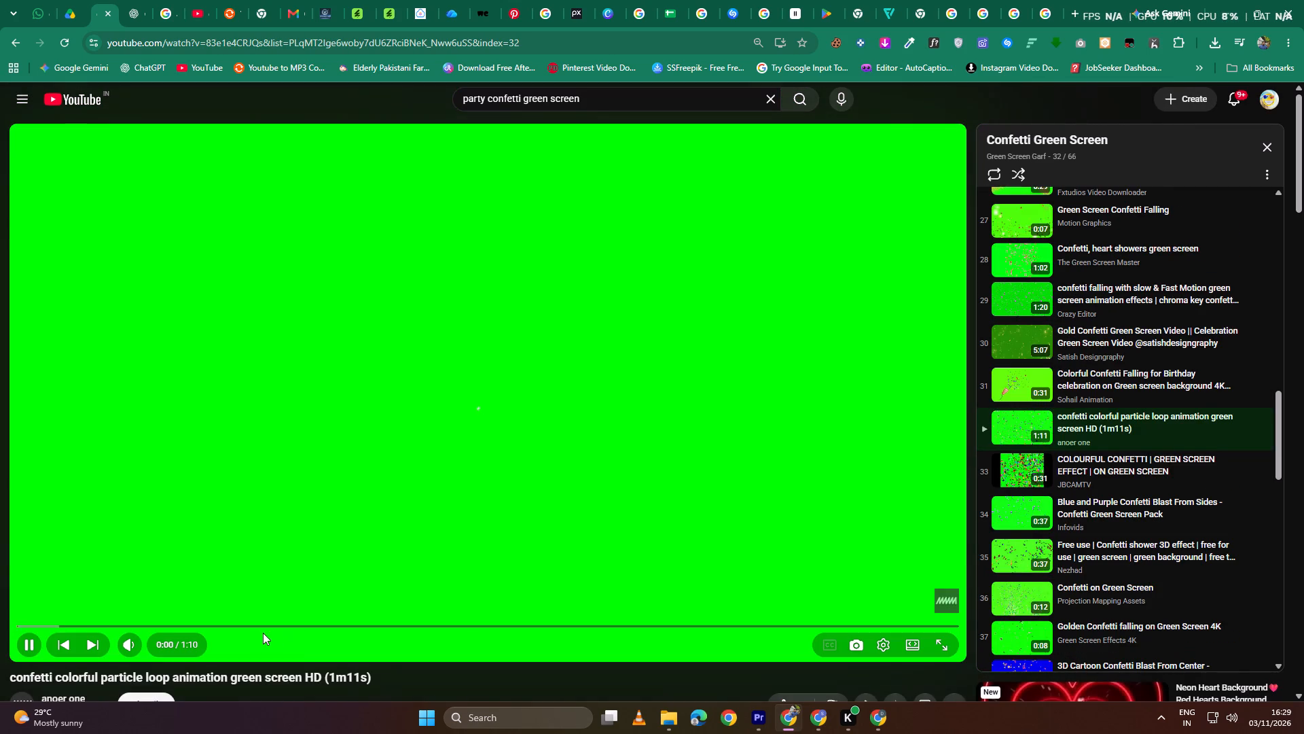
{"action": "left_click_drag", "start_coordinate": [75, 624], "coordinate": [139, 628]}
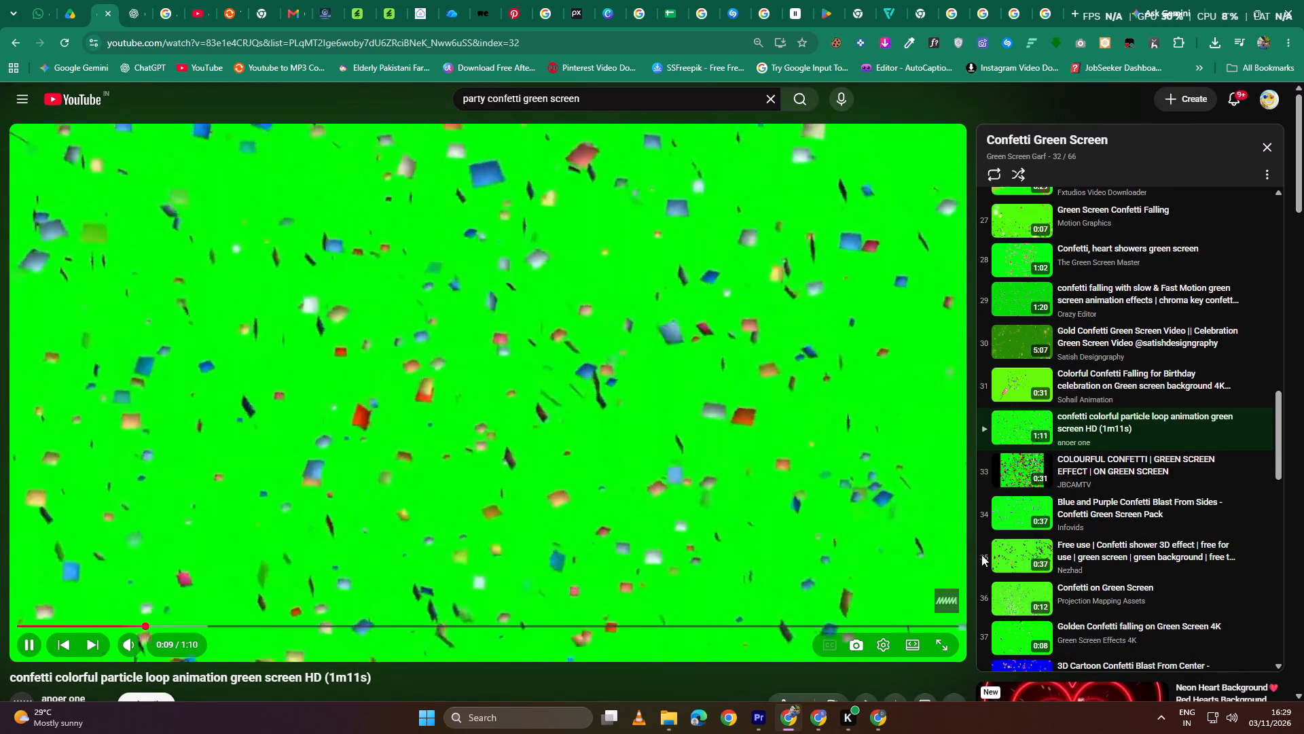
{"action": "scroll", "coordinate": [1028, 582], "scroll_direction": "down", "scroll_amount": 1}
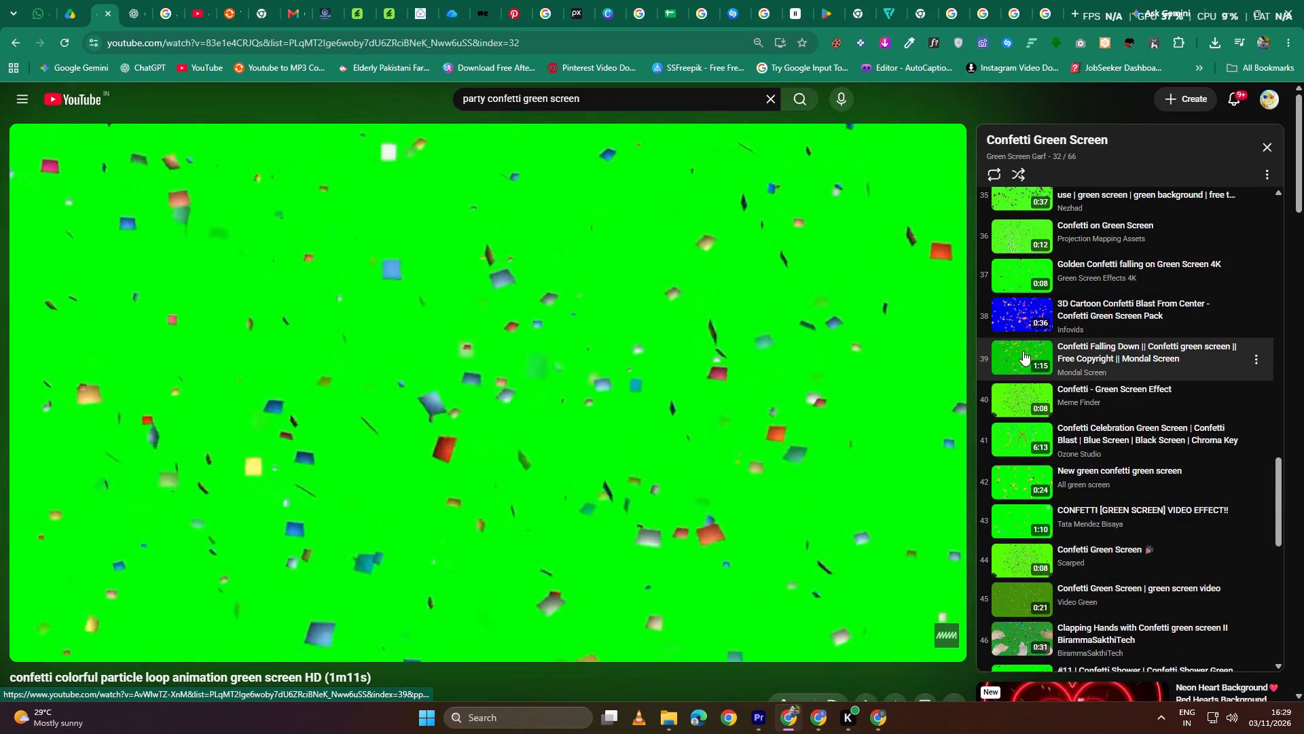
{"action": "left_click", "coordinate": [1025, 399]}
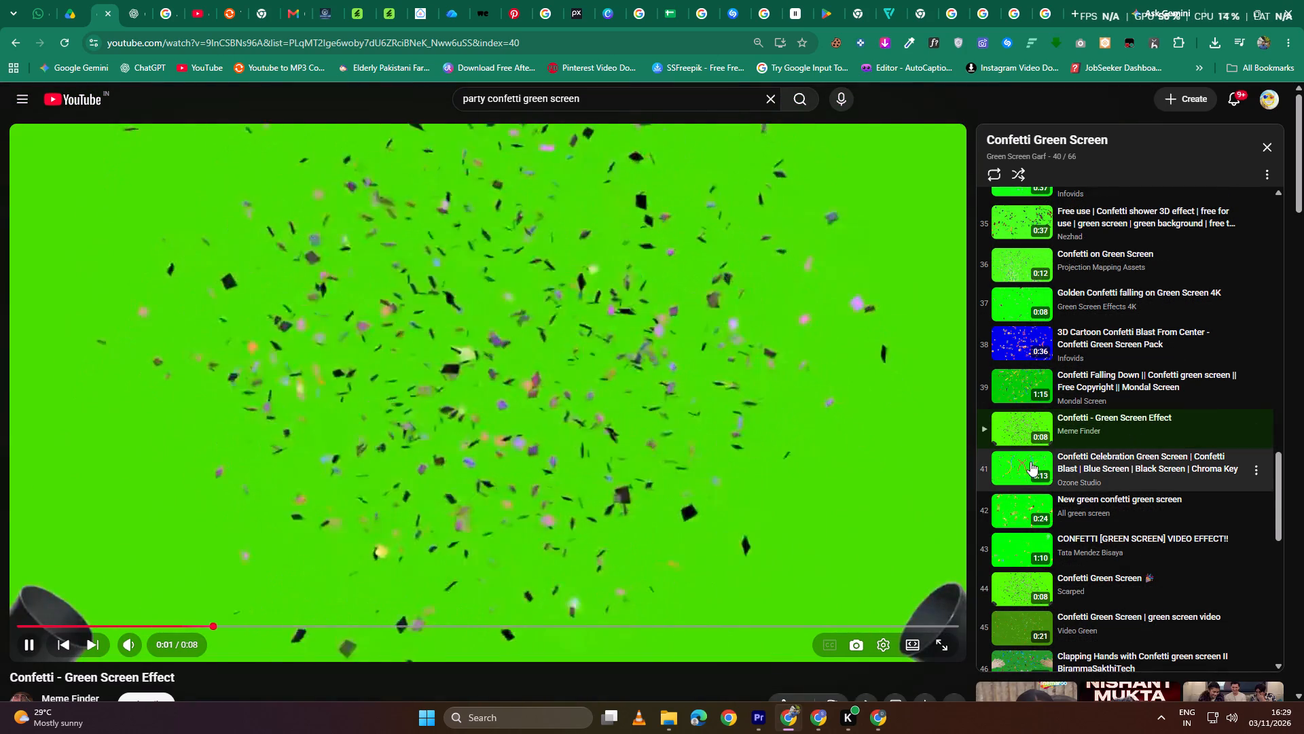
Open Ozone Studio's Confetti Celebration Green Screen | Confetti Blast video, replay its opening, and copy its share link.
{"action": "left_click", "coordinate": [1018, 463]}
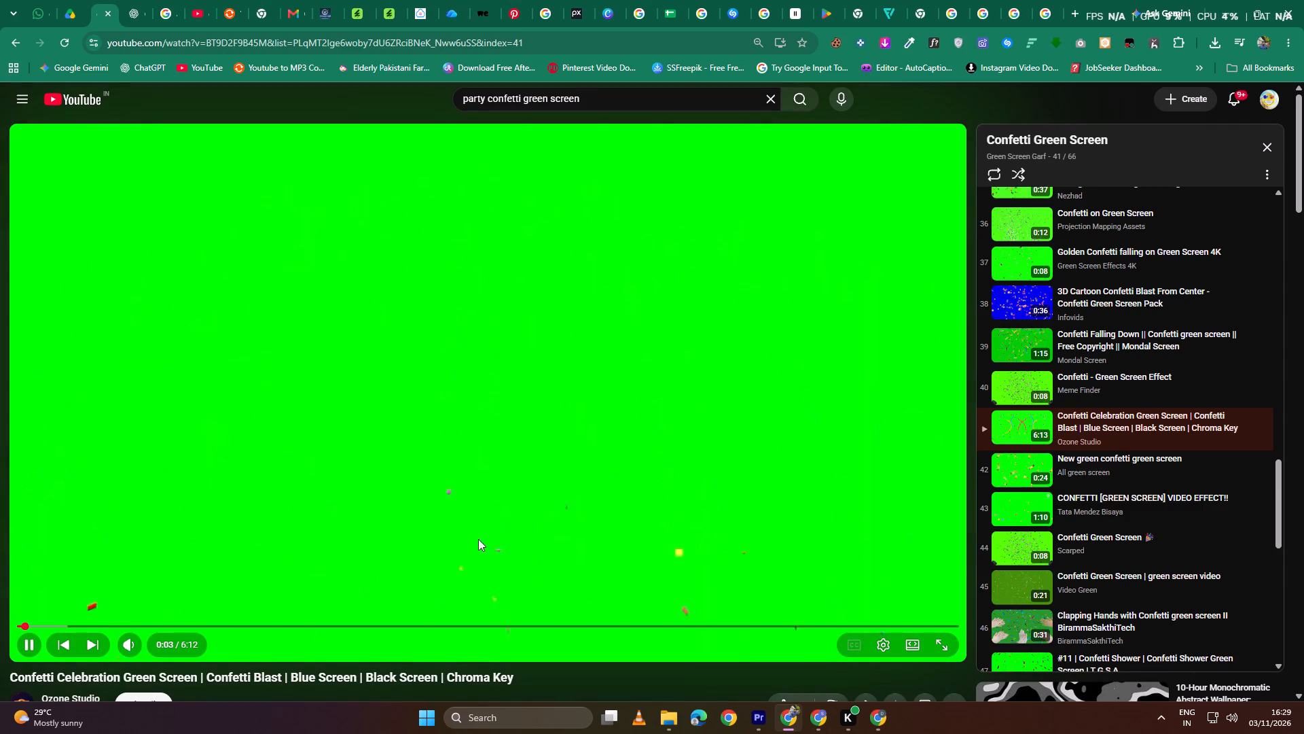
{"action": "left_click_drag", "start_coordinate": [40, 621], "coordinate": [0, 640]}
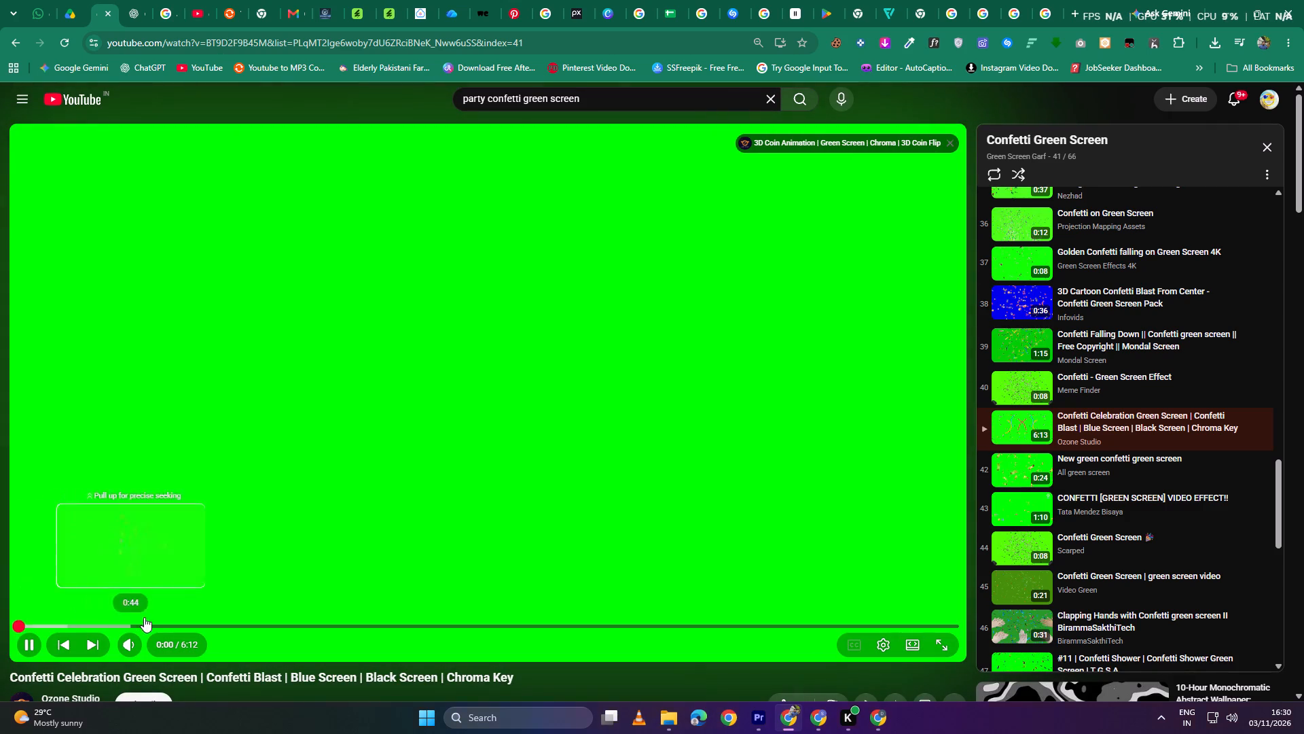
{"action": "left_click", "coordinate": [577, 473]}
{"action": "scroll", "coordinate": [791, 536], "scroll_direction": "down", "scroll_amount": 1}
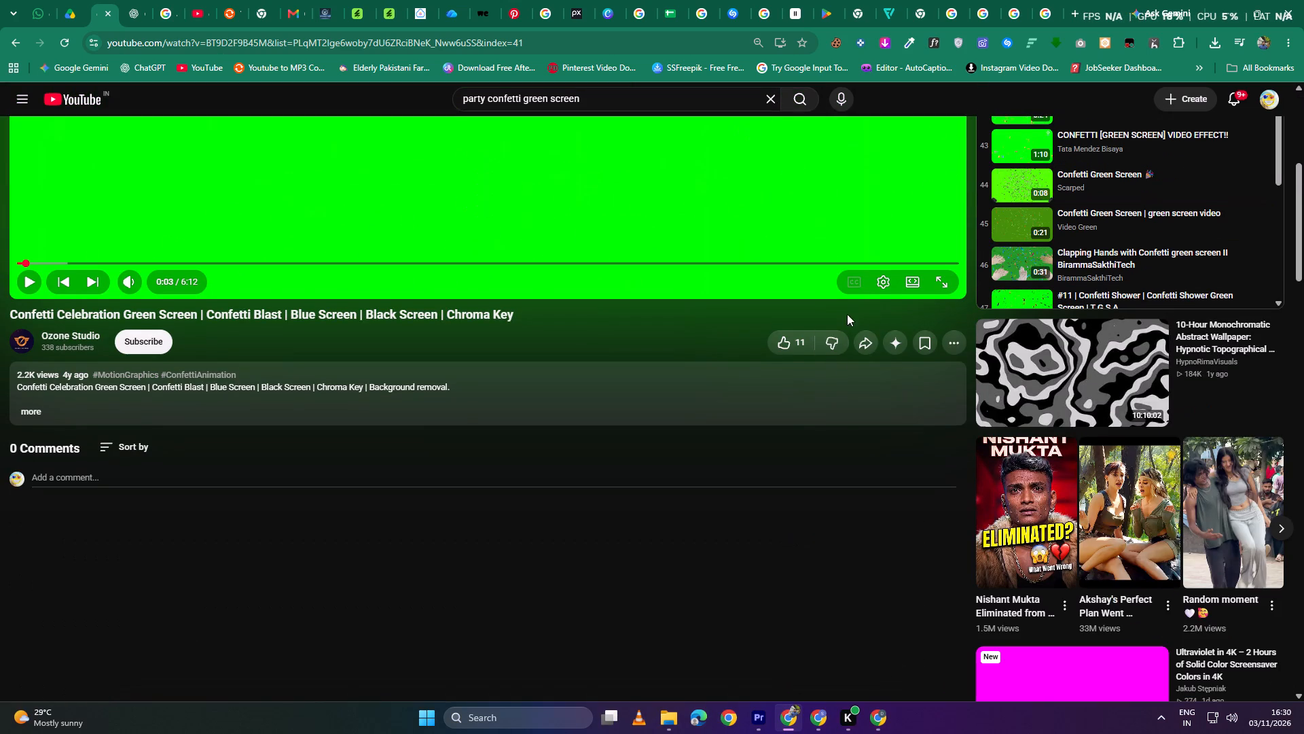
{"action": "left_click", "coordinate": [862, 346]}
{"action": "left_click", "coordinate": [763, 456]}
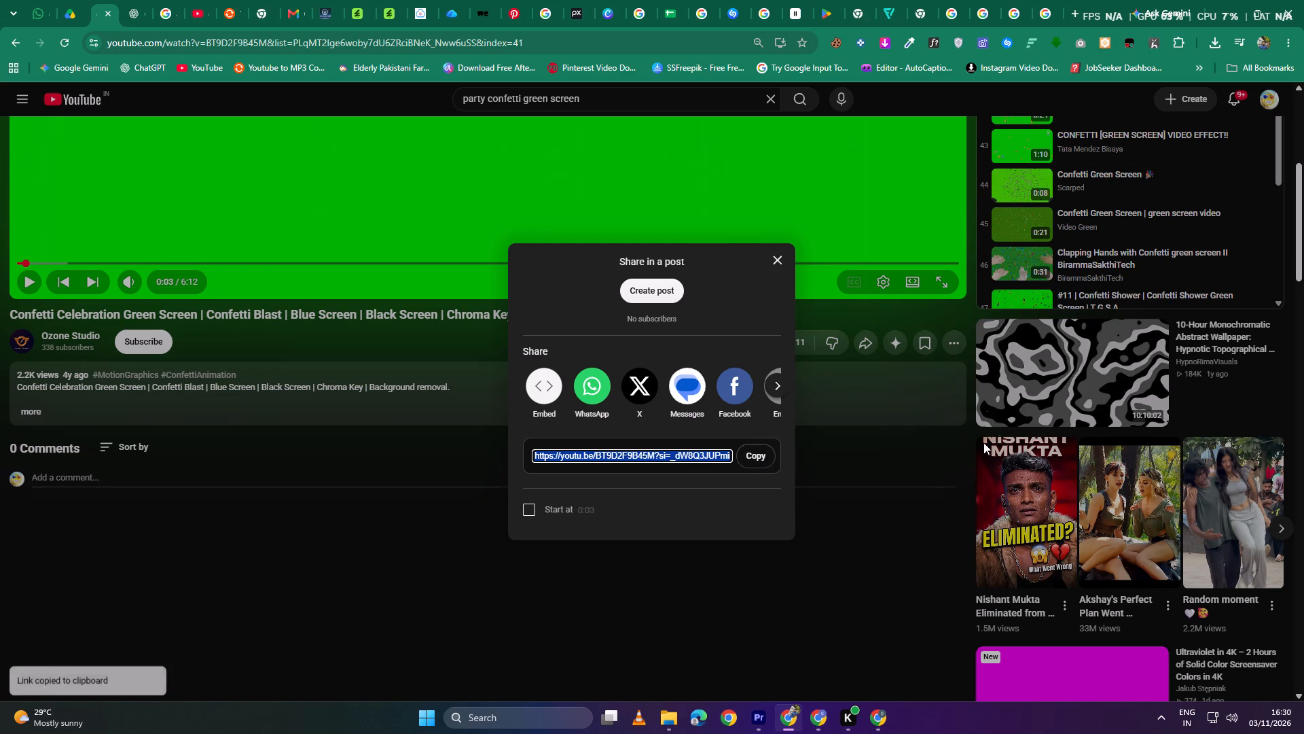
{"action": "scroll", "coordinate": [920, 457], "scroll_direction": "up", "scroll_amount": 2}
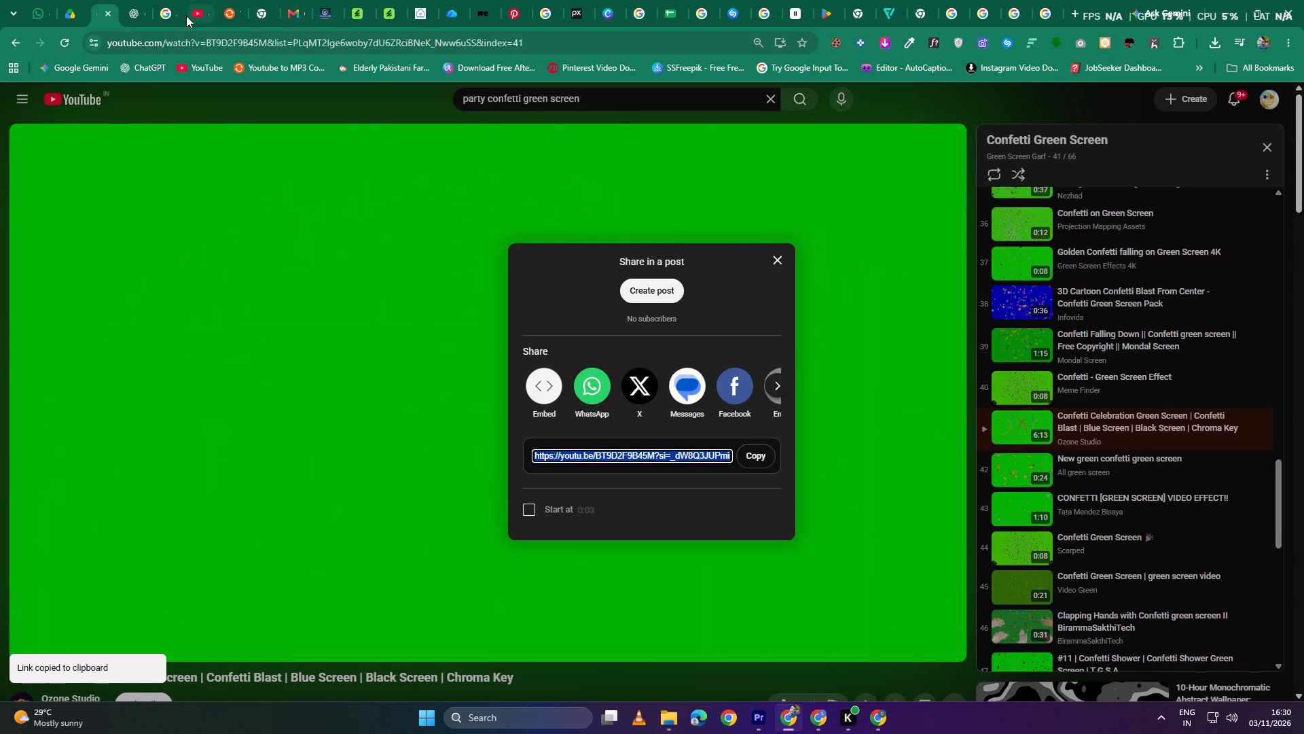
Convert the copied confetti video link to MP4 in CnvMP3 with a chosen quality, and view the download's progress.
{"action": "left_click", "coordinate": [228, 7]}
{"action": "left_click", "coordinate": [712, 402]}
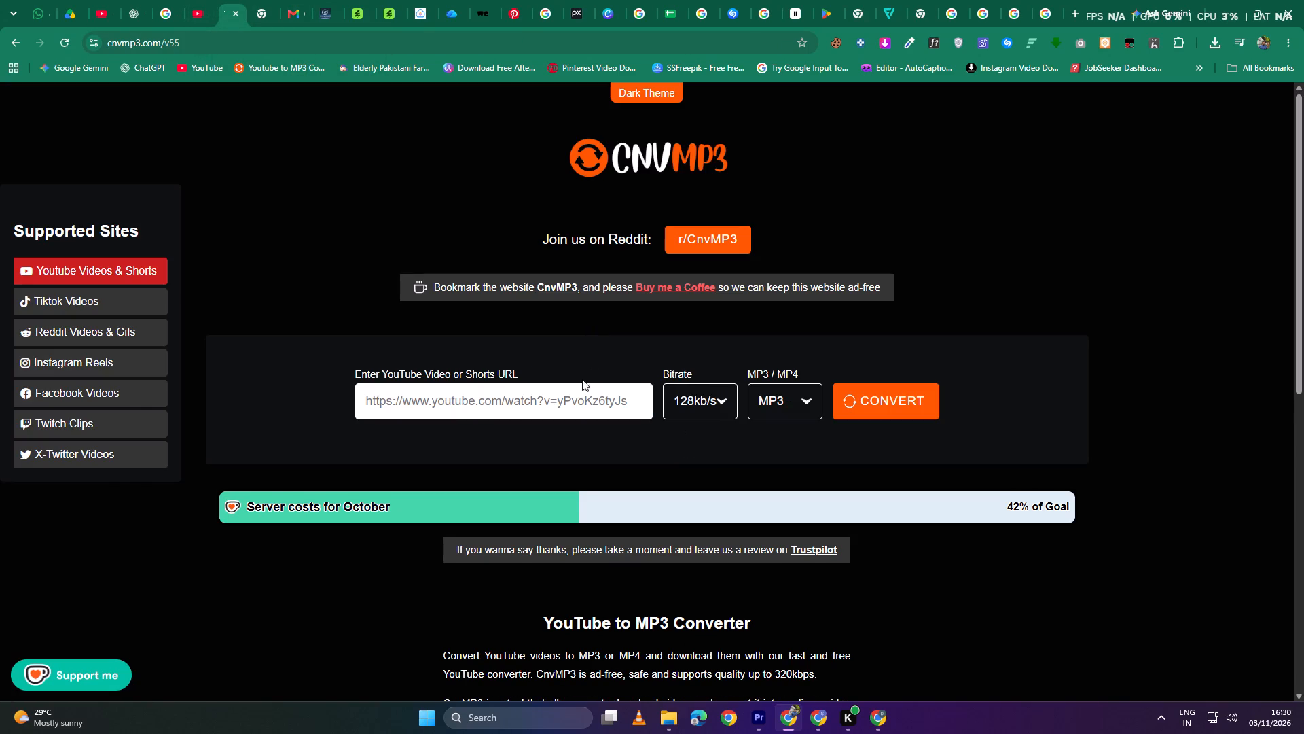
{"action": "left_click", "coordinate": [567, 400]}
{"action": "key", "text": "ctrl+v"}
{"action": "left_click", "coordinate": [788, 396]}
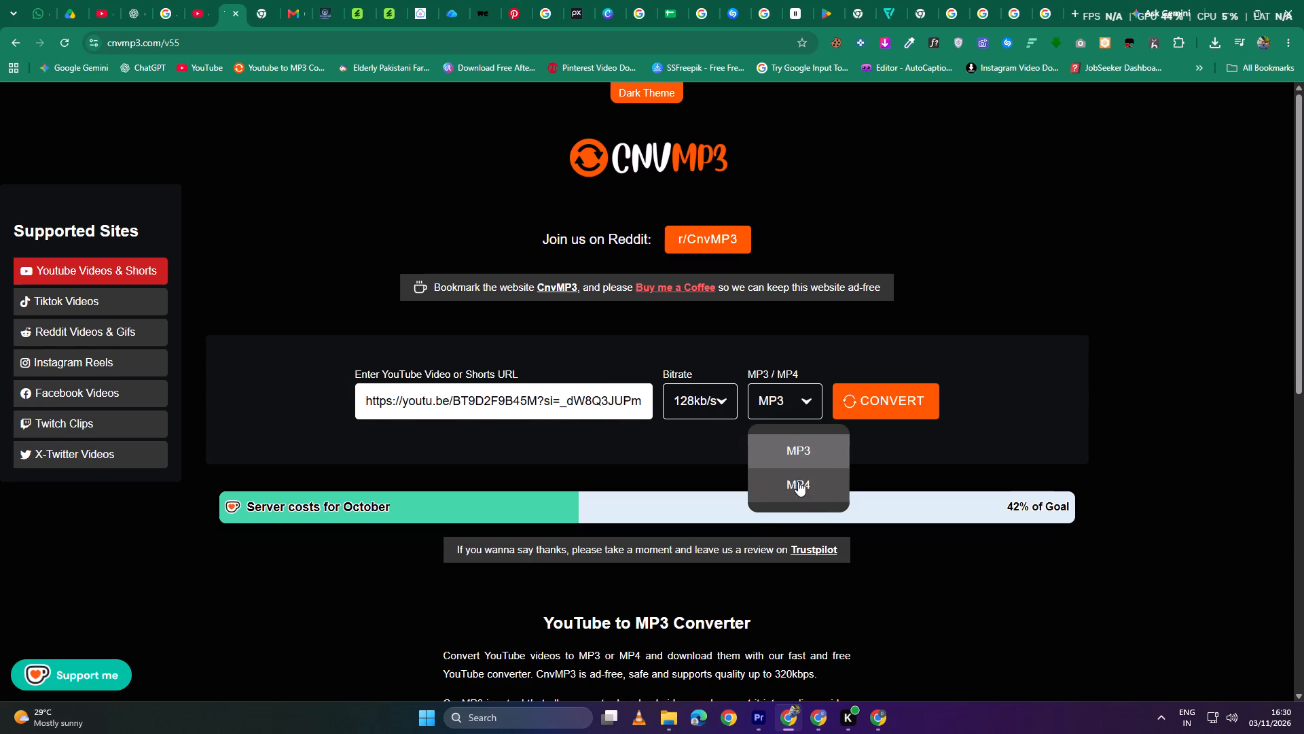
{"action": "left_click", "coordinate": [798, 481]}
{"action": "left_click", "coordinate": [701, 393]}
{"action": "left_click", "coordinate": [726, 583]}
{"action": "left_click", "coordinate": [899, 404]}
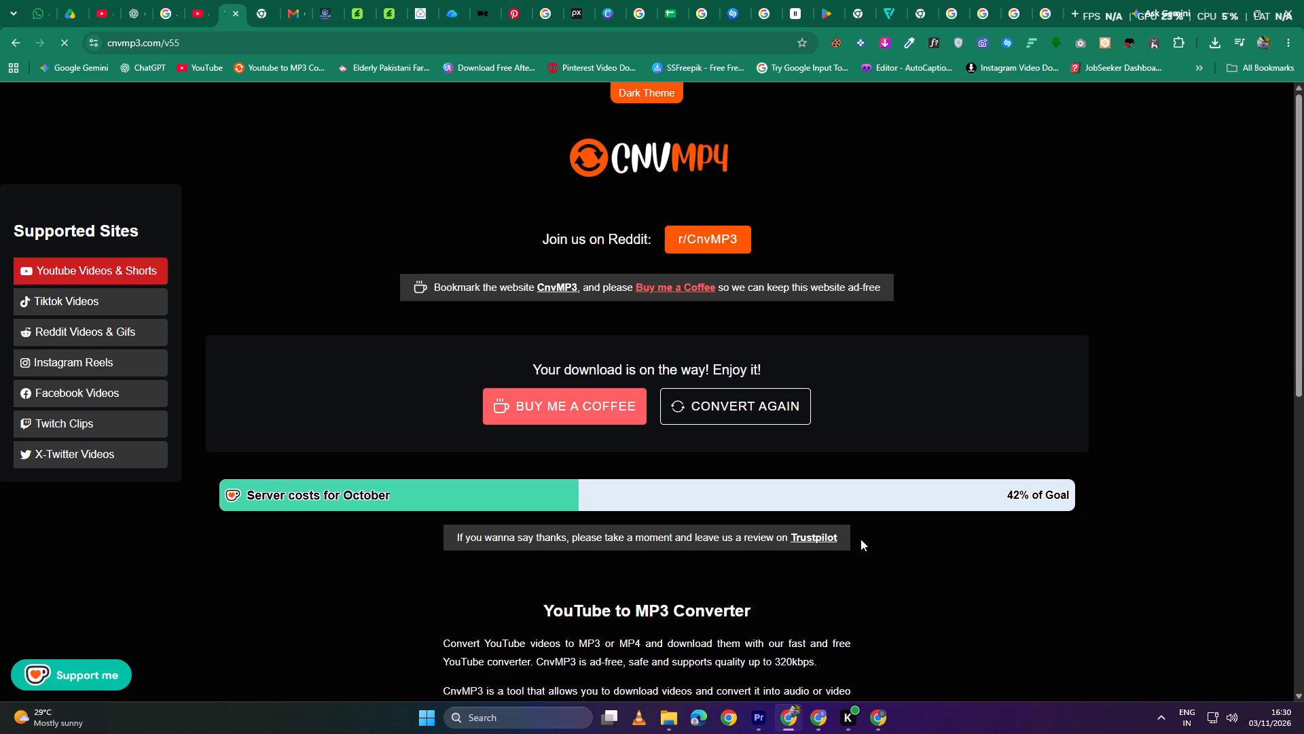
{"action": "left_click", "coordinate": [1213, 43]}
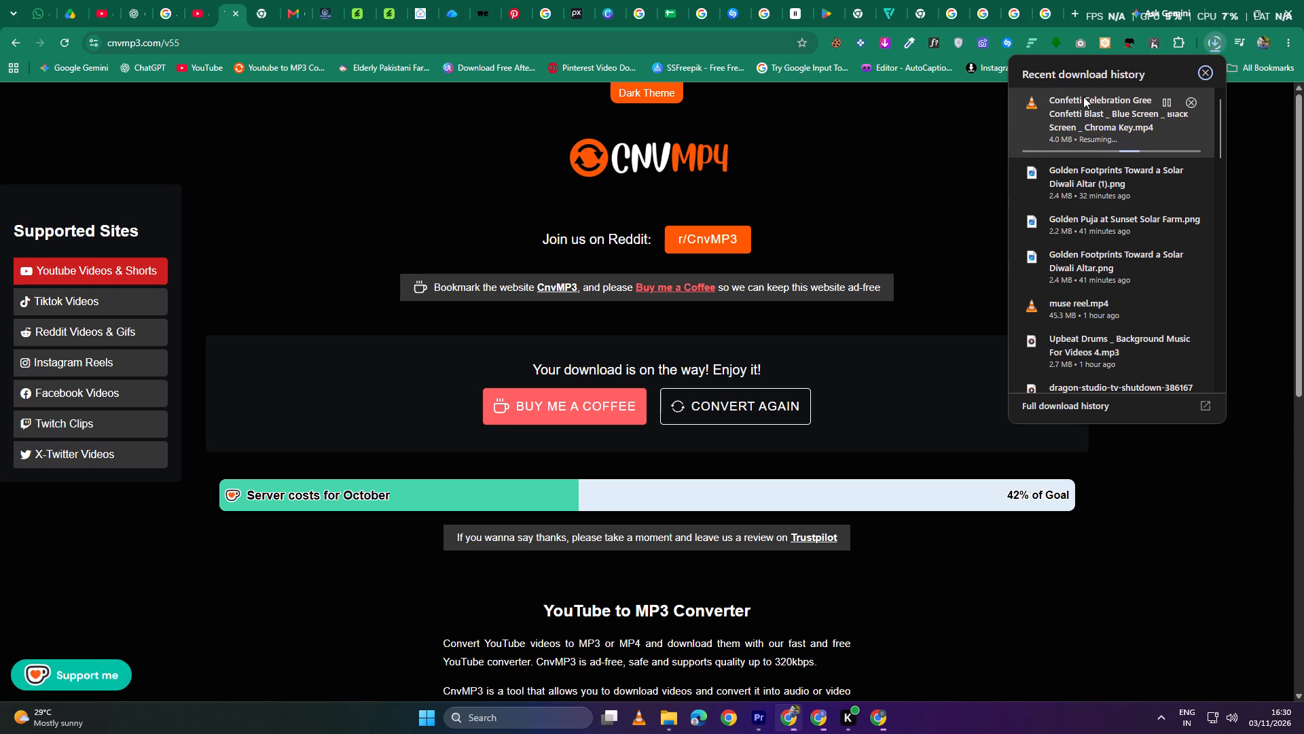
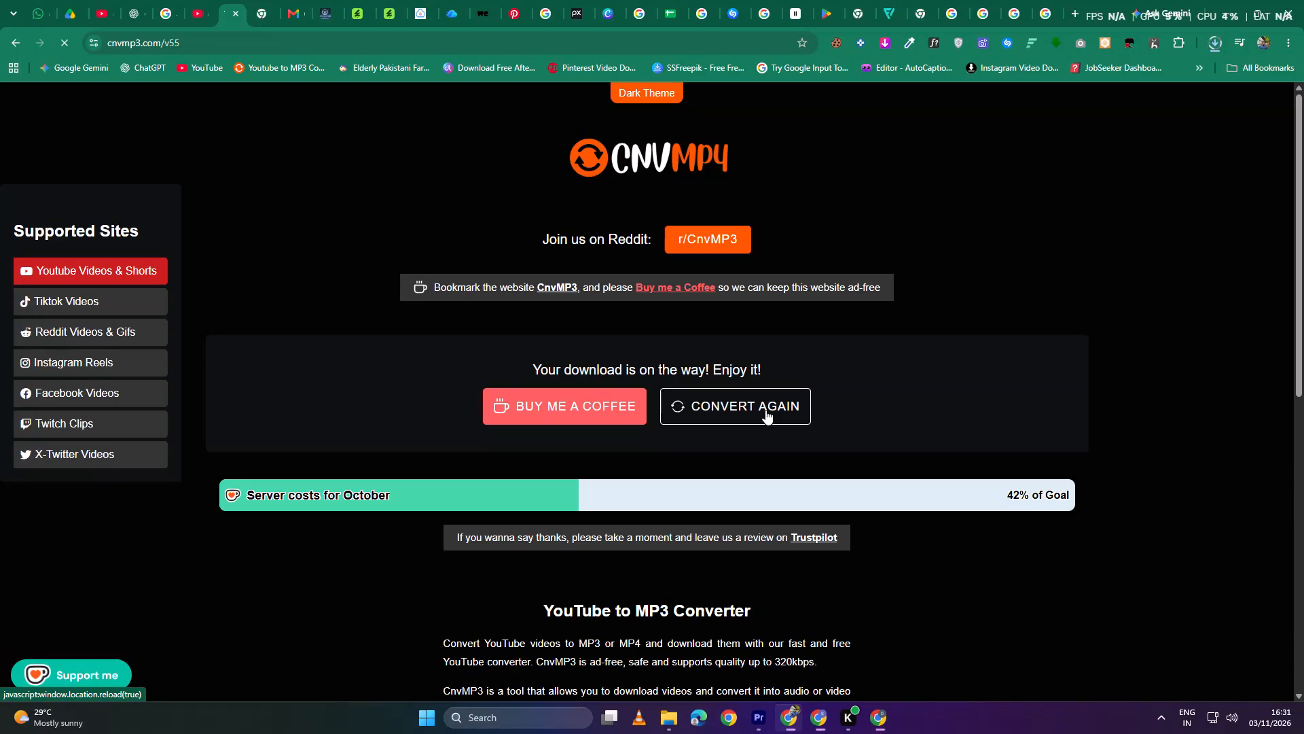
Check the progress of the confetti MP4 in the browser's recent download history.
{"action": "left_click", "coordinate": [1217, 43]}
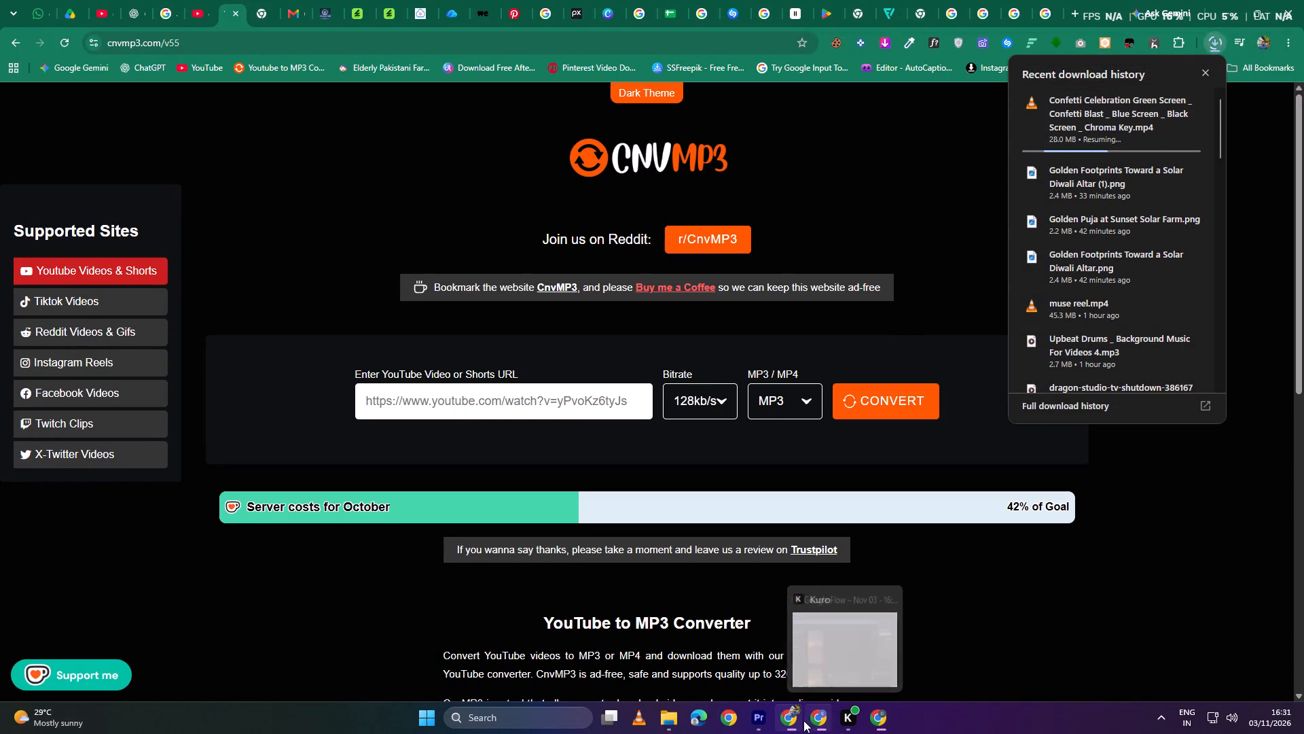
Switch to Premiere and place the A4.png logo from the project on track V4, directly after the Words Position caption clips.
{"action": "left_click", "coordinate": [760, 721]}
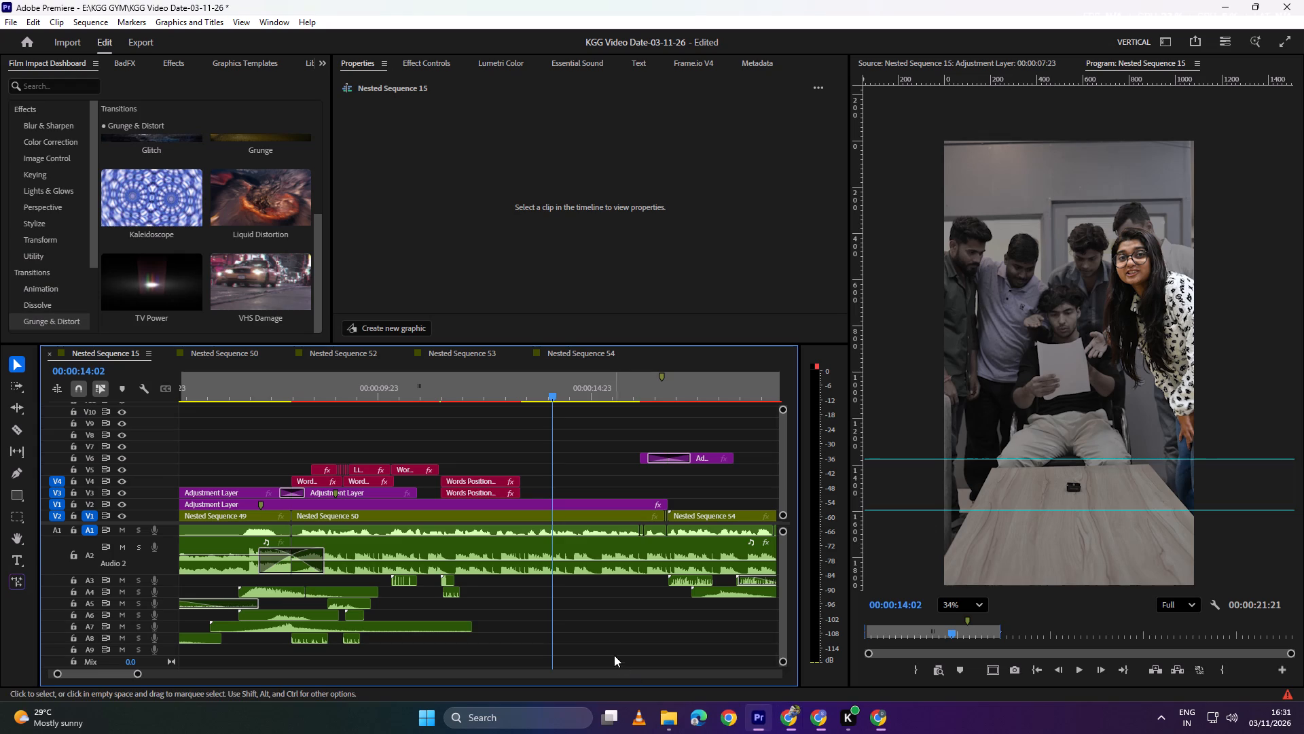
{"action": "left_click", "coordinate": [323, 67]}
{"action": "left_click", "coordinate": [364, 213]}
{"action": "scroll", "coordinate": [209, 258], "scroll_direction": "down", "scroll_amount": 3}
{"action": "scroll", "coordinate": [209, 258], "scroll_direction": "up", "scroll_amount": 3}
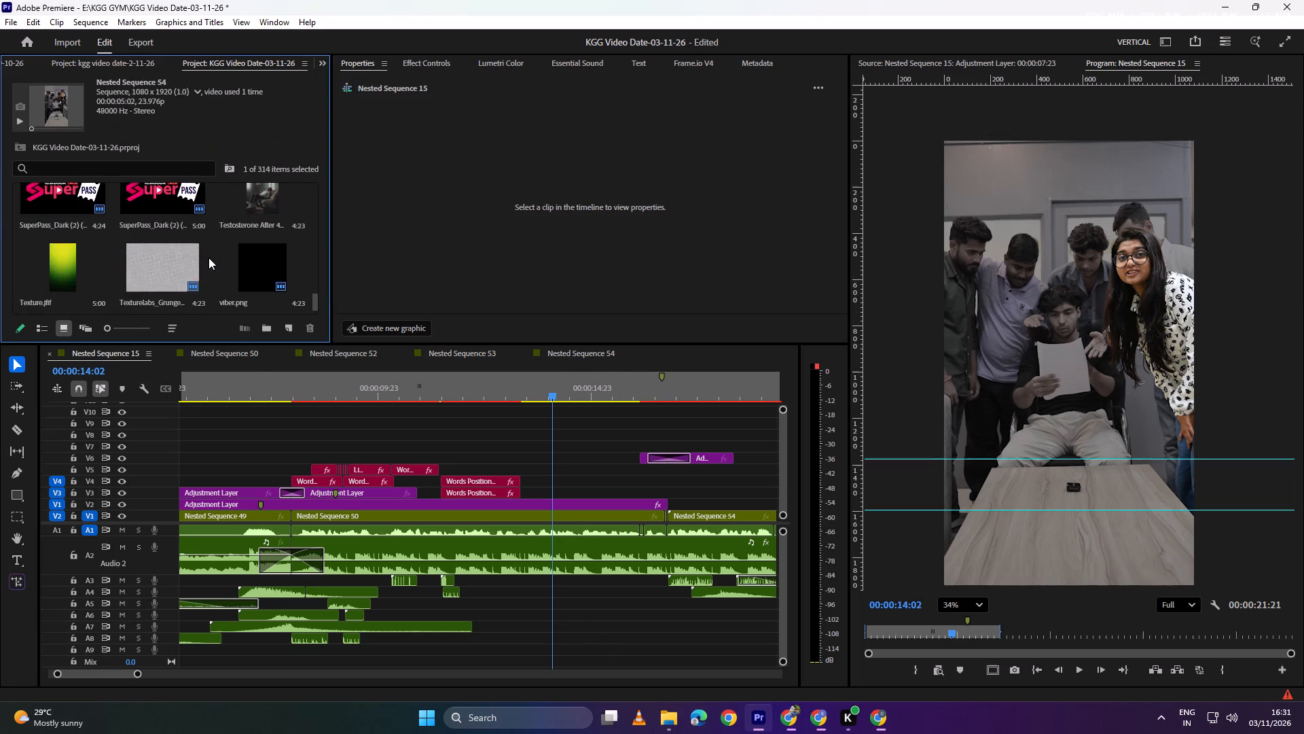
{"action": "scroll", "coordinate": [209, 258], "scroll_direction": "down", "scroll_amount": 2}
{"action": "scroll", "coordinate": [209, 258], "scroll_direction": "up", "scroll_amount": 6}
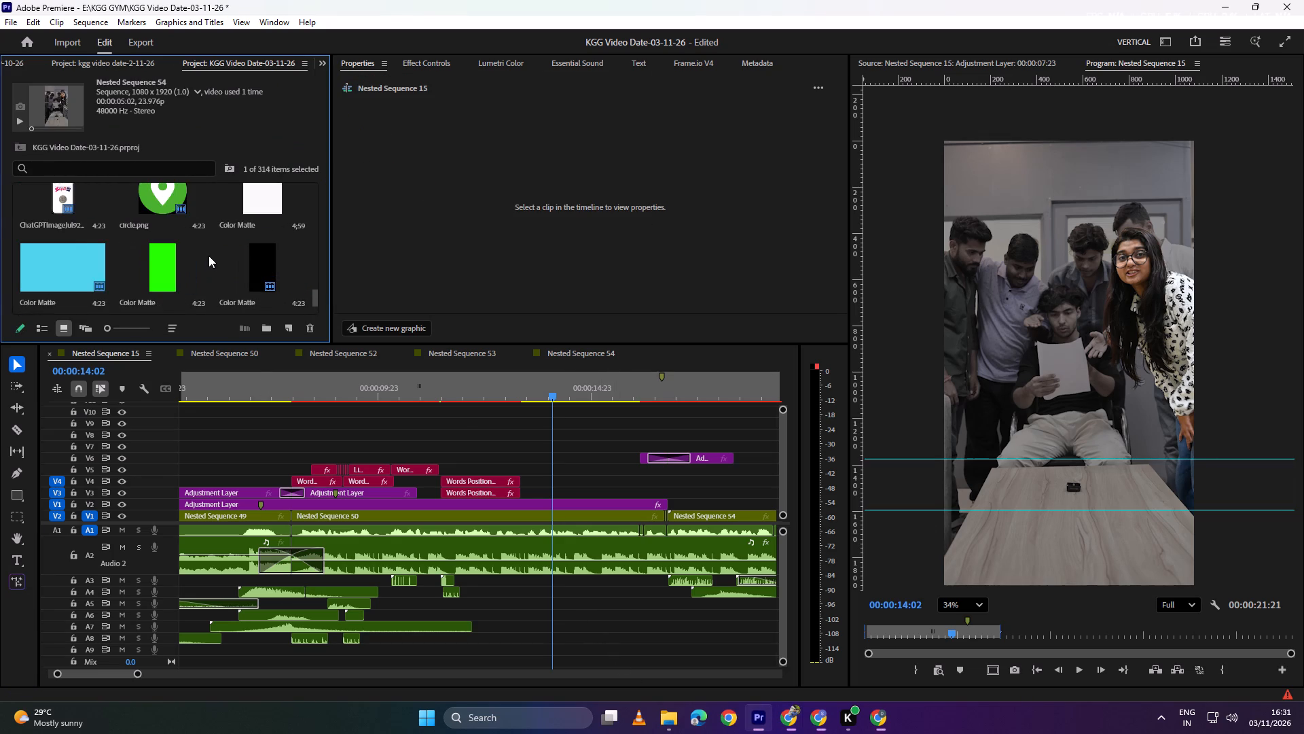
{"action": "scroll", "coordinate": [209, 255], "scroll_direction": "up", "scroll_amount": 3}
{"action": "left_click", "coordinate": [73, 265]}
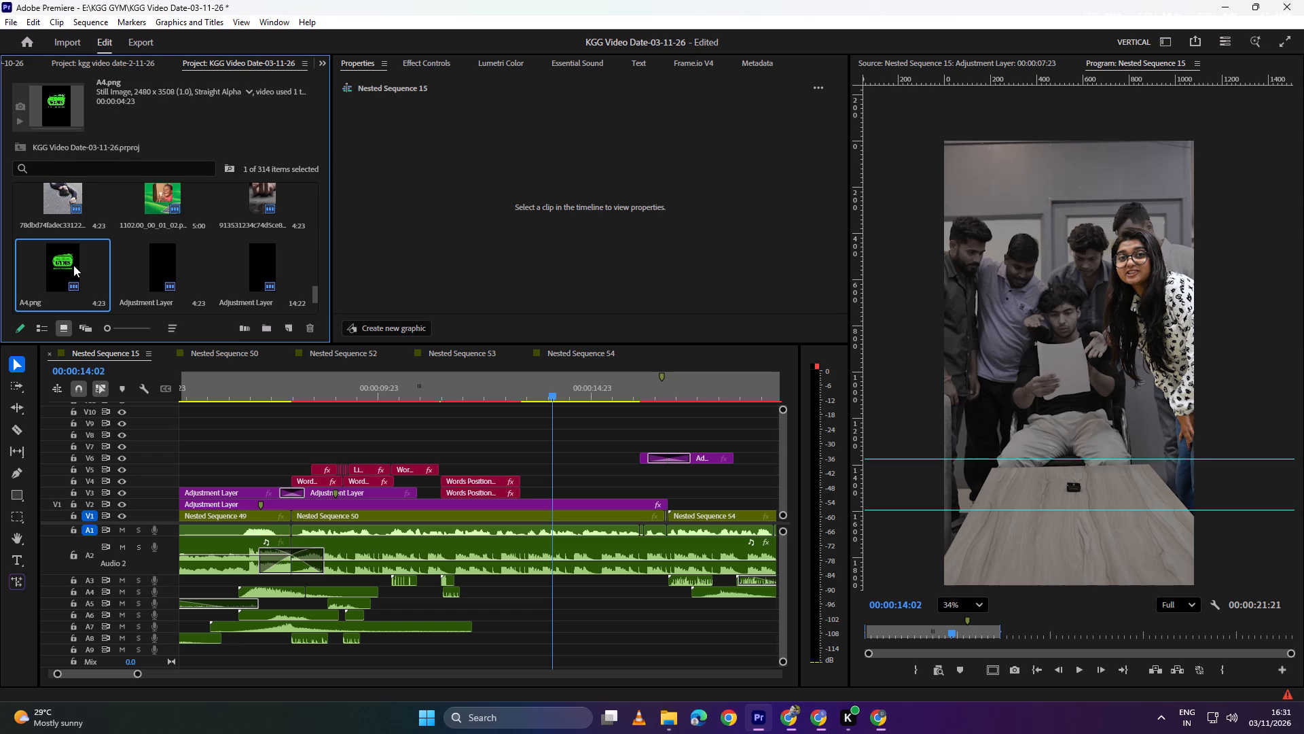
{"action": "left_click_drag", "start_coordinate": [71, 264], "coordinate": [531, 490]}
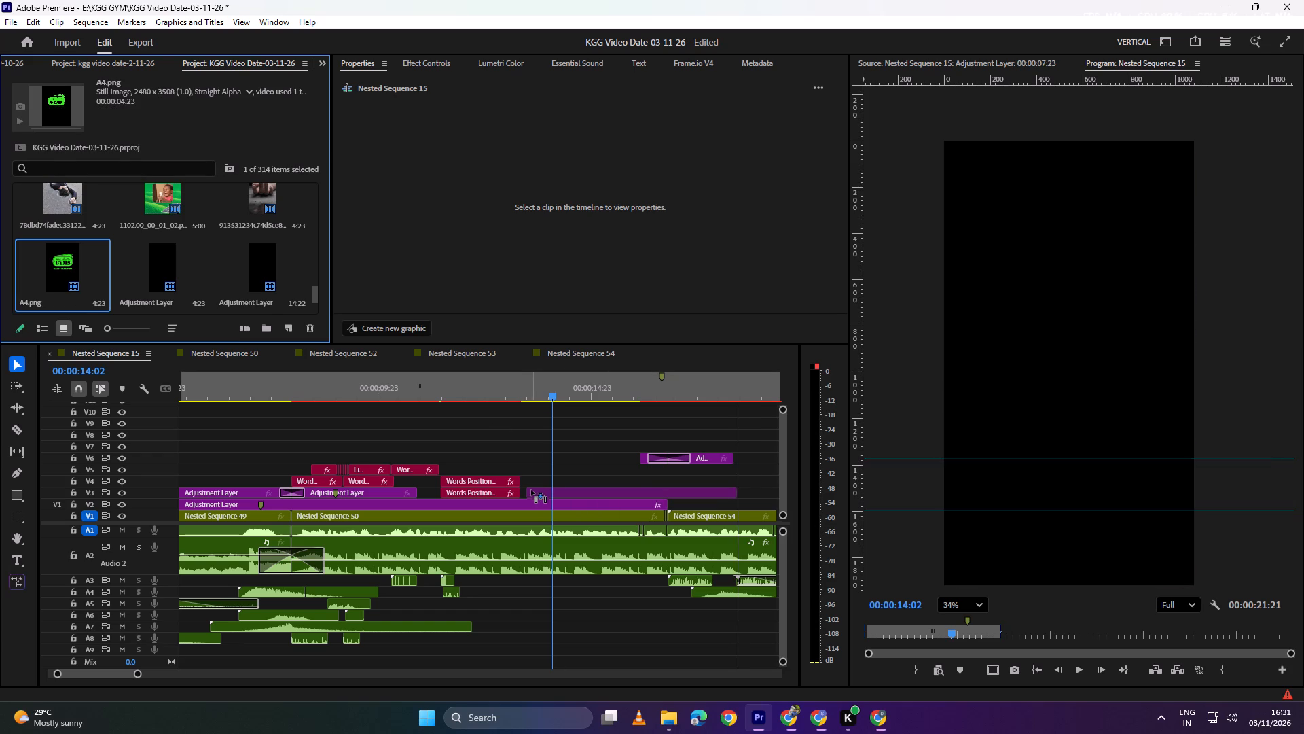
{"action": "left_click_drag", "start_coordinate": [531, 490], "coordinate": [524, 480]}
{"action": "left_click", "coordinate": [566, 480]}
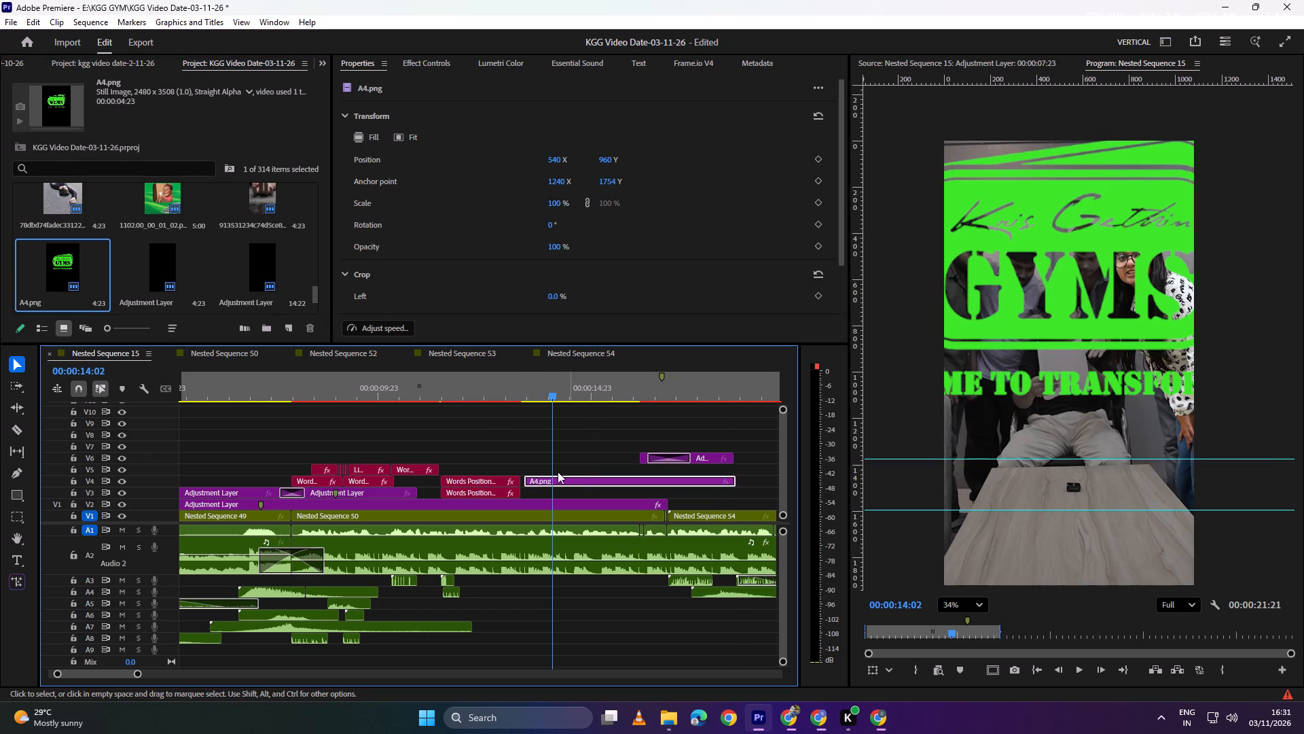
{"action": "left_click", "coordinate": [558, 480]}
{"action": "left_click", "coordinate": [560, 481]}
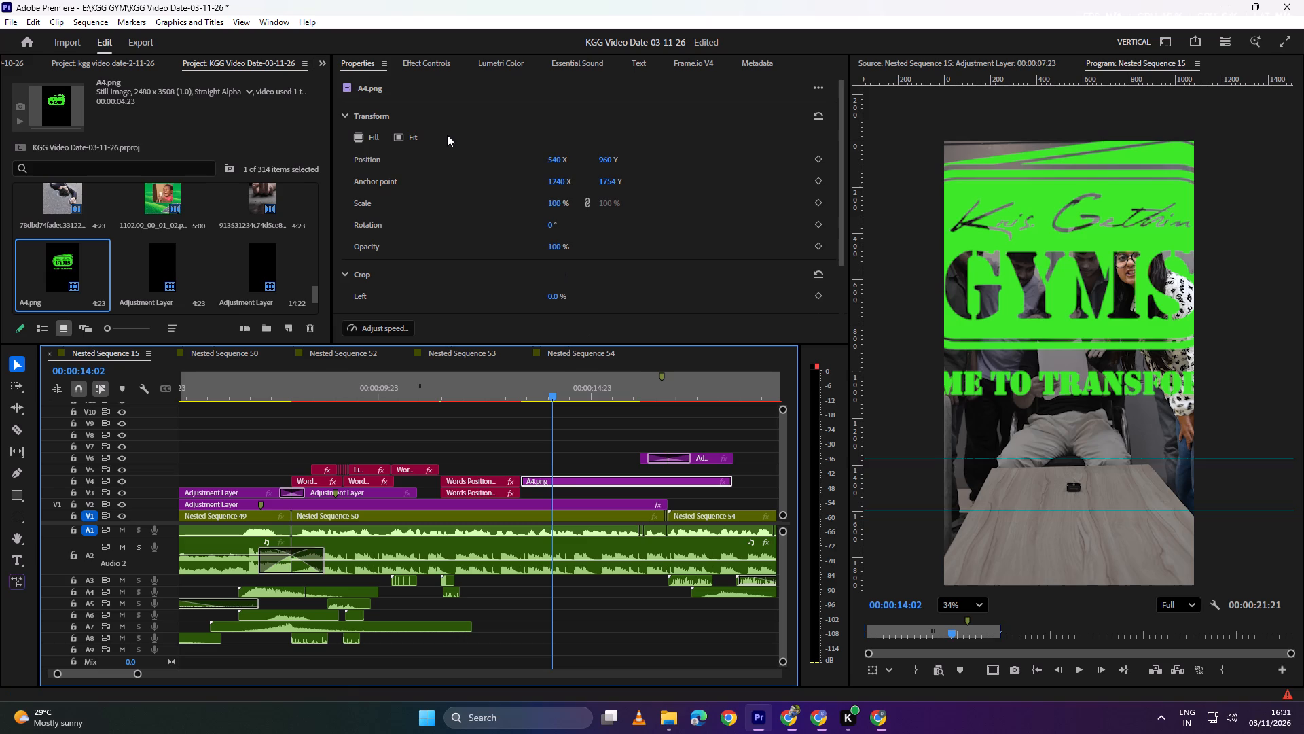
Scale the A4.png logo to 28 and set its position to 540, 1392, over the table's far end.
{"action": "left_click", "coordinate": [421, 63]}
{"action": "left_click_drag", "start_coordinate": [494, 159], "coordinate": [463, 167]}
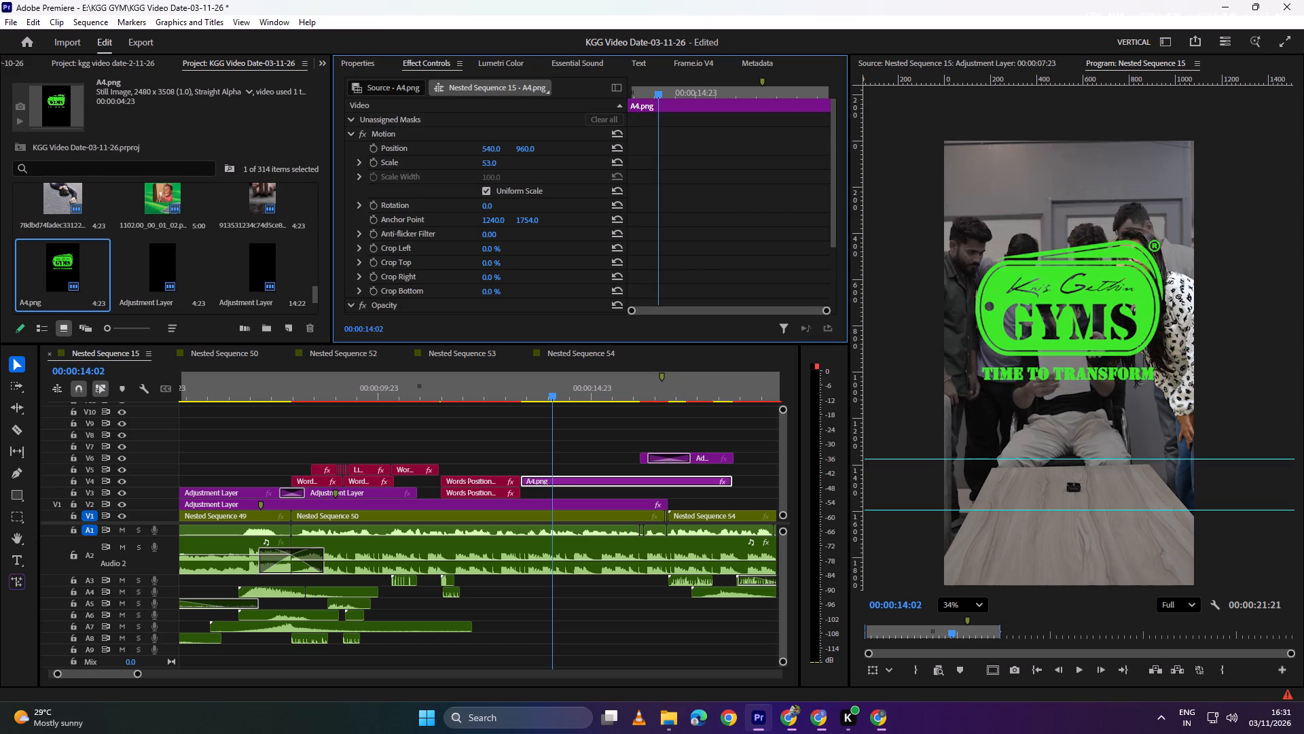
{"action": "left_click_drag", "start_coordinate": [463, 167], "coordinate": [455, 170]}
{"action": "left_click_drag", "start_coordinate": [530, 146], "coordinate": [780, 150]}
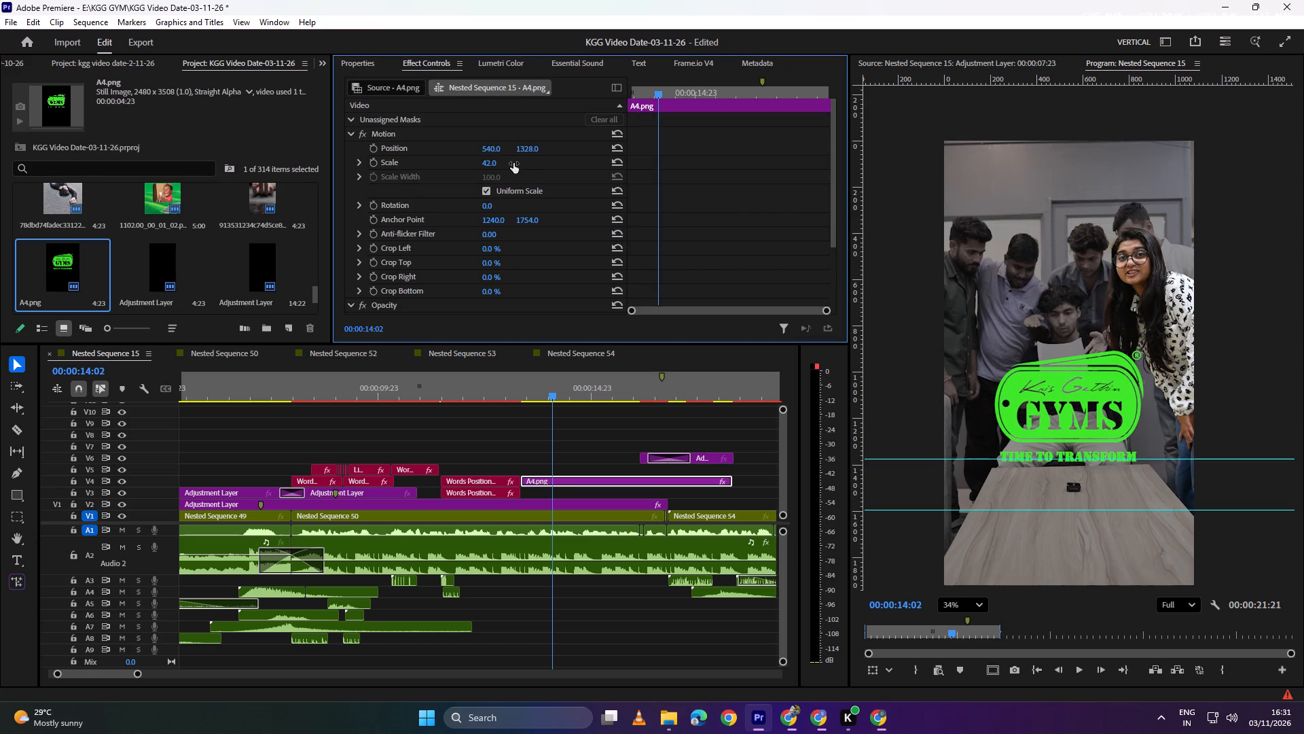
{"action": "left_click_drag", "start_coordinate": [496, 165], "coordinate": [488, 164]}
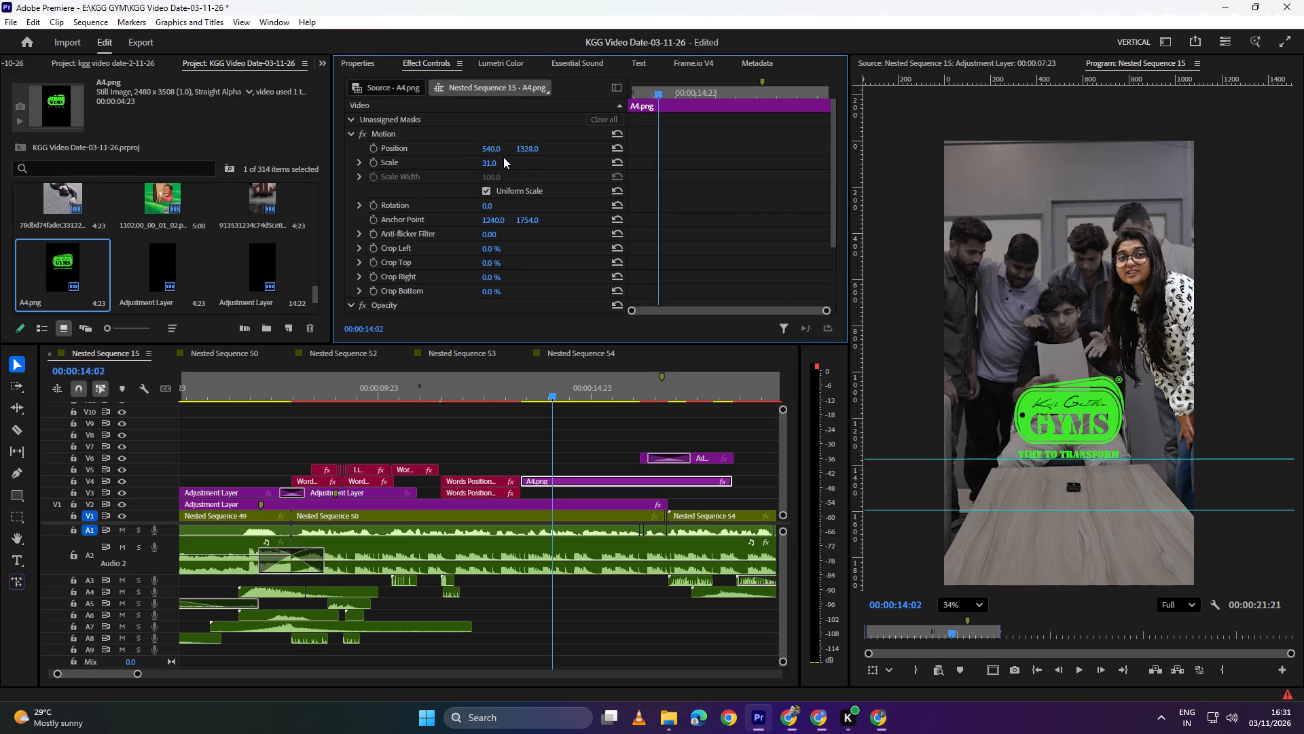
{"action": "left_click_drag", "start_coordinate": [529, 149], "coordinate": [573, 145]}
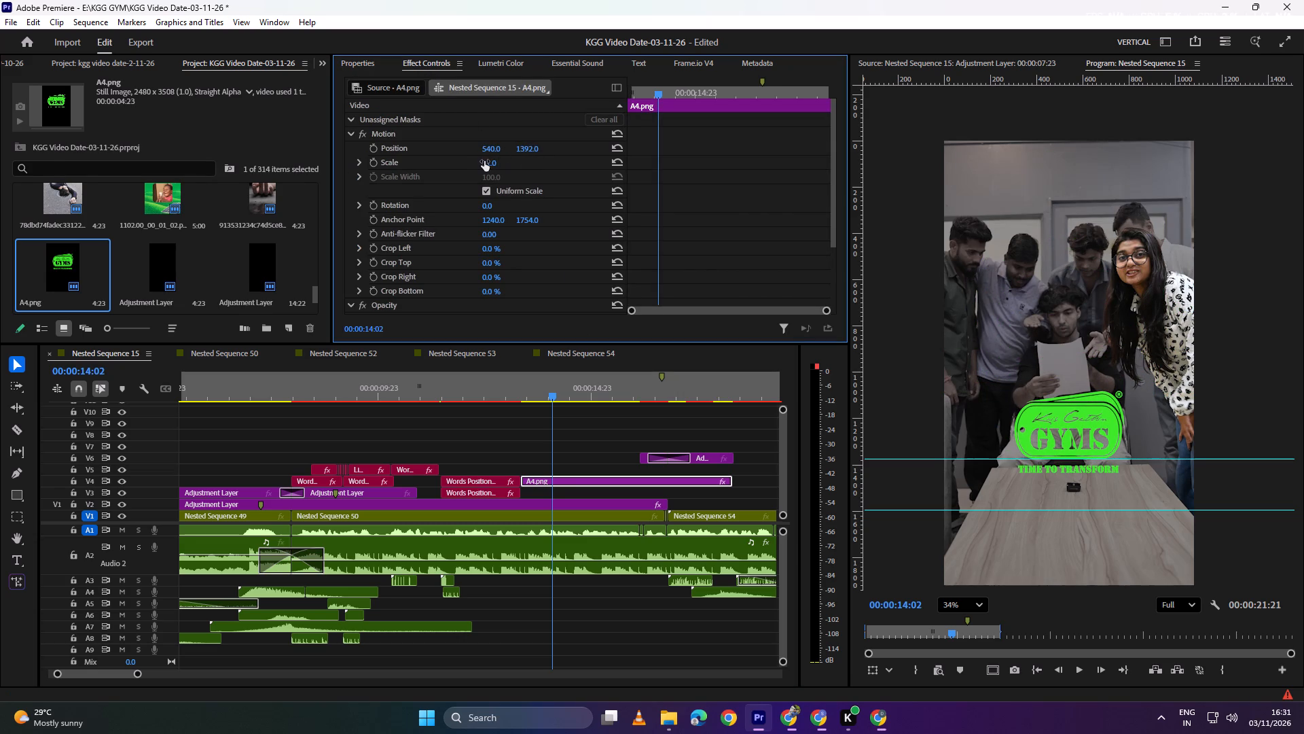
{"action": "left_click", "coordinate": [490, 163]}
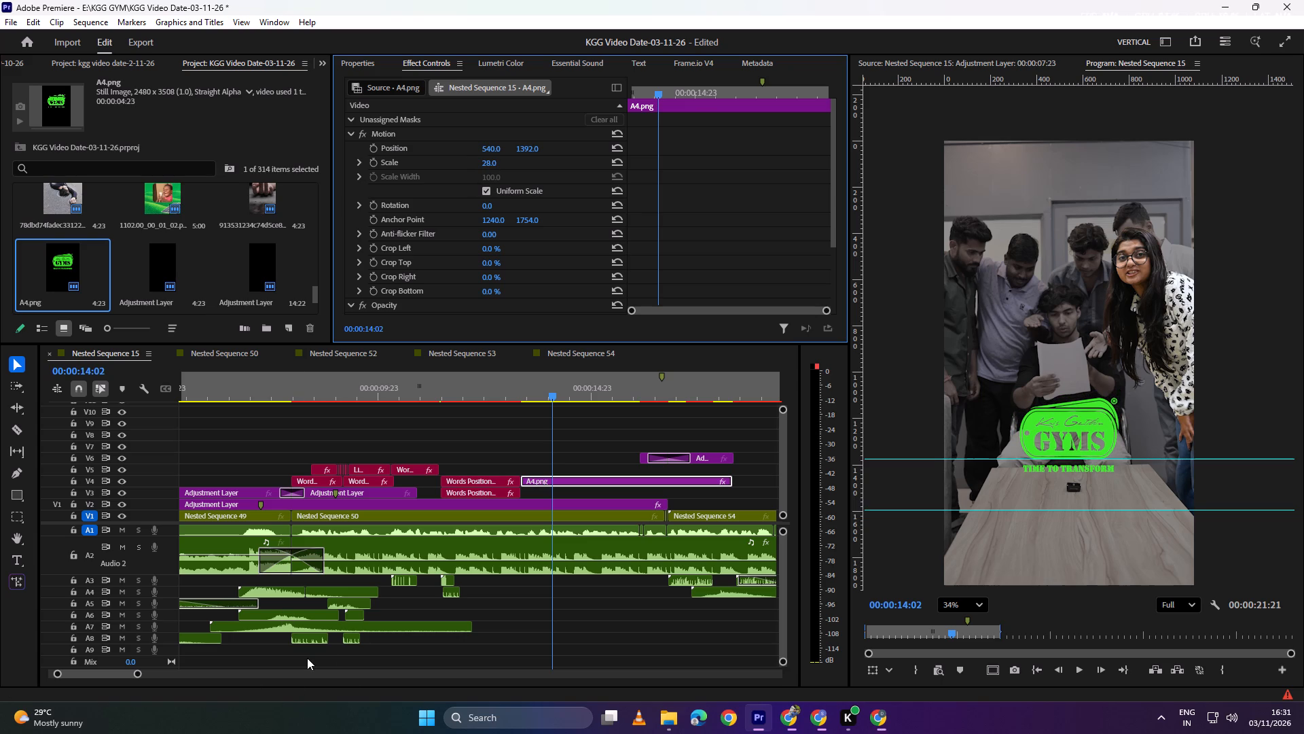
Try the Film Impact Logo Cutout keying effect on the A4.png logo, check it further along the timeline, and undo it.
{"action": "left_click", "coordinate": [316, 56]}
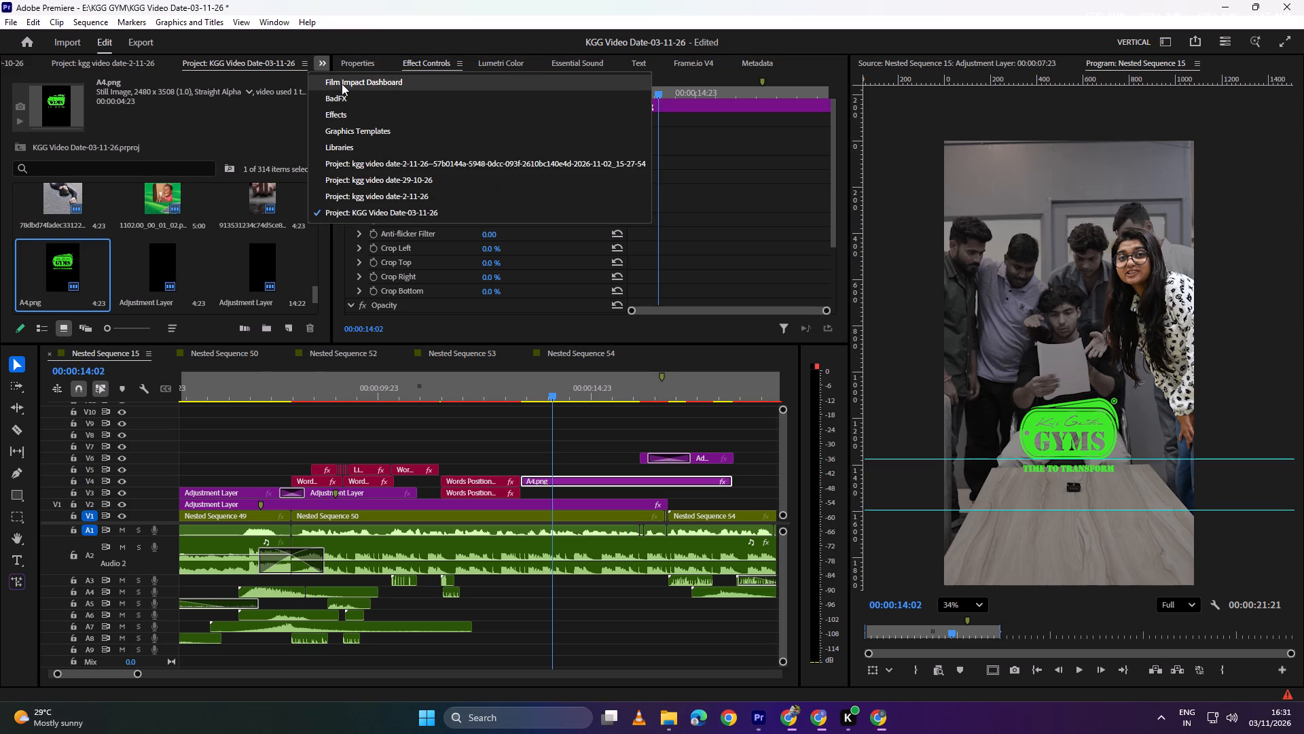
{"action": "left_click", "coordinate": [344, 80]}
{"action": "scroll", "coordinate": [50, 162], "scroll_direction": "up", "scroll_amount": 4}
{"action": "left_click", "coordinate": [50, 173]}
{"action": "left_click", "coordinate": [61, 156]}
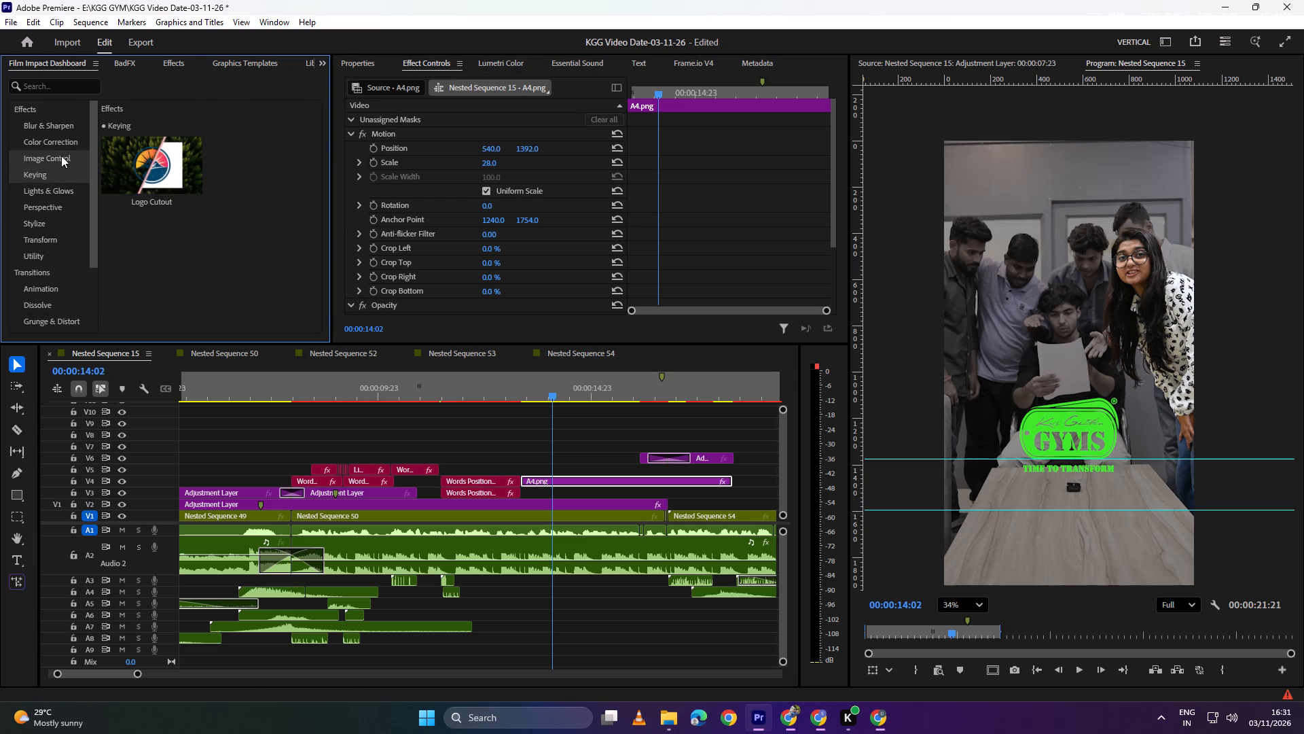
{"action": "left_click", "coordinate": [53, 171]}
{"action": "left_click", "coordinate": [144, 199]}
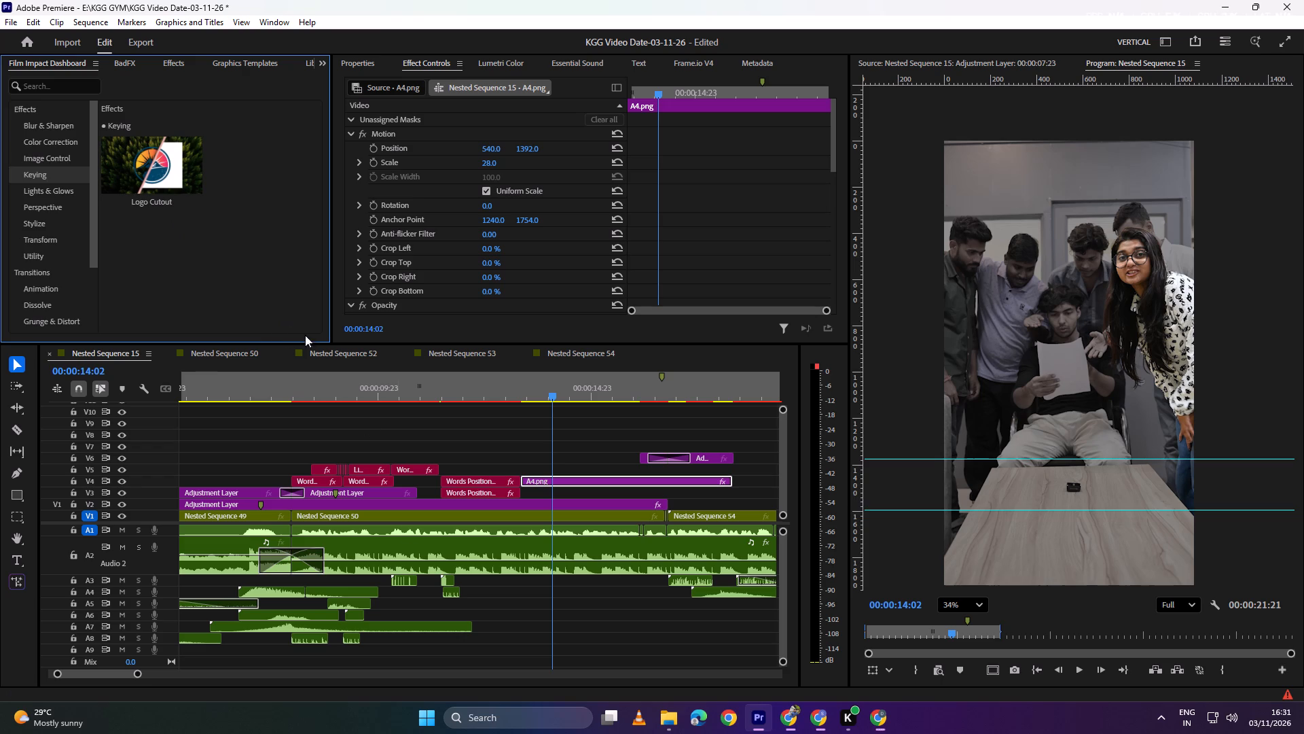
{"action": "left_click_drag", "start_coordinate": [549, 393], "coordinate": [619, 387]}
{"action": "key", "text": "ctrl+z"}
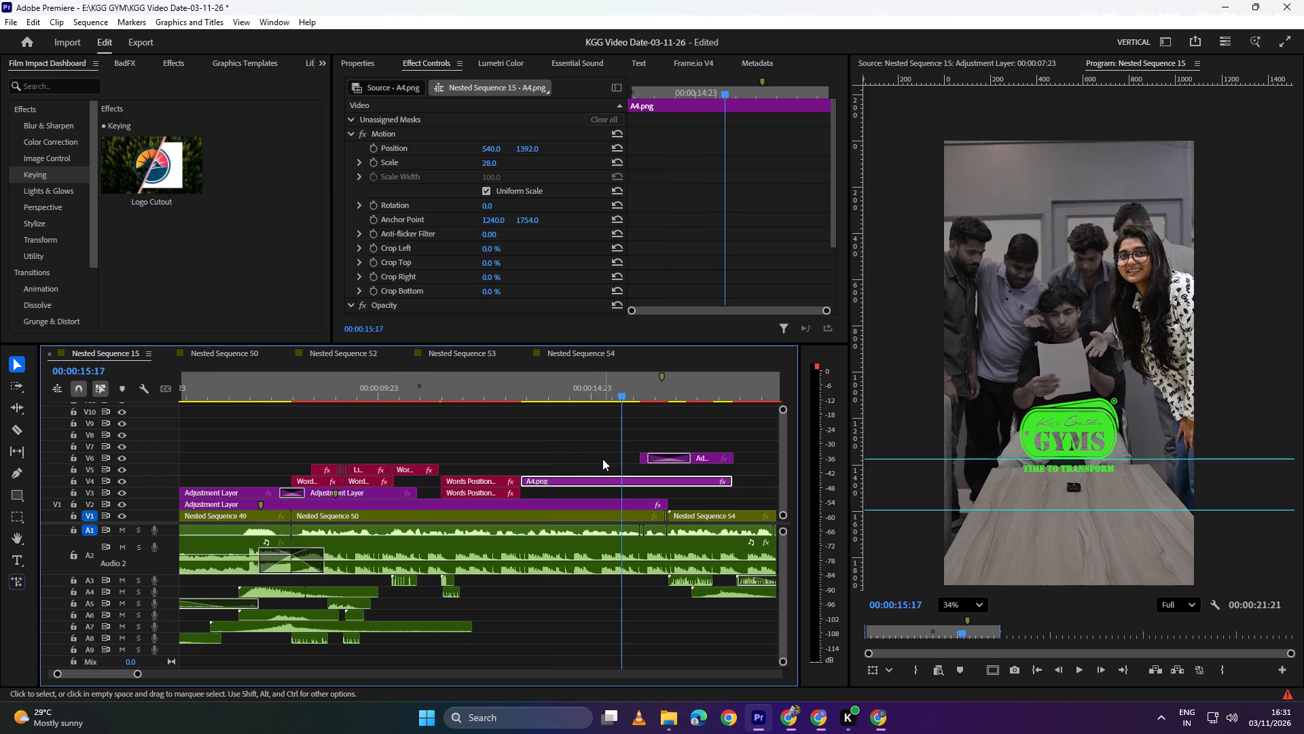
Apply the Film Impact Stroke effect from the Utility category to the A4.png logo and make the stroke white.
{"action": "left_click", "coordinate": [52, 188]}
{"action": "left_click", "coordinate": [43, 214]}
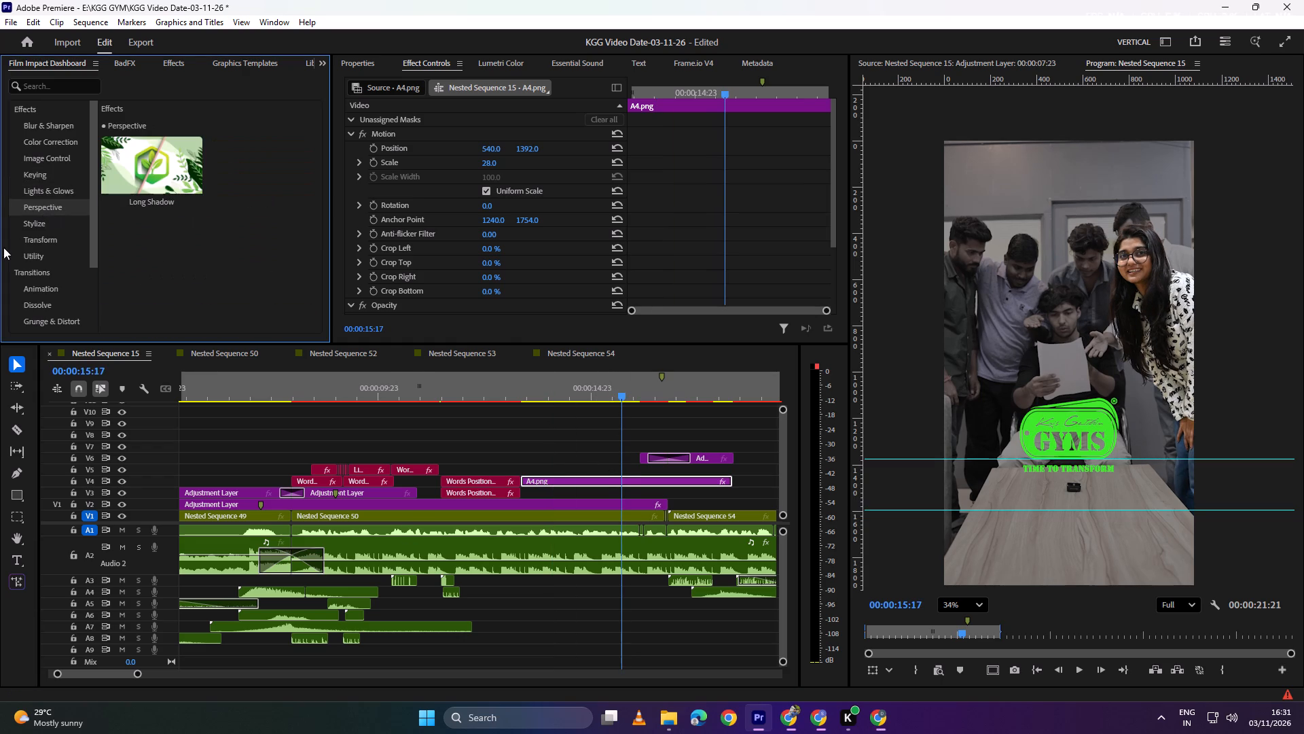
{"action": "left_click", "coordinate": [52, 239]}
{"action": "left_click", "coordinate": [52, 226]}
{"action": "left_click", "coordinate": [54, 237]}
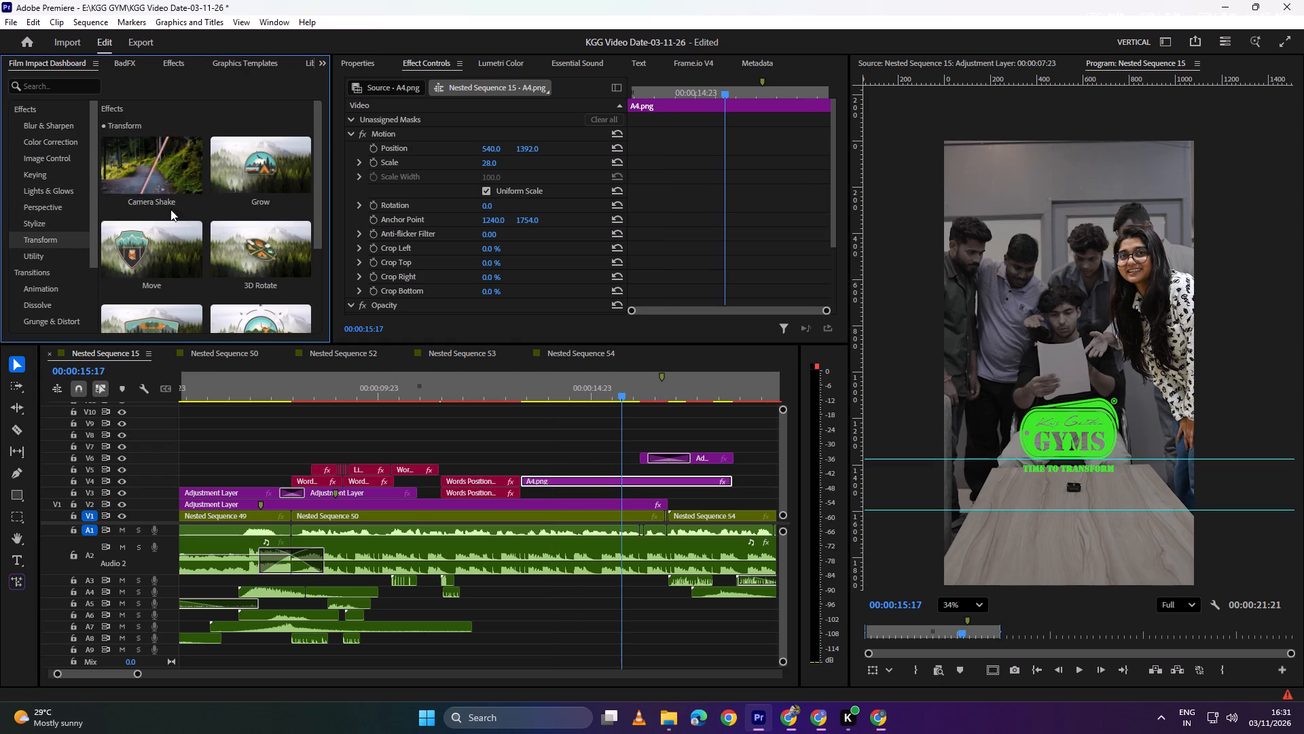
{"action": "left_click", "coordinate": [56, 254]}
{"action": "left_click", "coordinate": [151, 281]}
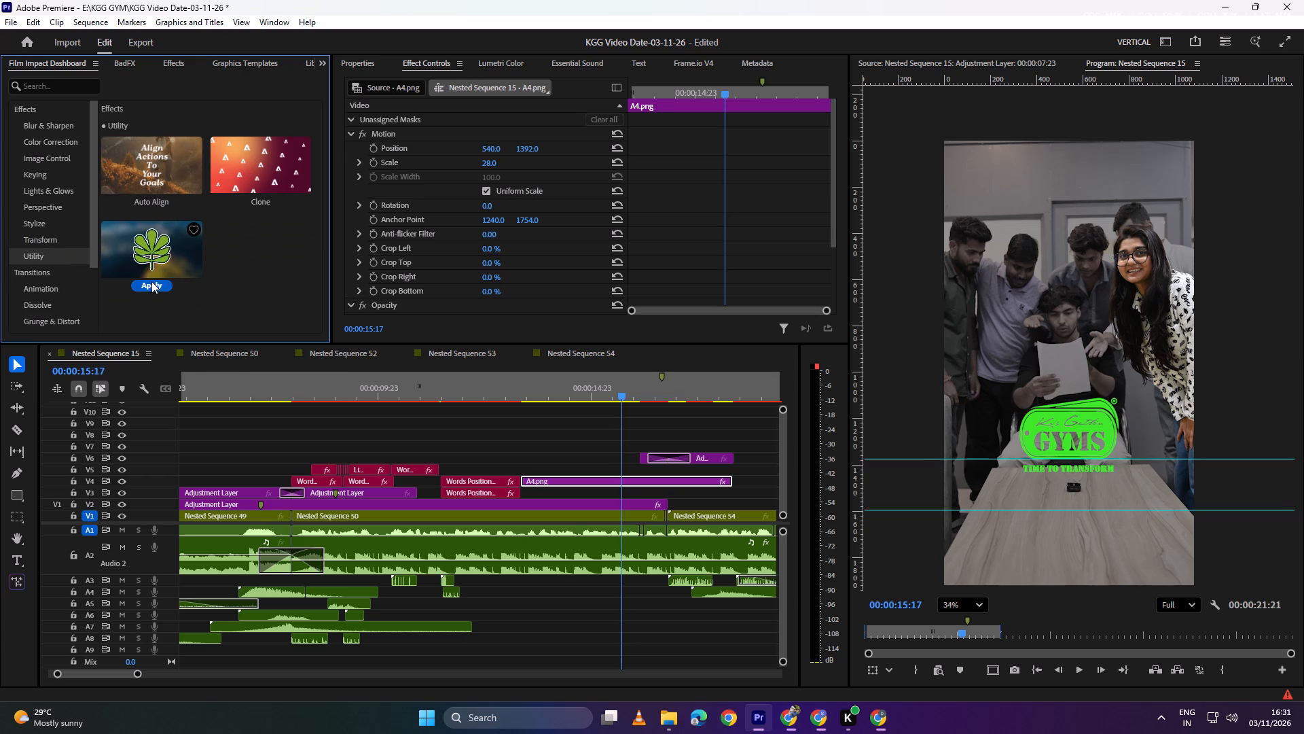
{"action": "scroll", "coordinate": [422, 228], "scroll_direction": "down", "scroll_amount": 16}
{"action": "left_click", "coordinate": [493, 251]}
{"action": "left_click_drag", "start_coordinate": [619, 312], "coordinate": [532, 363]}
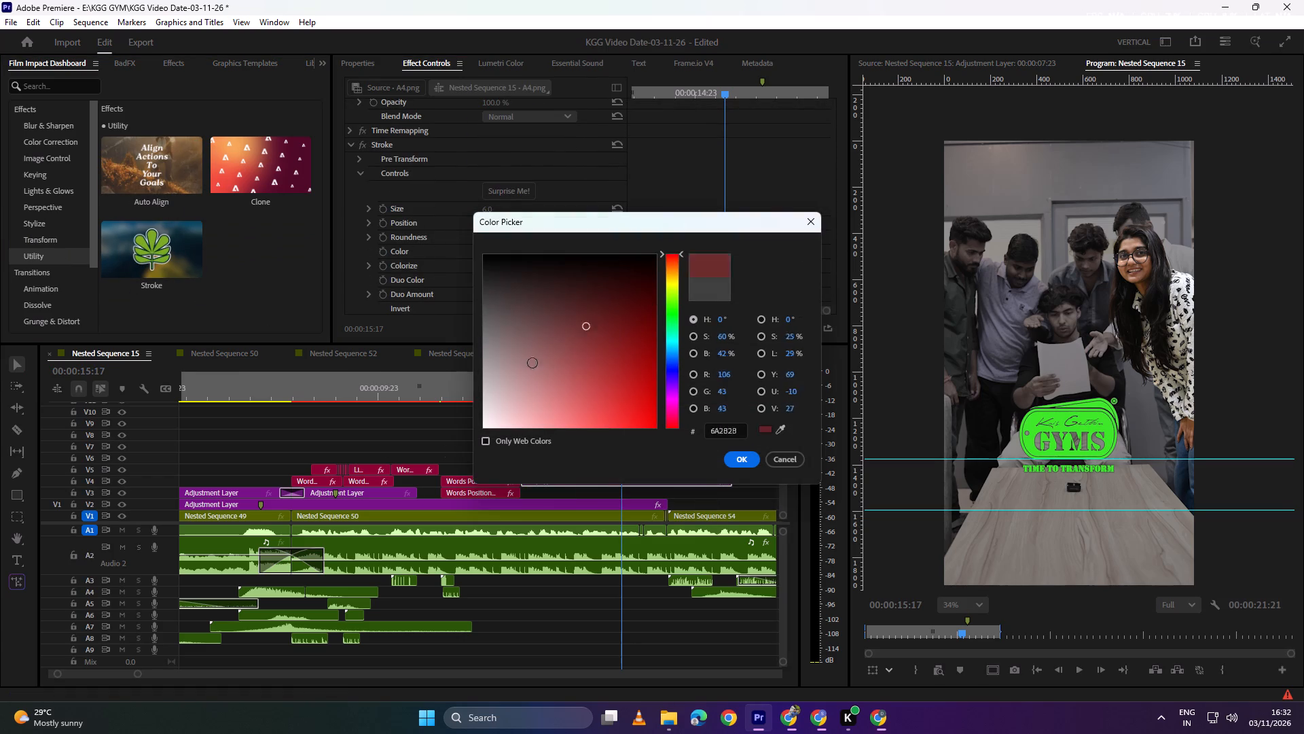
{"action": "left_click_drag", "start_coordinate": [532, 363], "coordinate": [380, 558]}
{"action": "left_click", "coordinate": [733, 453]}
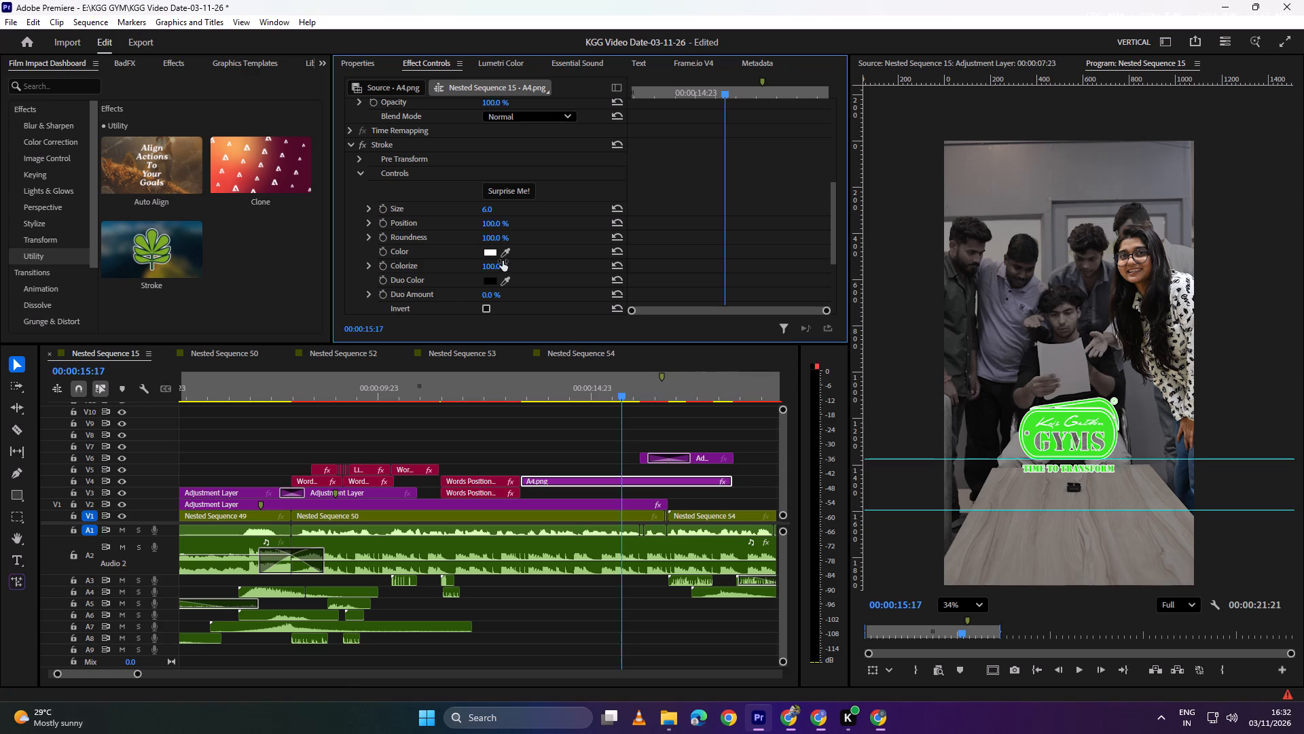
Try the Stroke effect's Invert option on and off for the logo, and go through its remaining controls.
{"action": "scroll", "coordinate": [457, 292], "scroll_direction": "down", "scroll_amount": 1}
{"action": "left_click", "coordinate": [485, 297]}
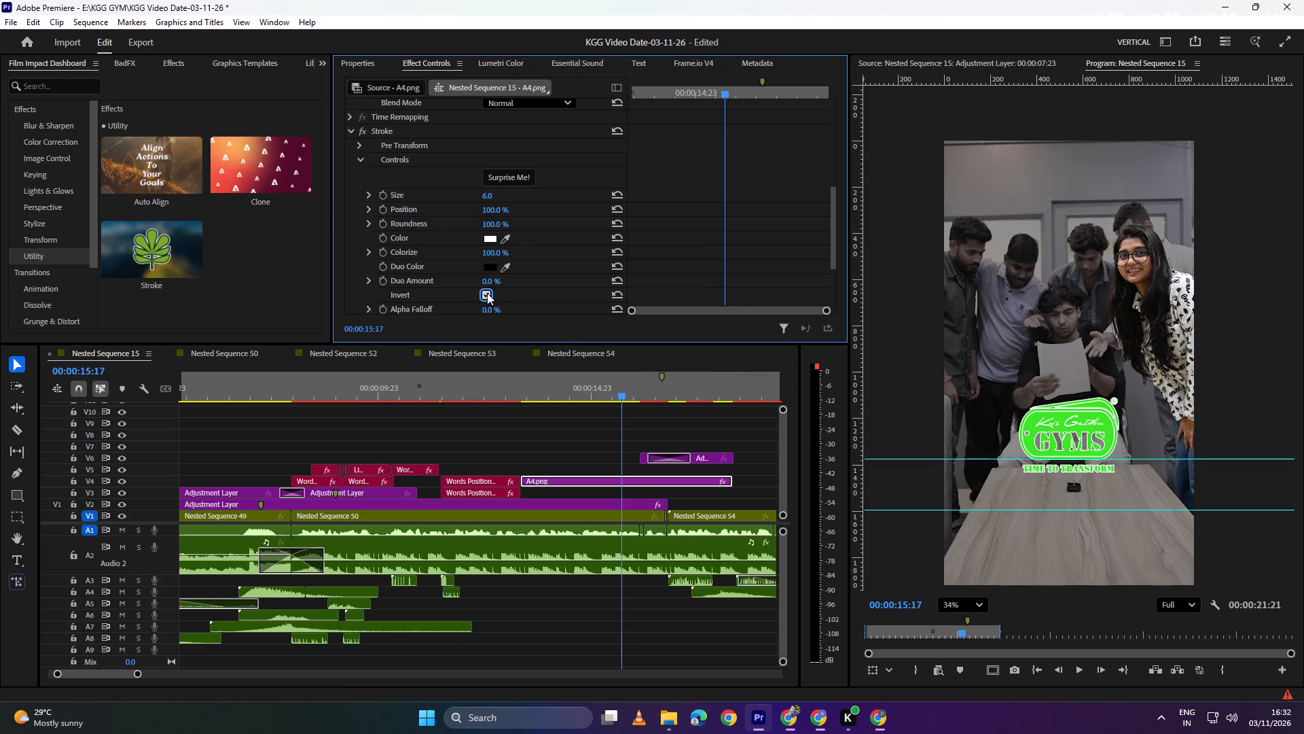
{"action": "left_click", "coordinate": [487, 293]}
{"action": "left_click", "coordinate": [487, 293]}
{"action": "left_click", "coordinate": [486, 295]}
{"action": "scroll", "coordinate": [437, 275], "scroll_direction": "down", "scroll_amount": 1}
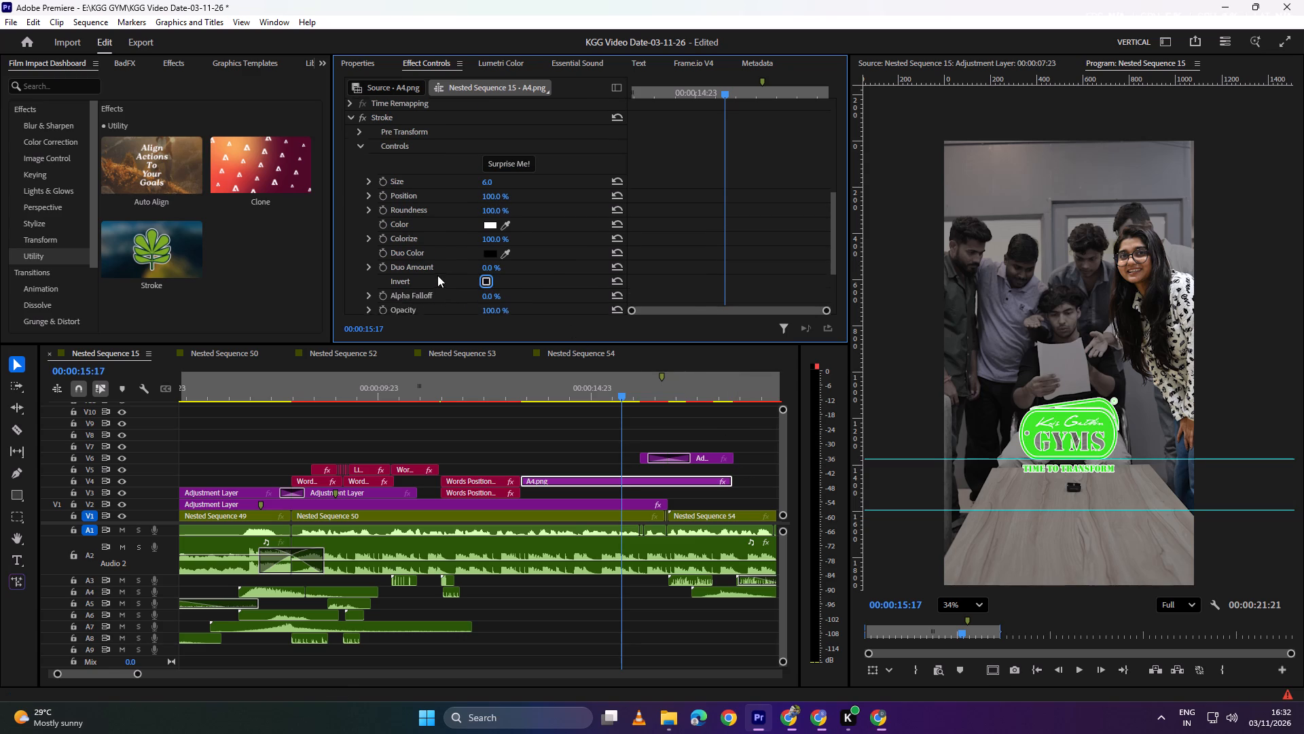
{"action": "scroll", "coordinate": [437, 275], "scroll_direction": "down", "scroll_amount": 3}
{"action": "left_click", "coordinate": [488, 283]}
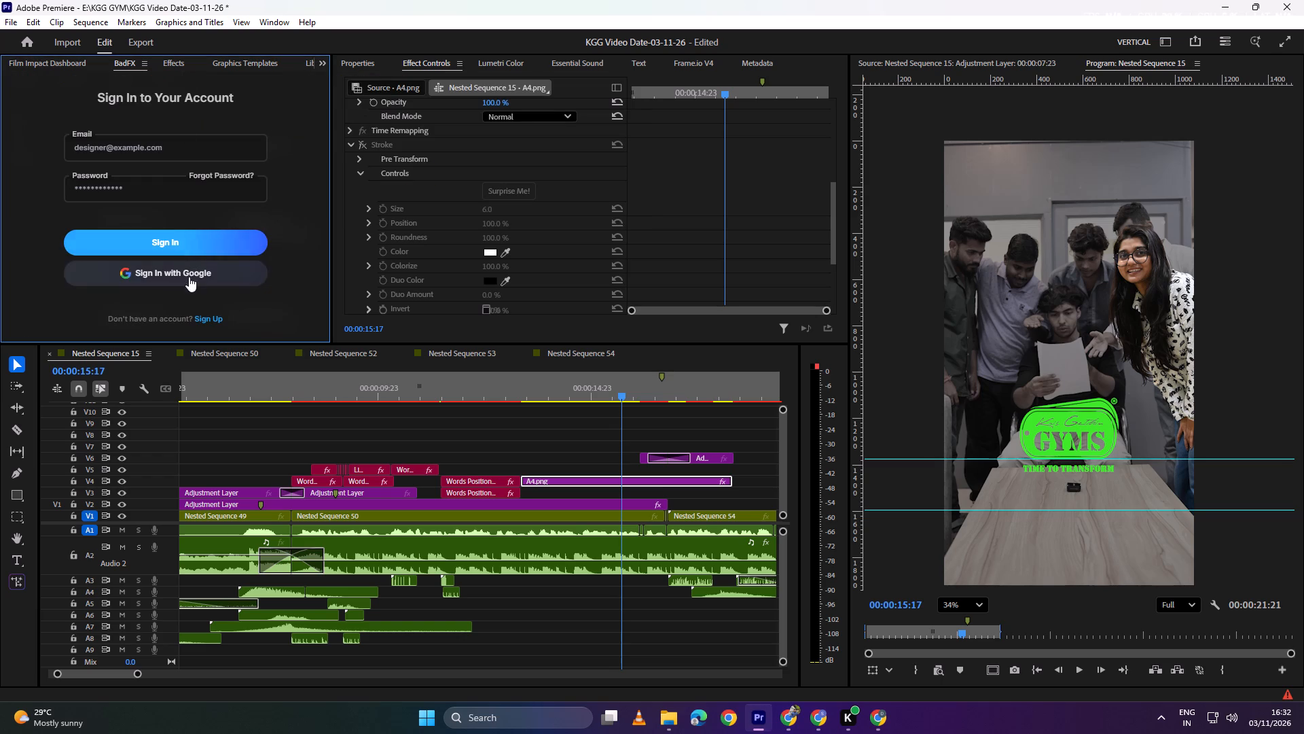
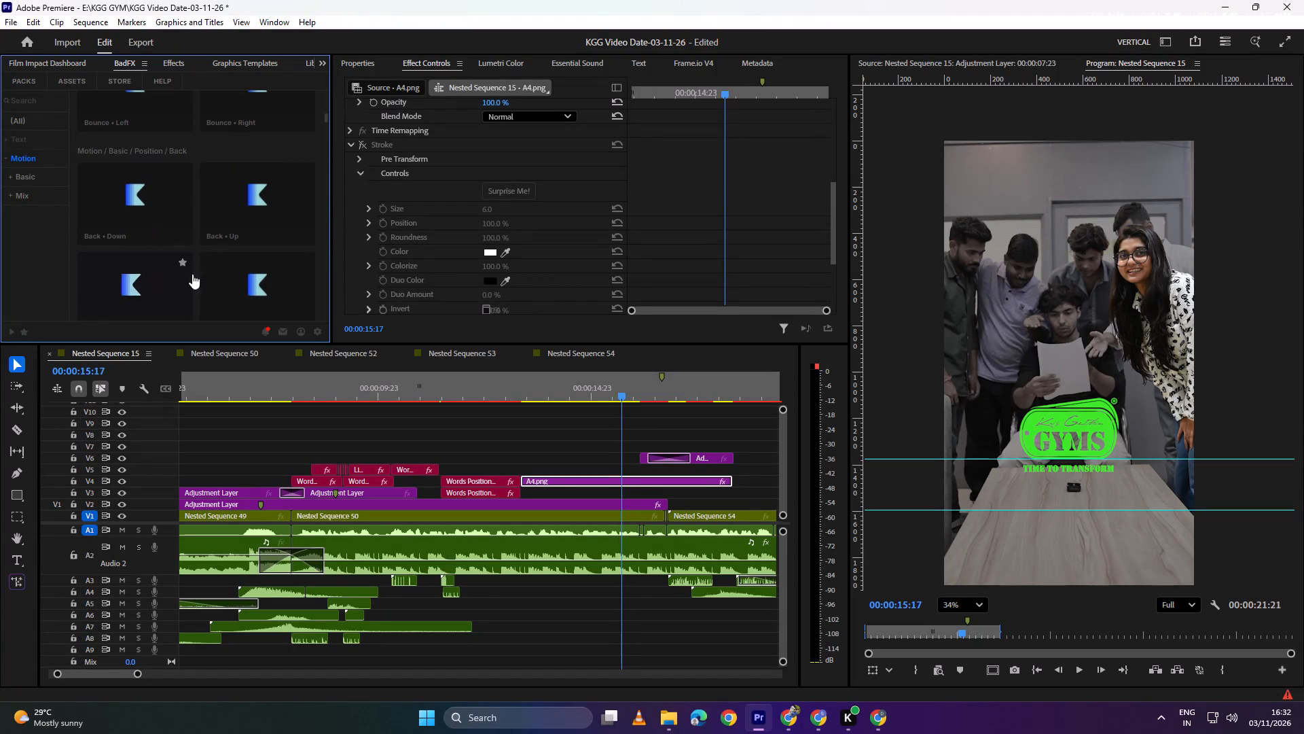
Add the Normal In basic scale animation from the BadFX Motion category above the A4.png logo clip.
{"action": "scroll", "coordinate": [196, 273], "scroll_direction": "down", "scroll_amount": 2}
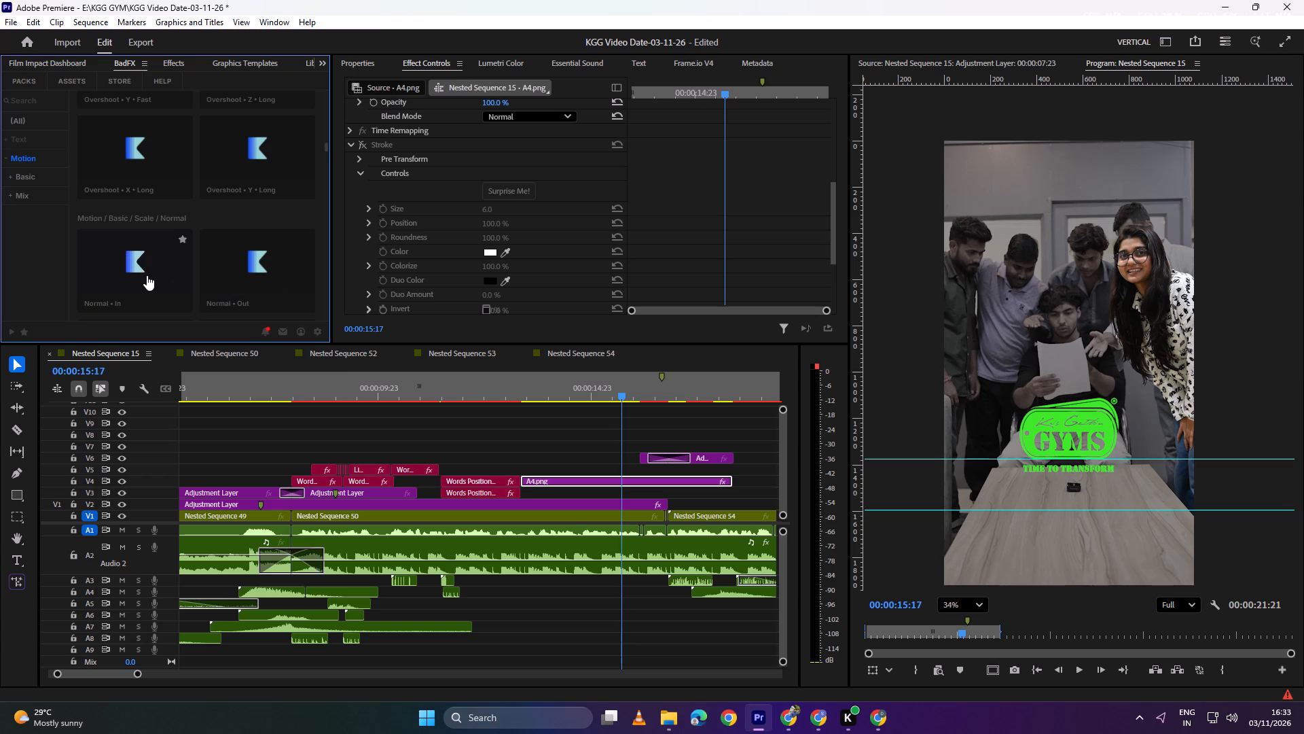
{"action": "left_click", "coordinate": [139, 273]}
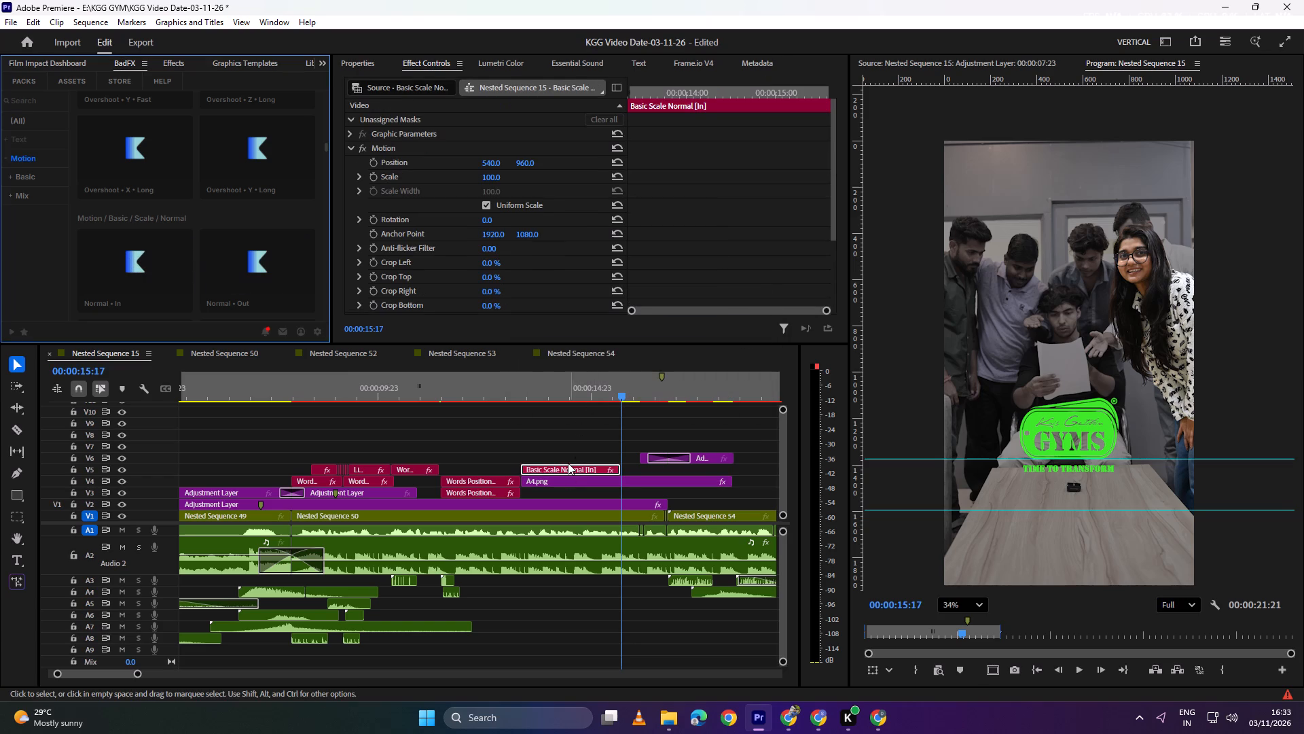
Replace the Basic Scale Normal [In] clip's placeholder media with the A4 logo PNG from the KGG GYM folder on drive E.
{"action": "left_click", "coordinate": [566, 465]}
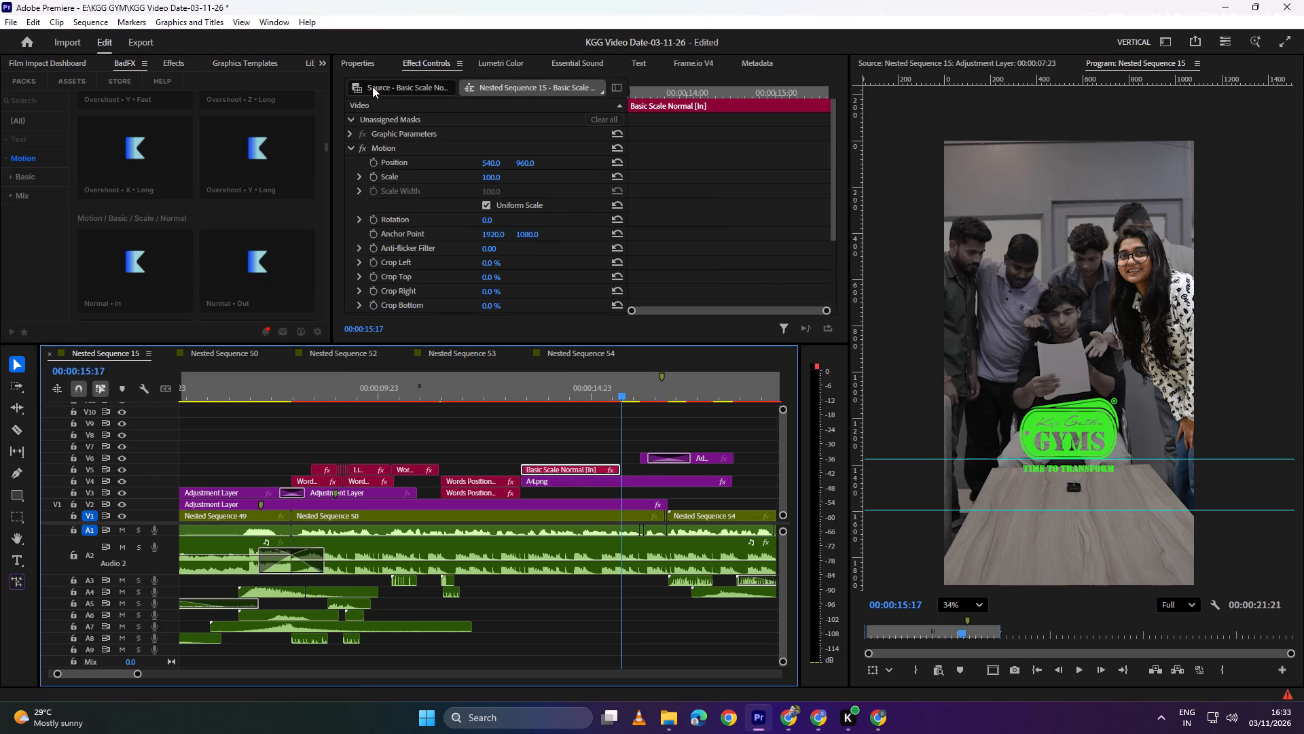
{"action": "left_click", "coordinate": [368, 62]}
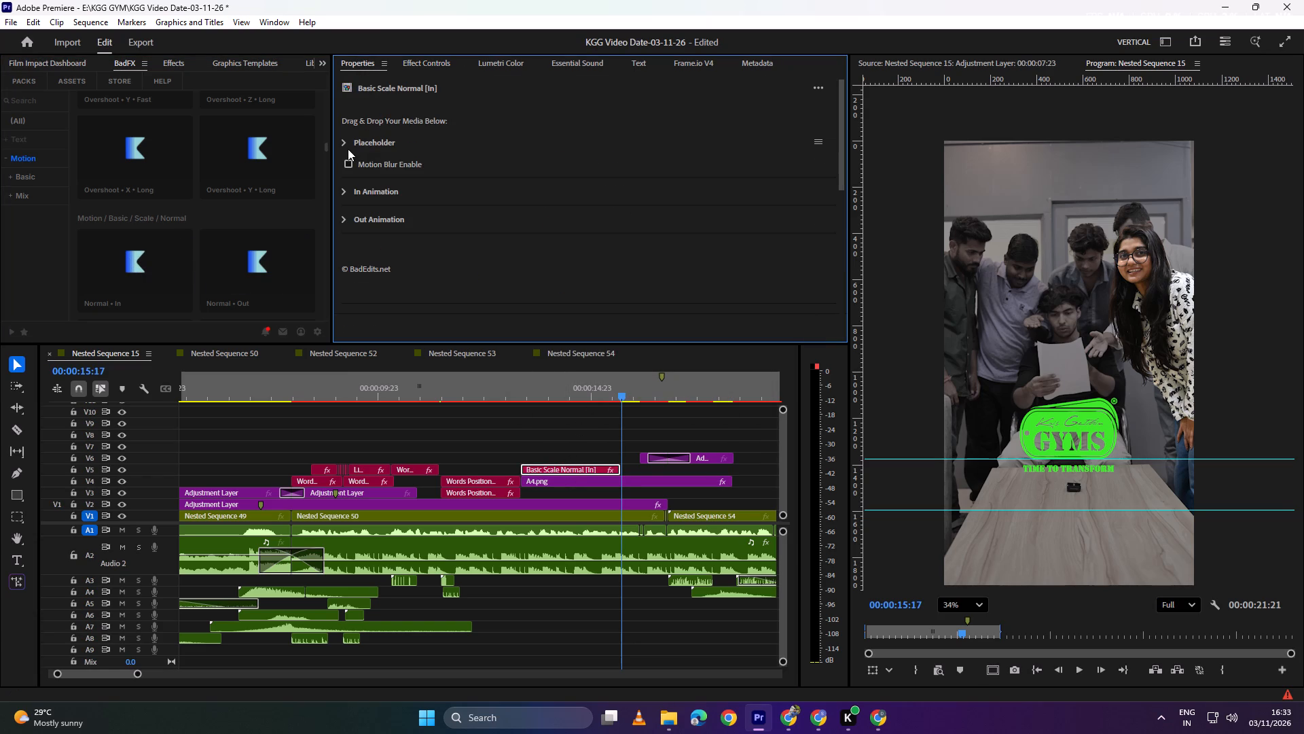
{"action": "left_click", "coordinate": [347, 143]}
{"action": "left_click", "coordinate": [345, 143]}
{"action": "left_click", "coordinate": [815, 140]}
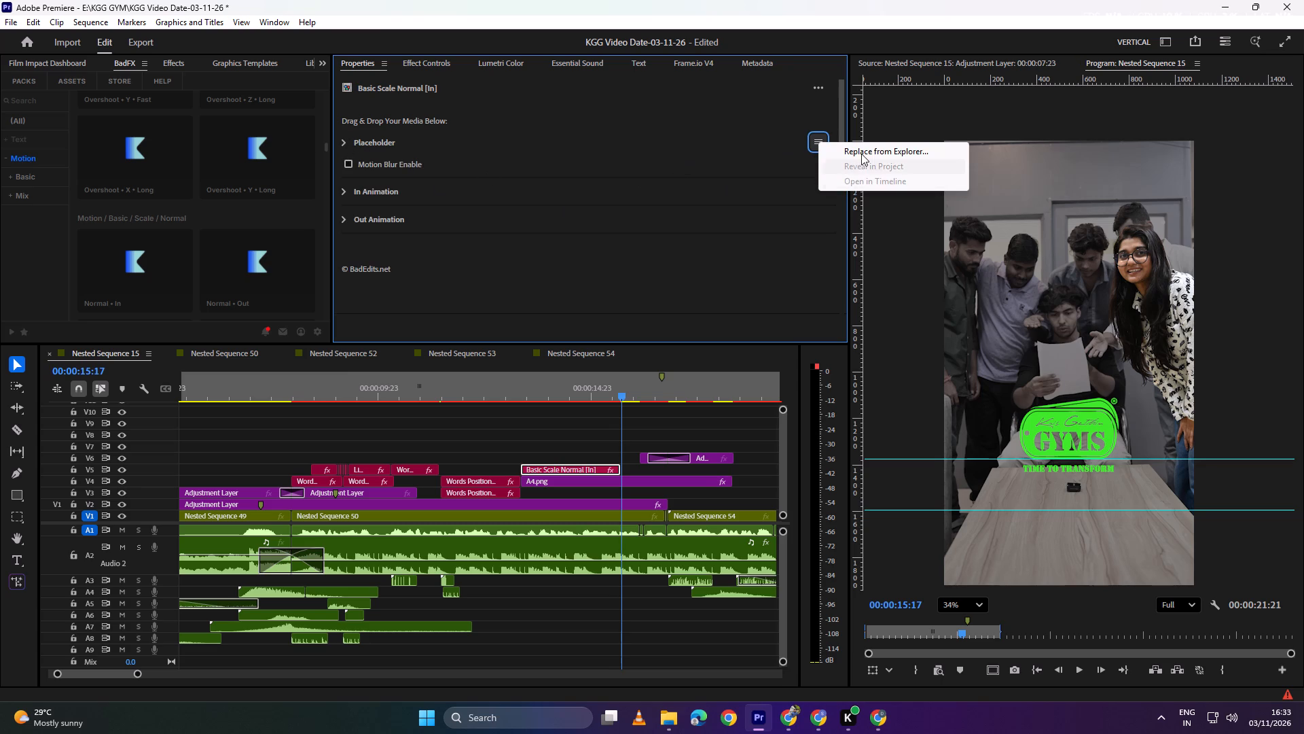
{"action": "left_click", "coordinate": [861, 154]}
{"action": "left_click", "coordinate": [88, 293]}
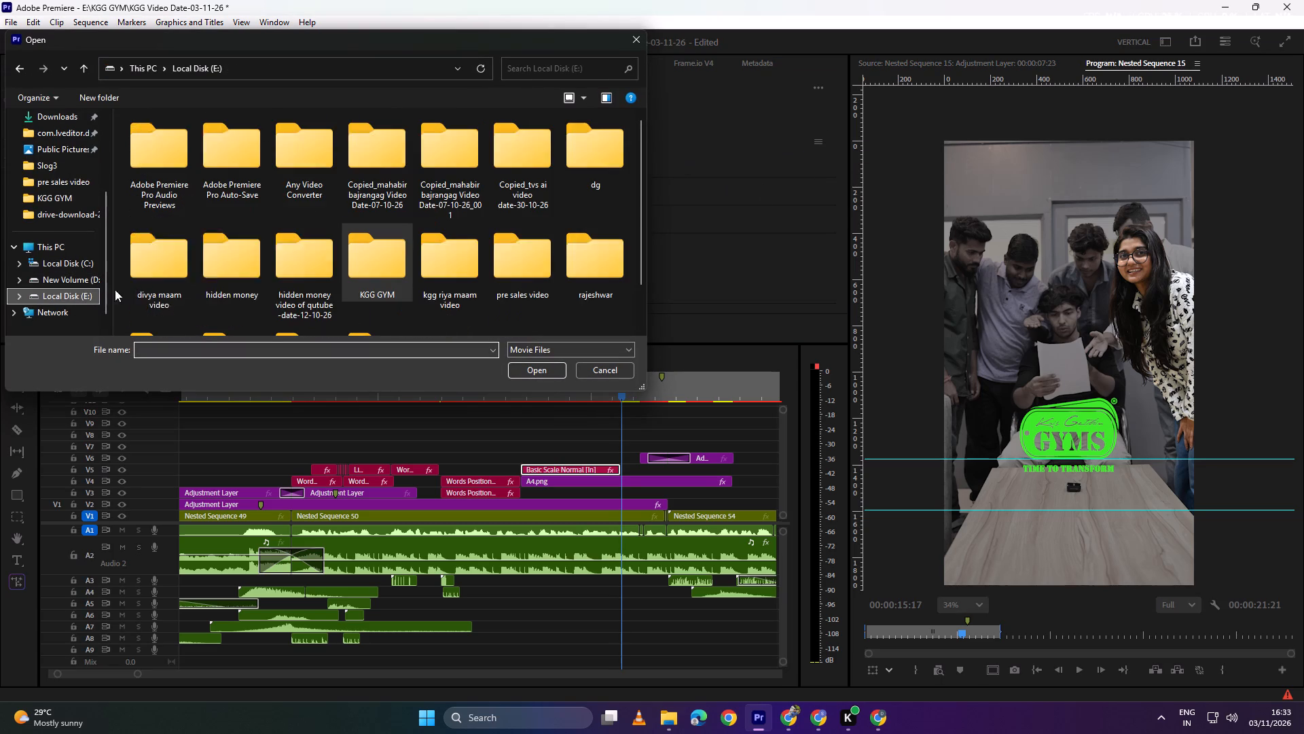
{"action": "scroll", "coordinate": [358, 245], "scroll_direction": "down", "scroll_amount": 2}
{"action": "double_click", "coordinate": [360, 209]}
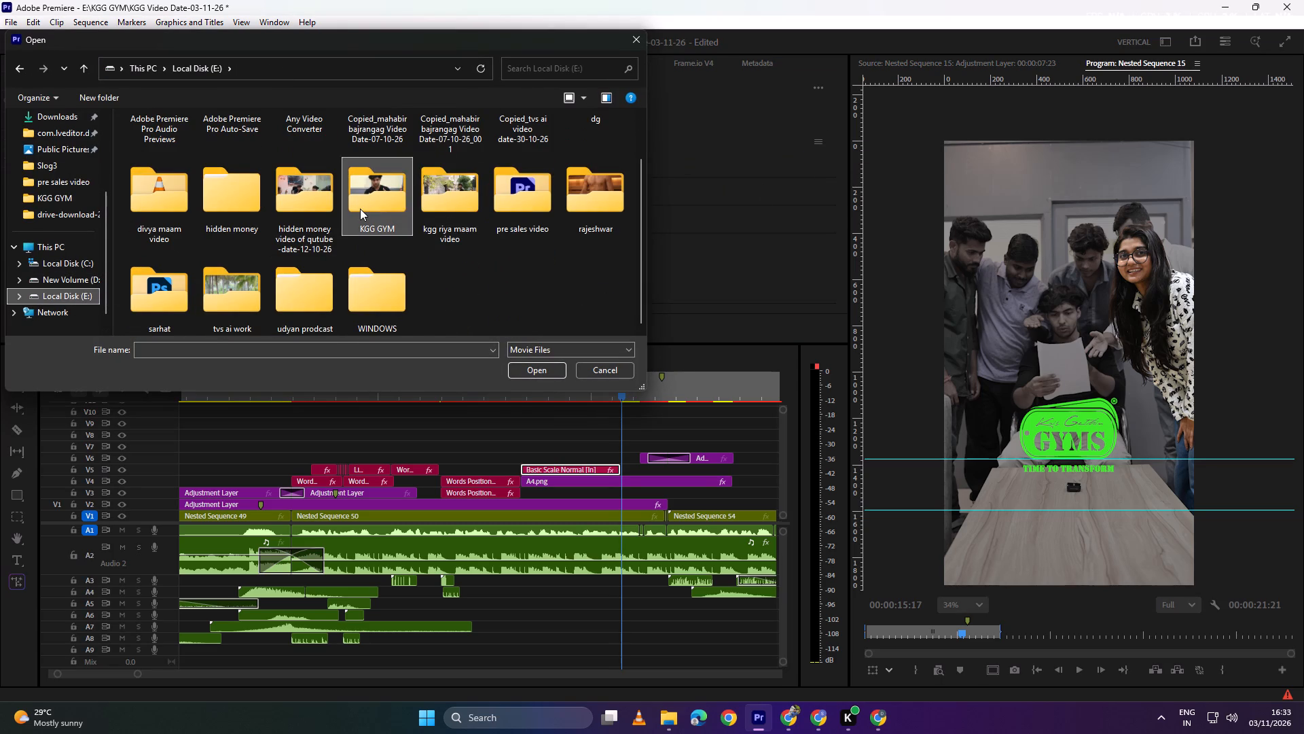
{"action": "scroll", "coordinate": [255, 190], "scroll_direction": "down", "scroll_amount": 1}
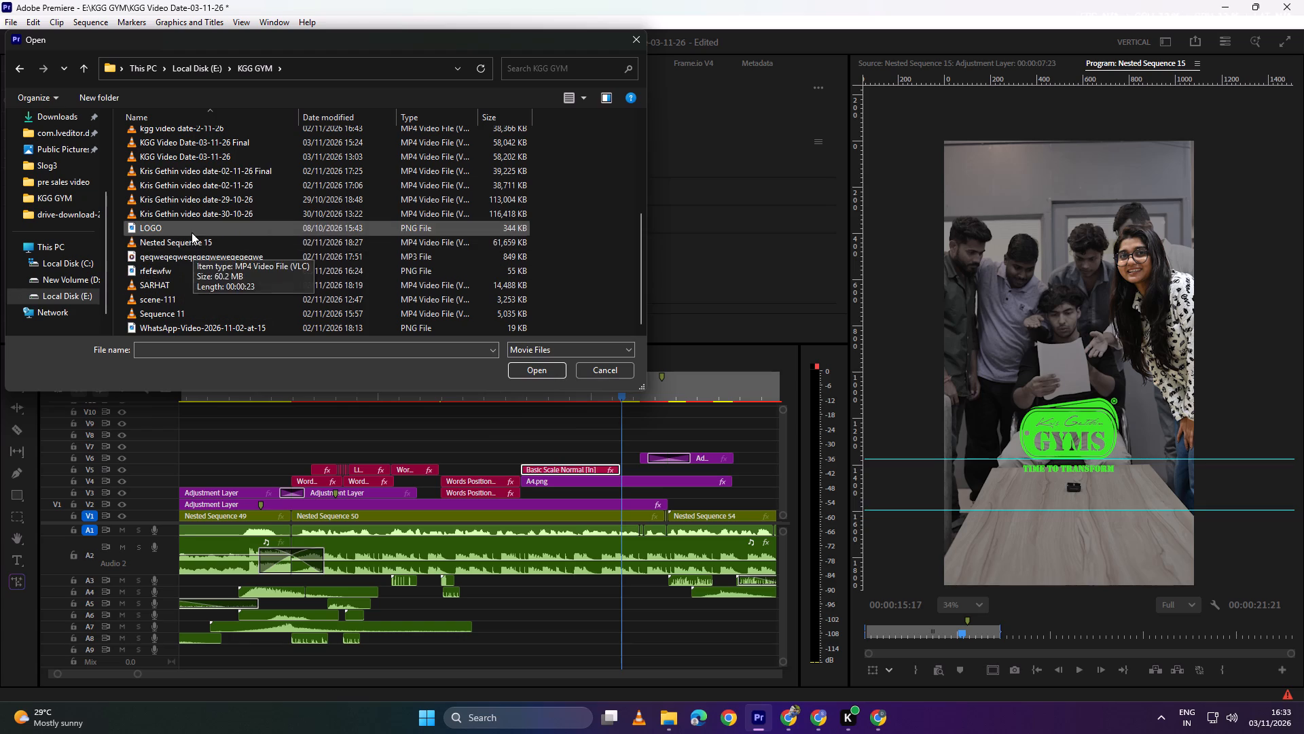
{"action": "scroll", "coordinate": [183, 301], "scroll_direction": "down", "scroll_amount": 1}
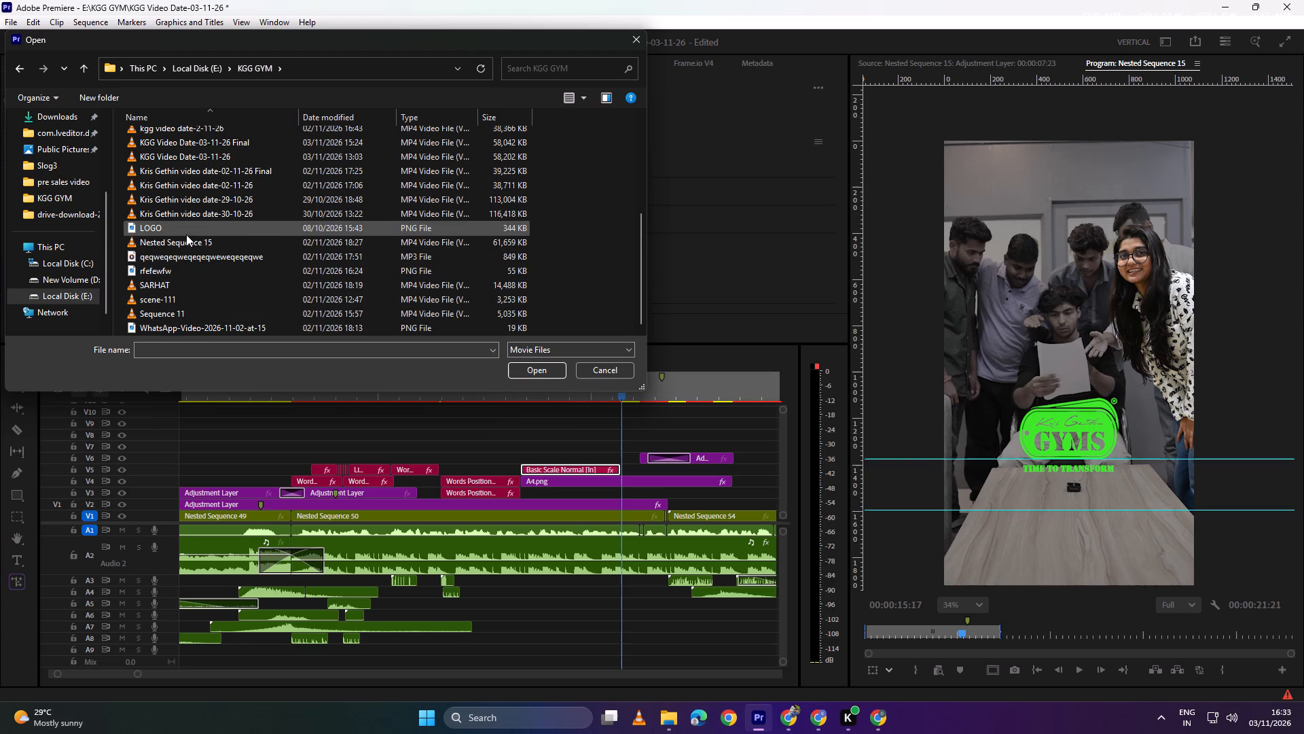
{"action": "left_click", "coordinate": [575, 97]}
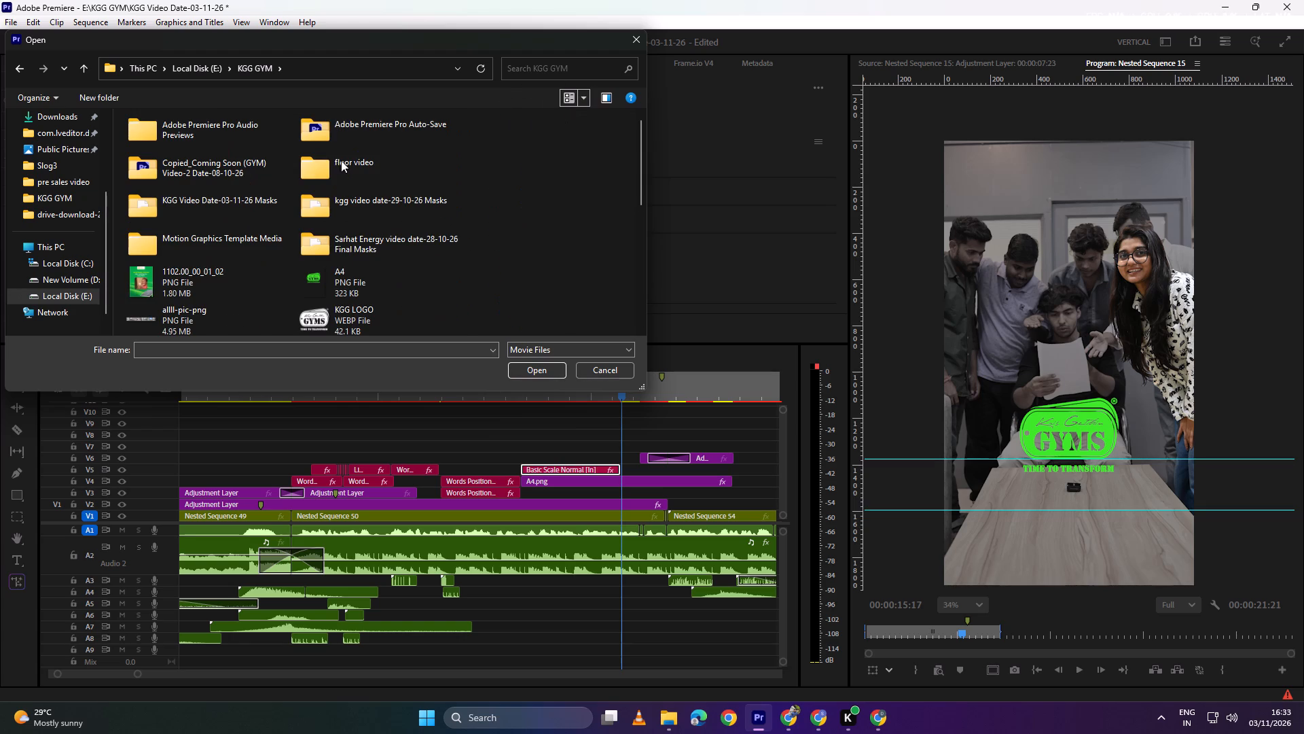
{"action": "left_click", "coordinate": [378, 280]}
{"action": "left_click", "coordinate": [547, 368]}
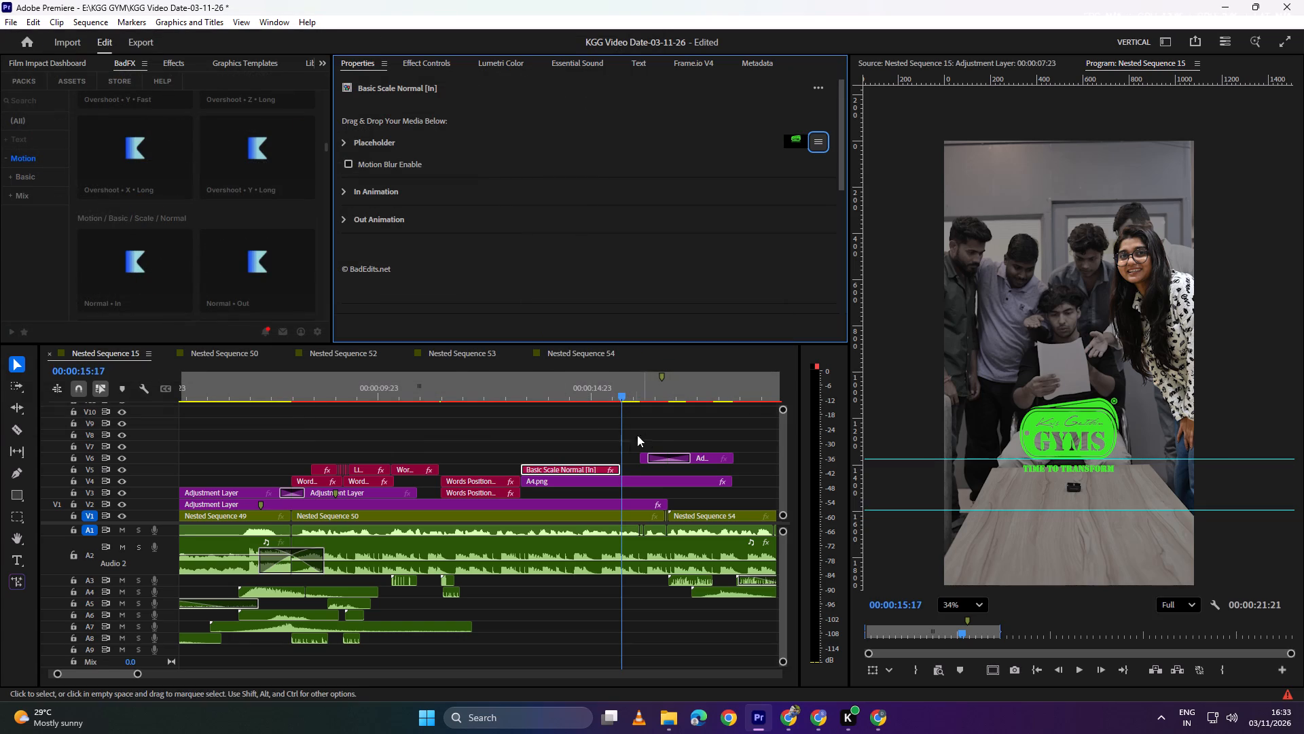
Delete the original A4.png clip from track V4 and play the animated logo clip.
{"action": "left_click_drag", "start_coordinate": [612, 391], "coordinate": [528, 398]}
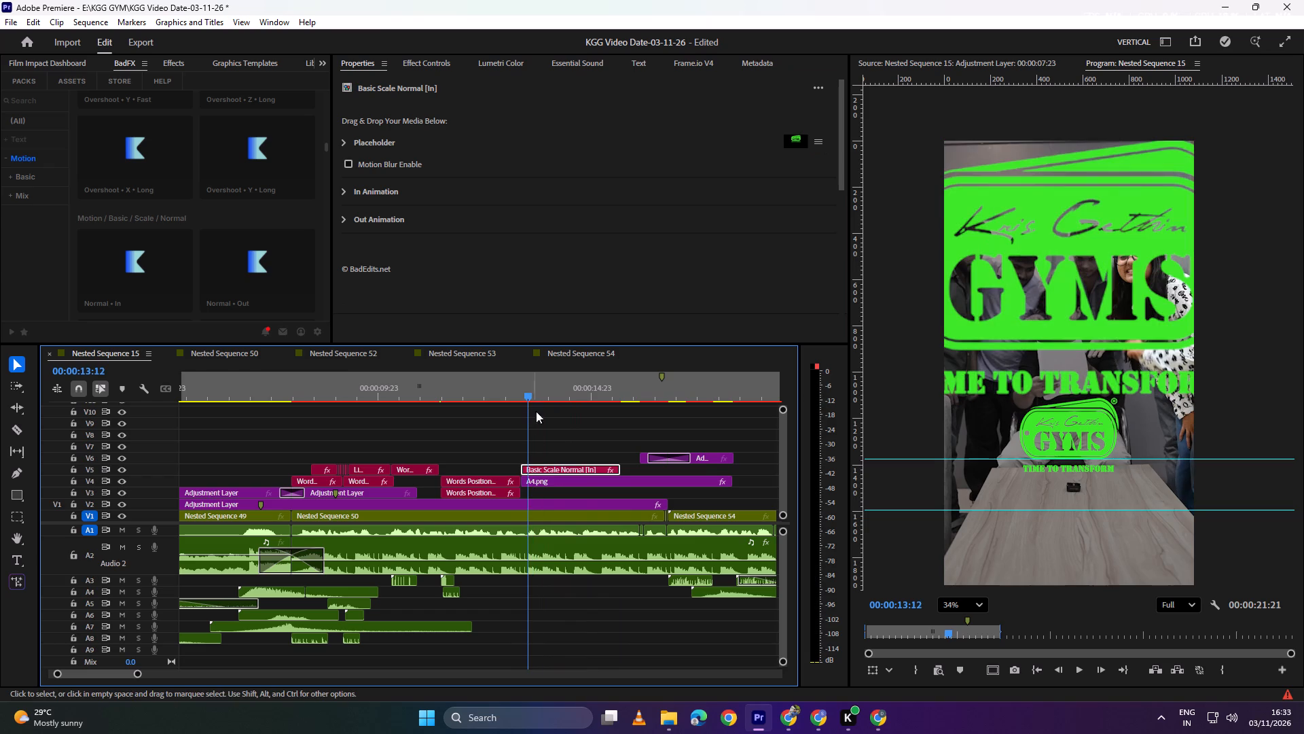
{"action": "left_click", "coordinate": [553, 479]}
{"action": "key", "text": "BackSpace"}
{"action": "left_click", "coordinate": [556, 468]}
{"action": "key", "text": "space"}
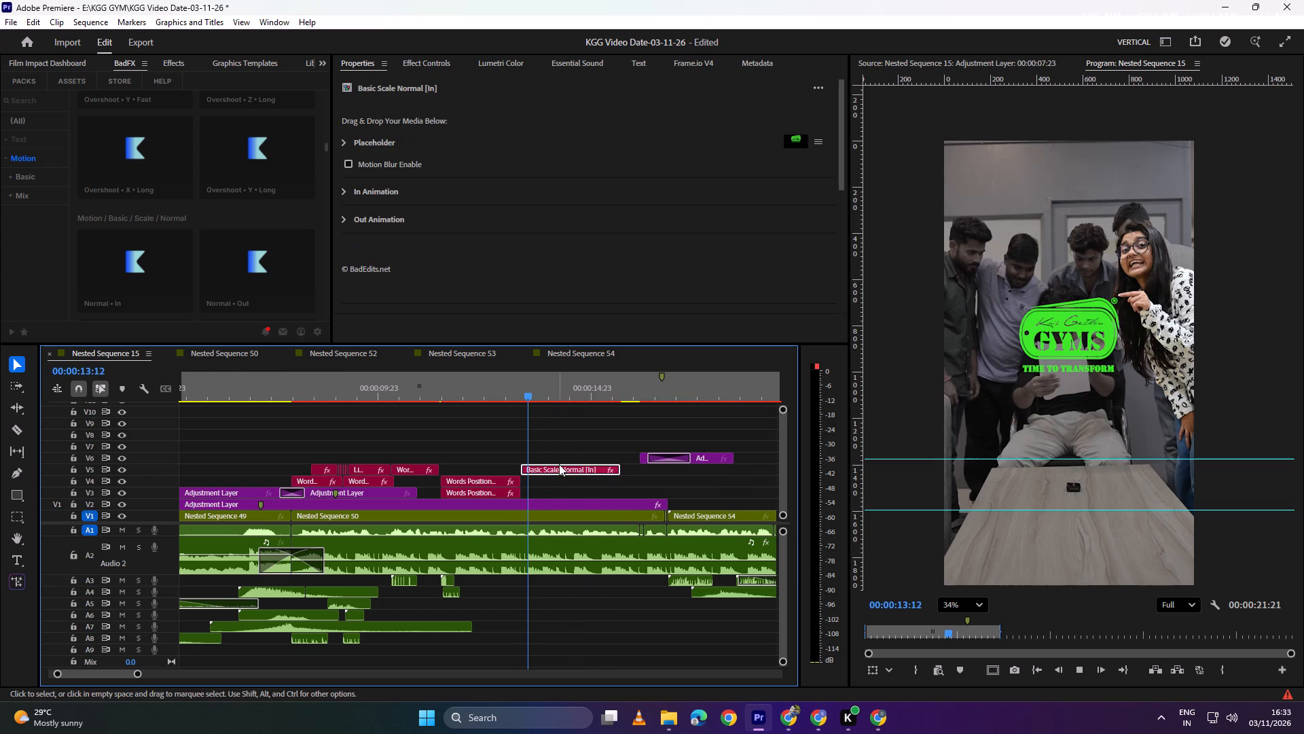
{"action": "key", "text": "space"}
Set the Basic Scale Normal [In] logo clip's scale to 30 and play back its entrance.
{"action": "left_click", "coordinate": [569, 470]}
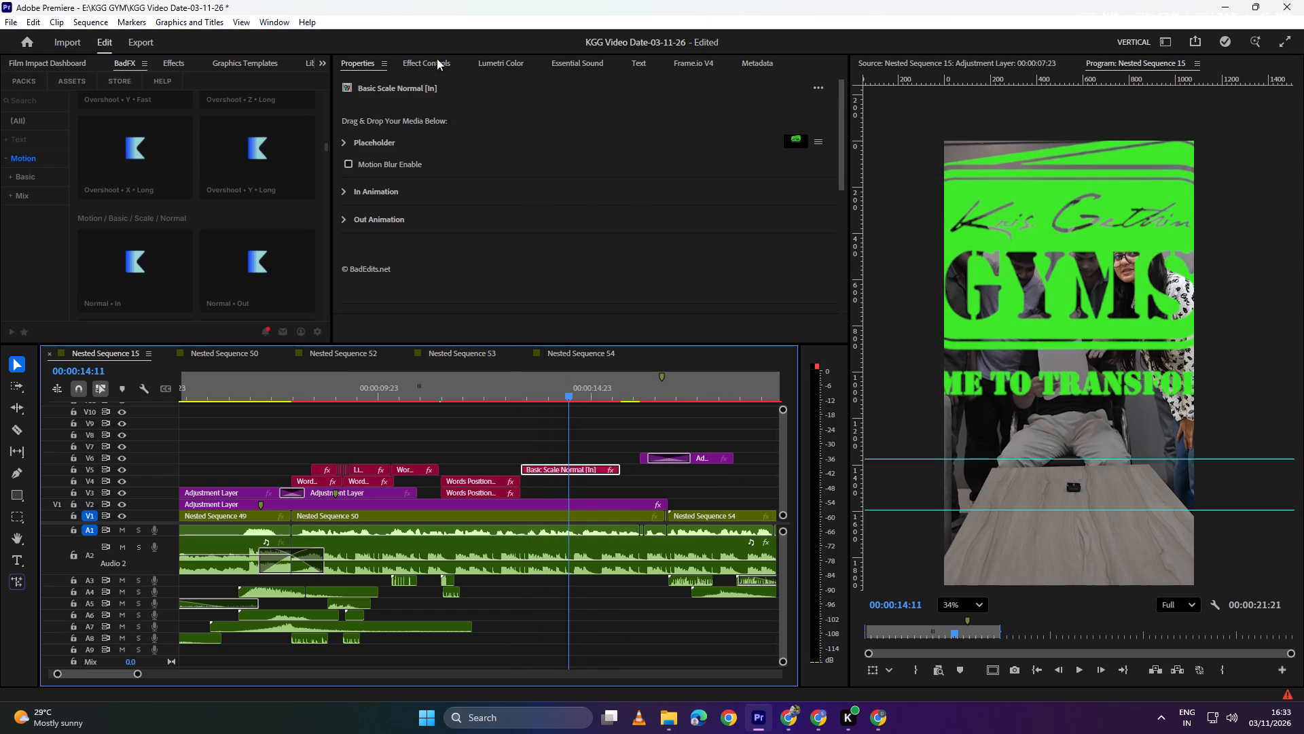
{"action": "left_click", "coordinate": [432, 56]}
{"action": "left_click_drag", "start_coordinate": [497, 175], "coordinate": [462, 179]}
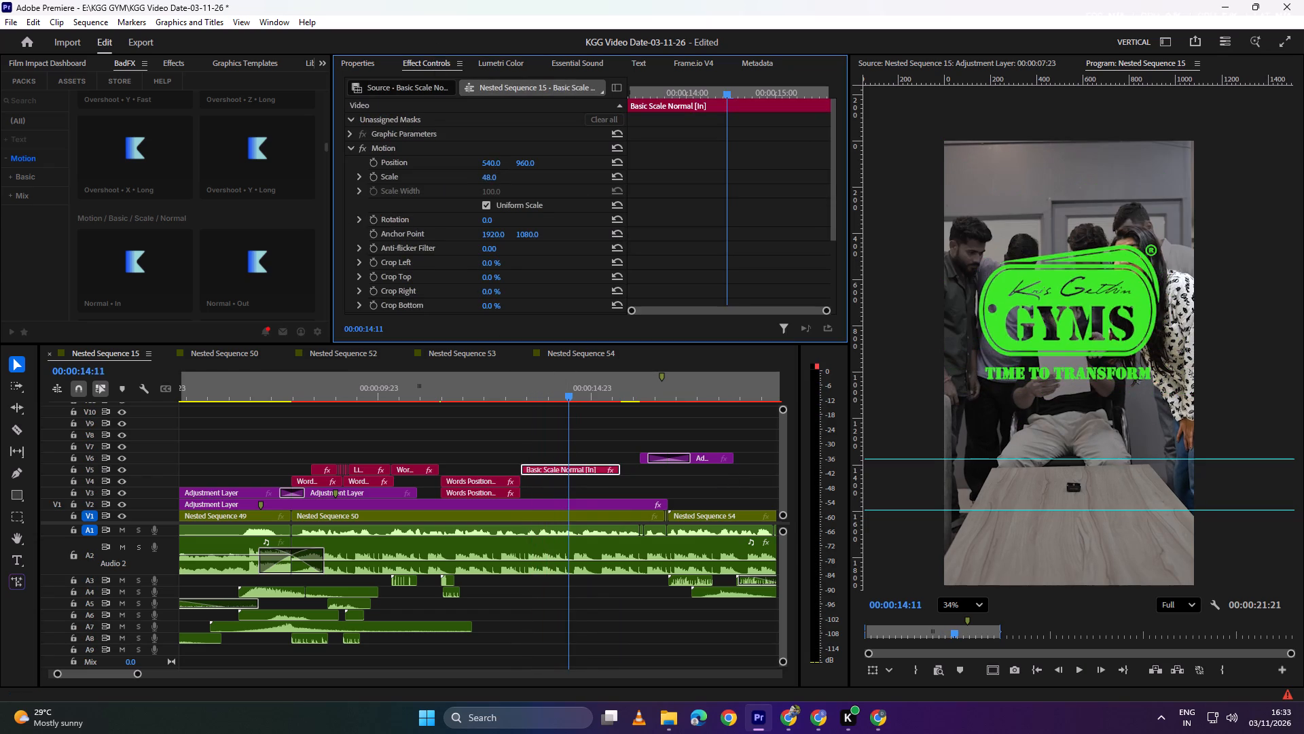
{"action": "left_click_drag", "start_coordinate": [462, 179], "coordinate": [450, 181]}
{"action": "left_click_drag", "start_coordinate": [570, 382], "coordinate": [548, 385]}
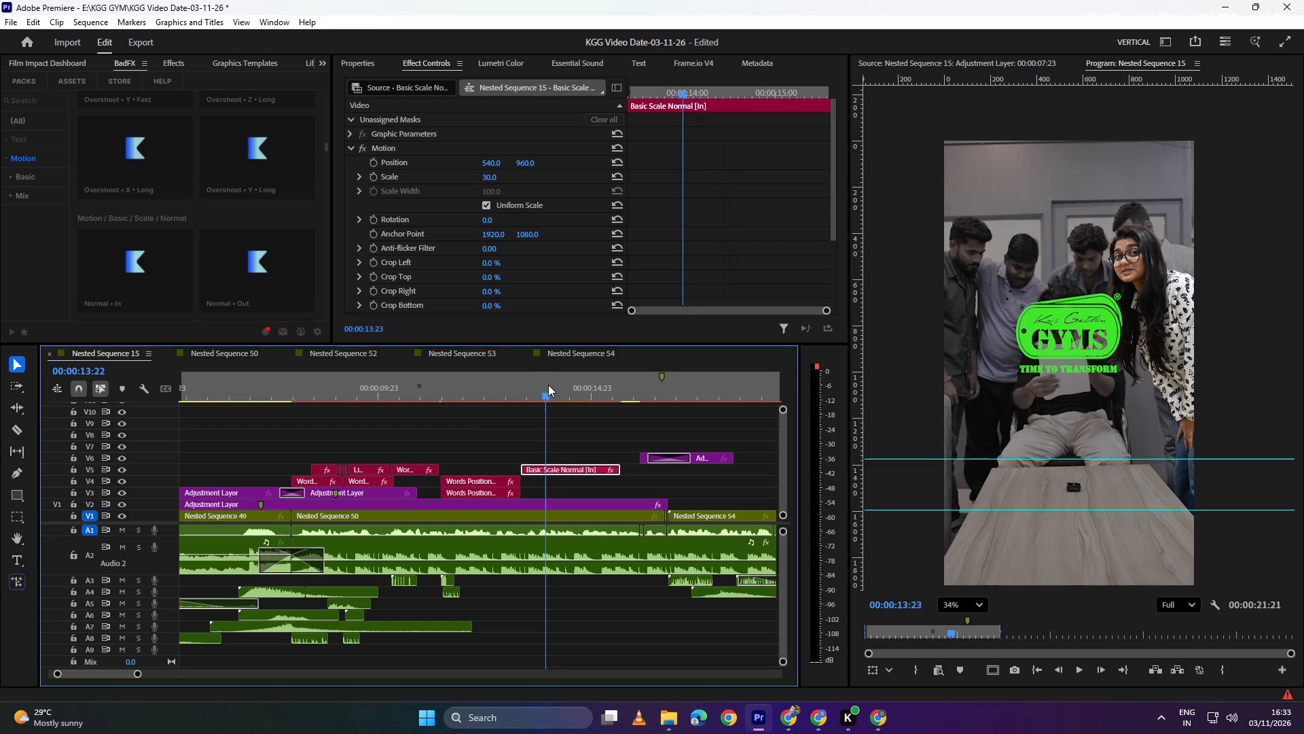
{"action": "left_click_drag", "start_coordinate": [548, 385], "coordinate": [519, 385]}
{"action": "key", "text": "space"}
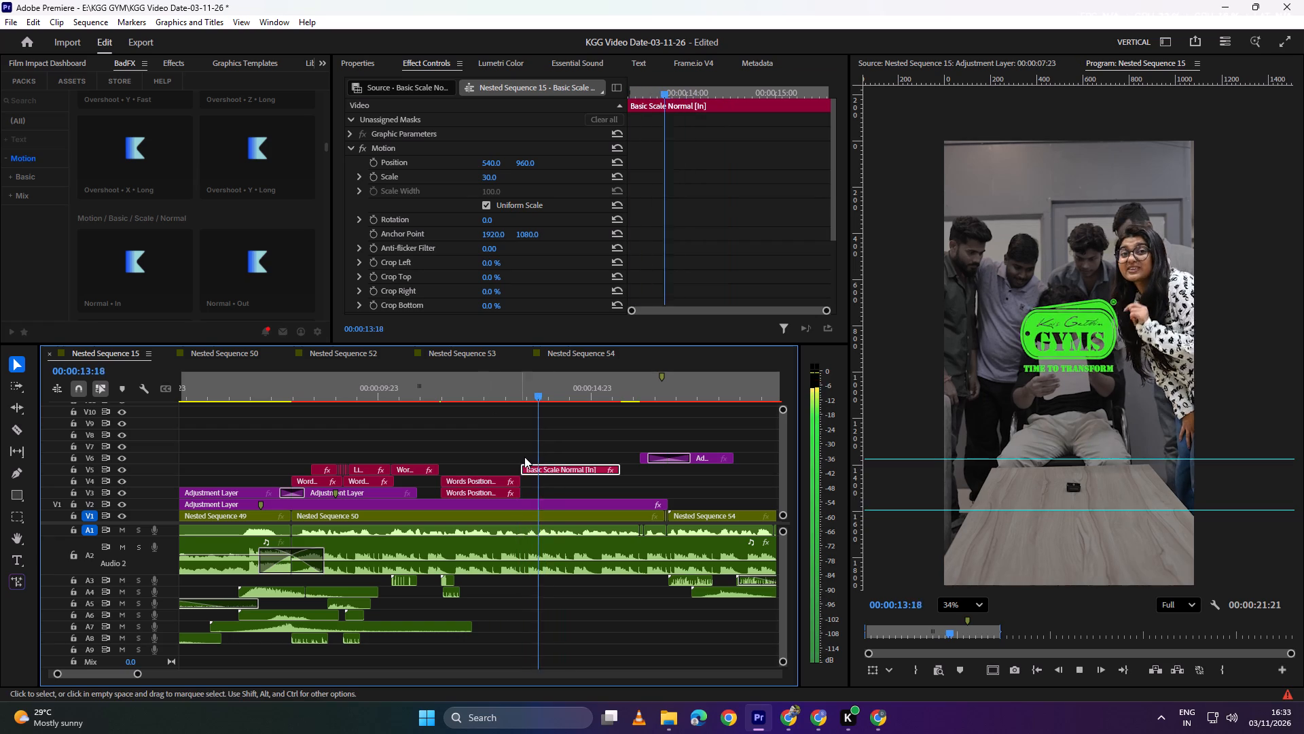
{"action": "key", "text": "space"}
Set the animated logo clip's position to 540, 1331, over the table's far end.
{"action": "left_click", "coordinate": [577, 465]}
{"action": "left_click_drag", "start_coordinate": [530, 164], "coordinate": [668, 164]}
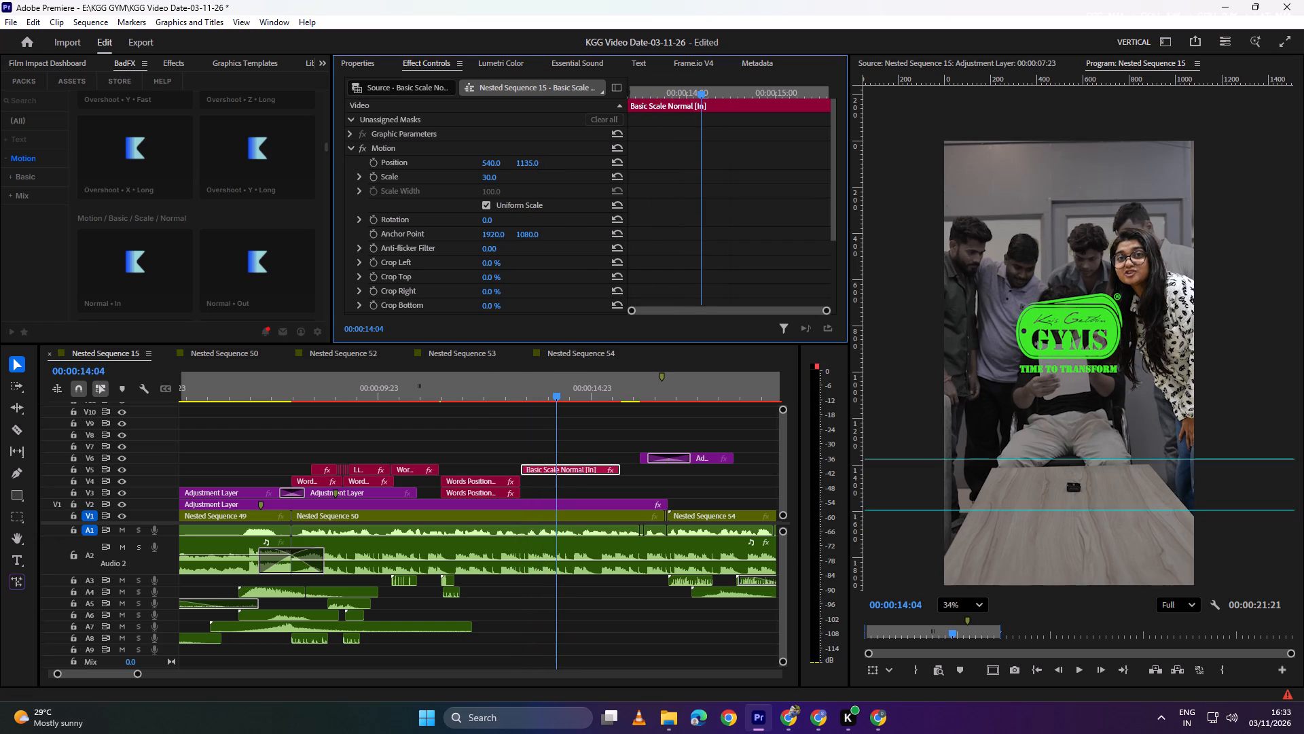
{"action": "left_click_drag", "start_coordinate": [668, 164], "coordinate": [784, 162]}
Play back the transition from the membership offers caption into the logo's scale-in animation several times to review its timing.
{"action": "left_click_drag", "start_coordinate": [558, 394], "coordinate": [496, 400]}
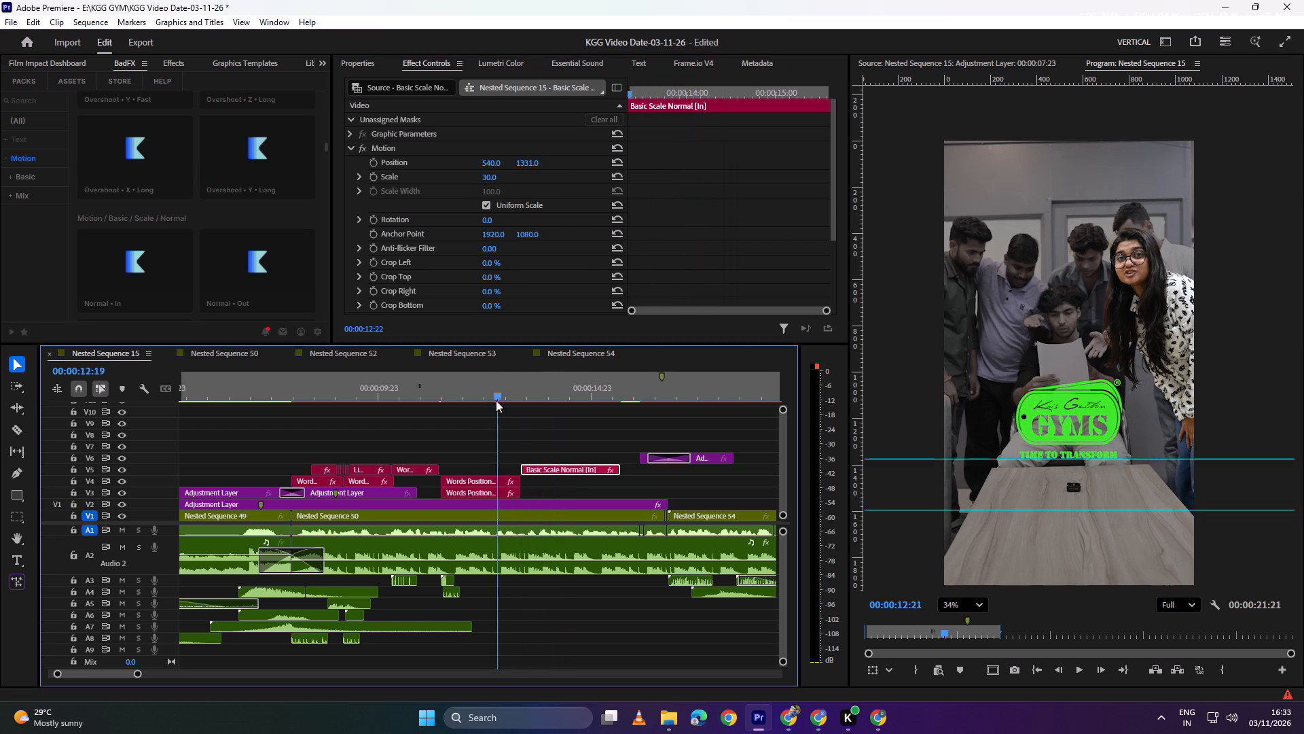
{"action": "left_click_drag", "start_coordinate": [496, 400], "coordinate": [487, 399]}
{"action": "key", "text": "space"}
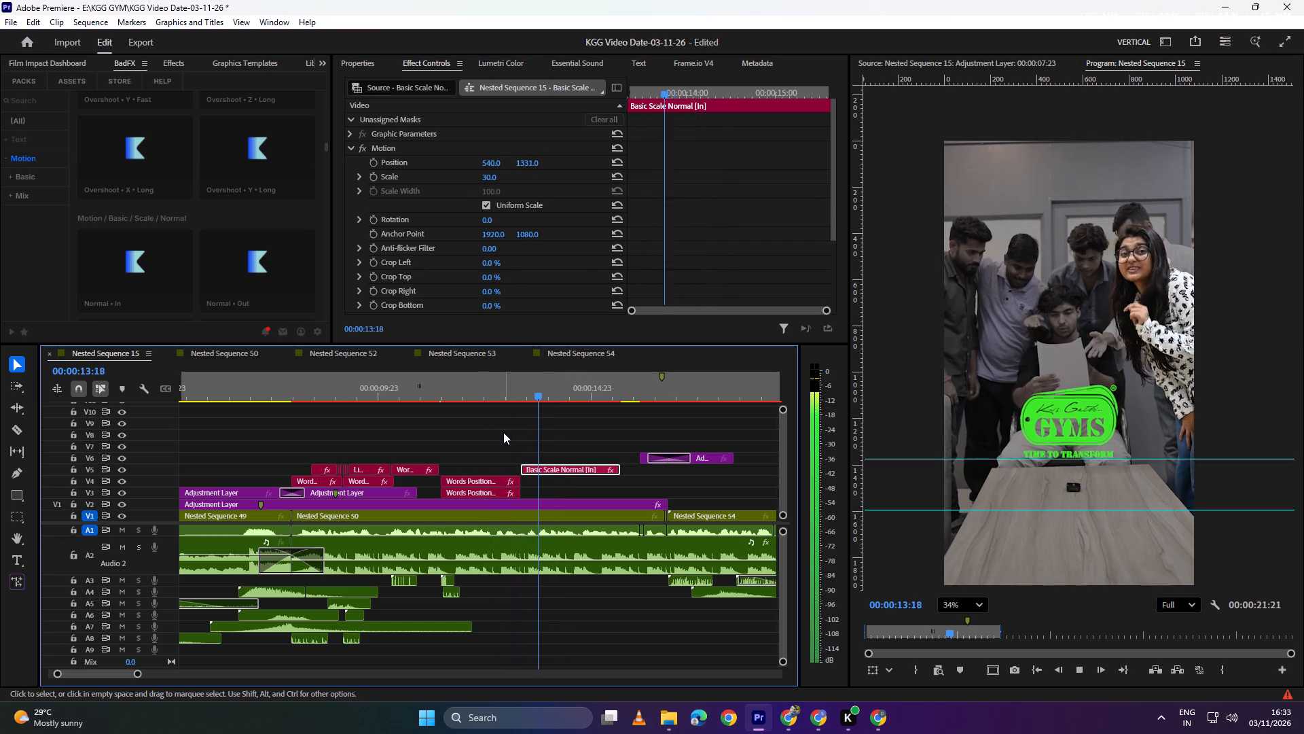
{"action": "key", "text": "space"}
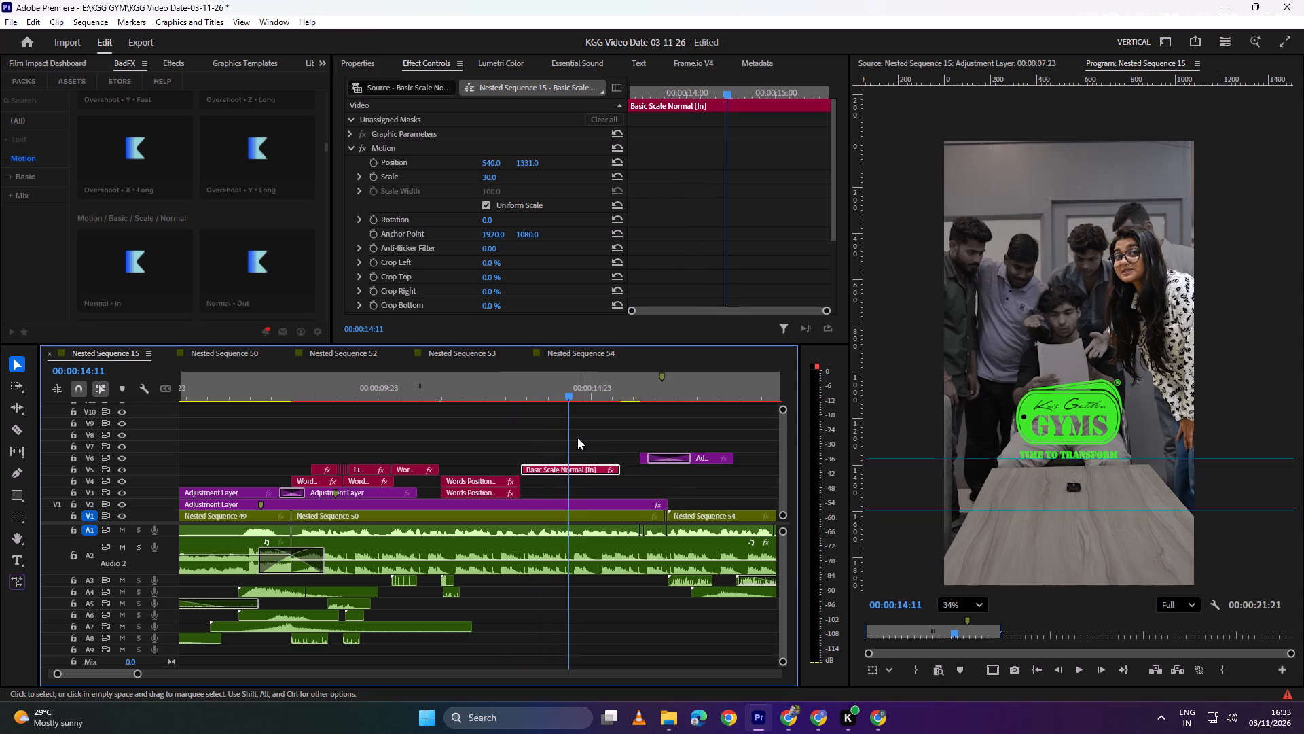
{"action": "key", "text": "space"}
{"action": "key", "text": "space"}
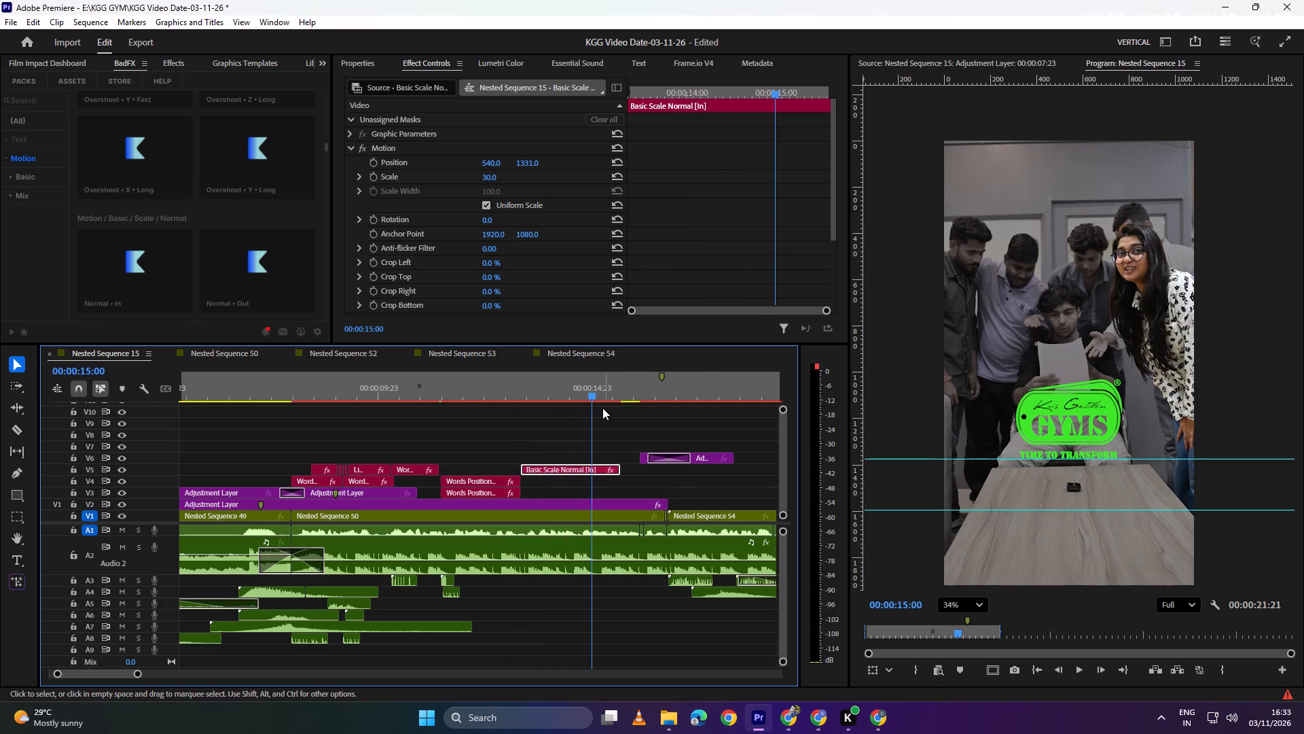
{"action": "left_click_drag", "start_coordinate": [609, 394], "coordinate": [518, 389]}
{"action": "key", "text": "space"}
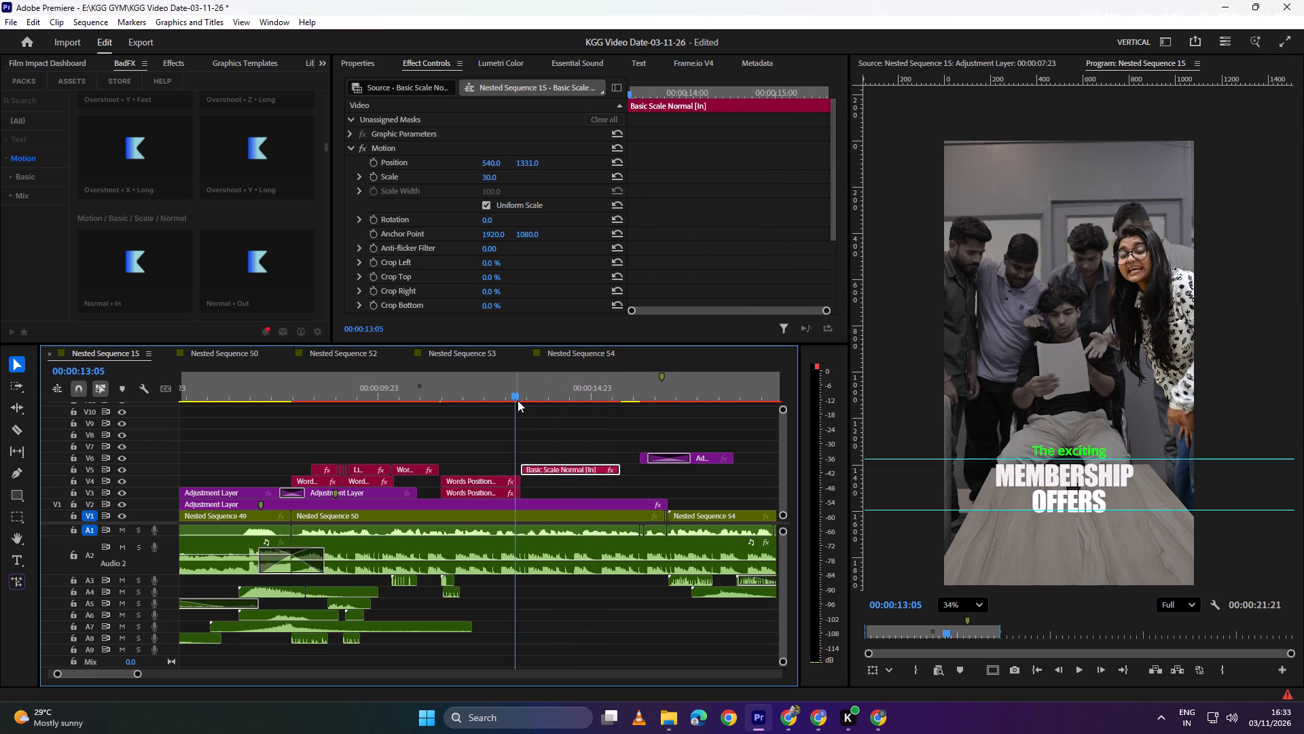
{"action": "key", "text": "space"}
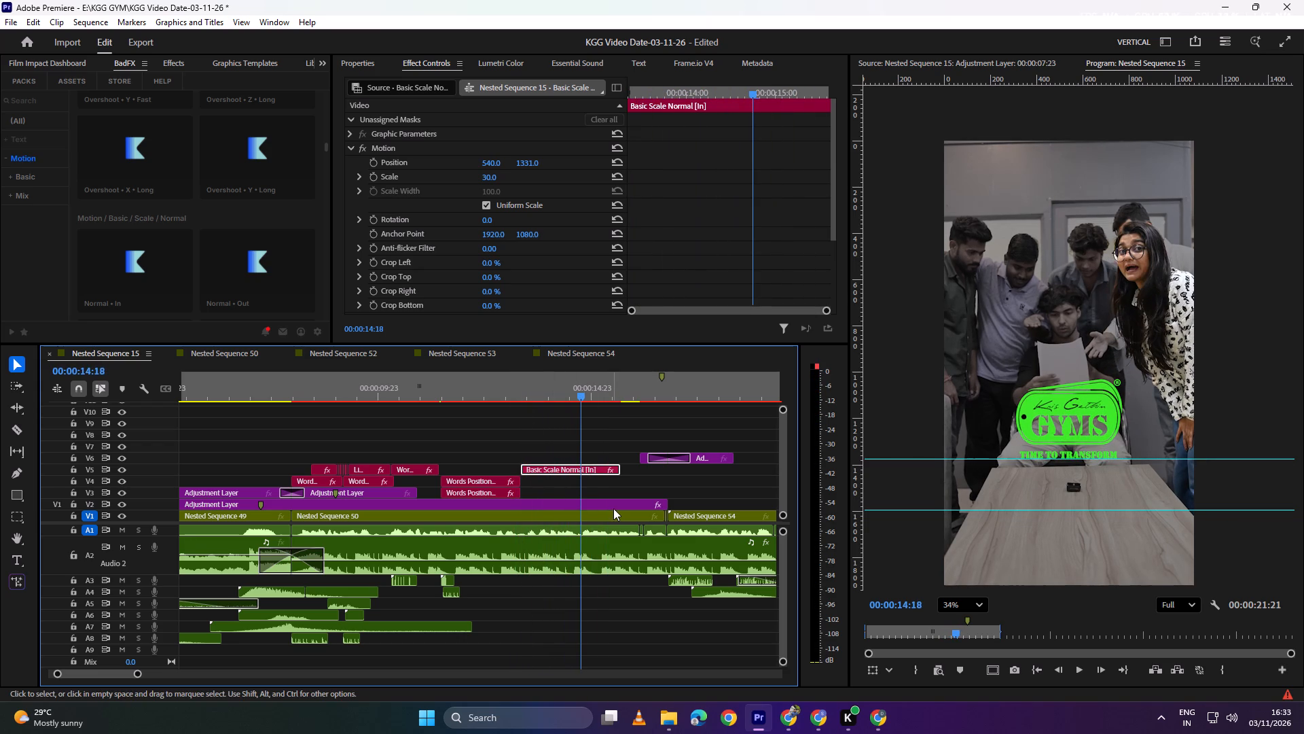
{"action": "key", "text": "space"}
{"action": "key", "text": "space"}
{"action": "left_click_drag", "start_coordinate": [588, 390], "coordinate": [513, 401]}
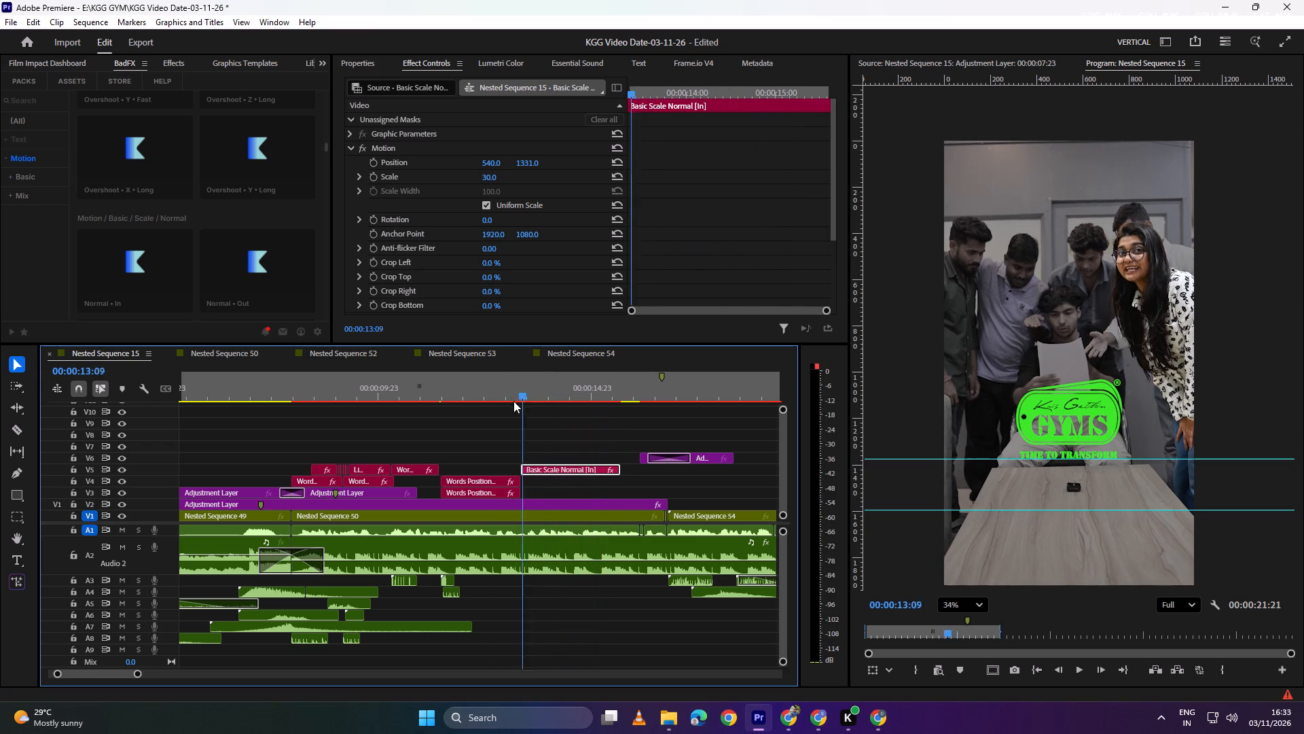
{"action": "left_click_drag", "start_coordinate": [513, 401], "coordinate": [482, 406]}
{"action": "key", "text": "space"}
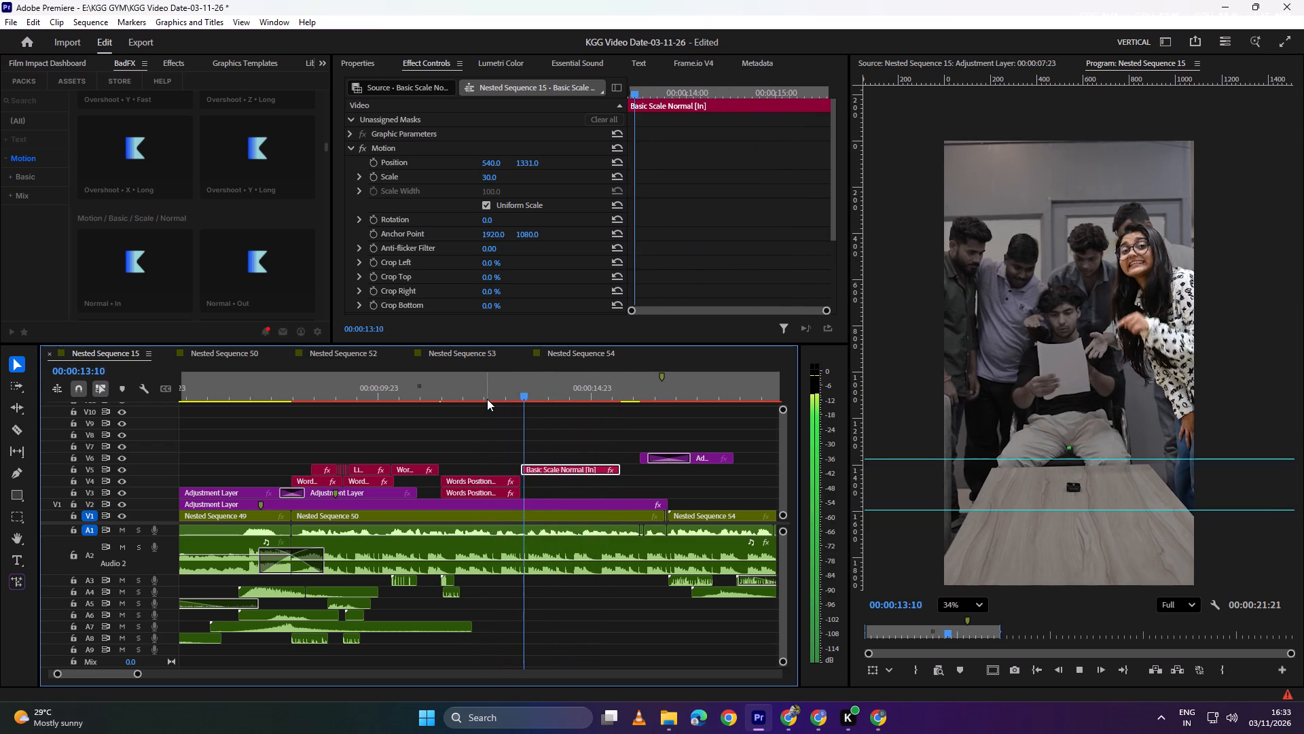
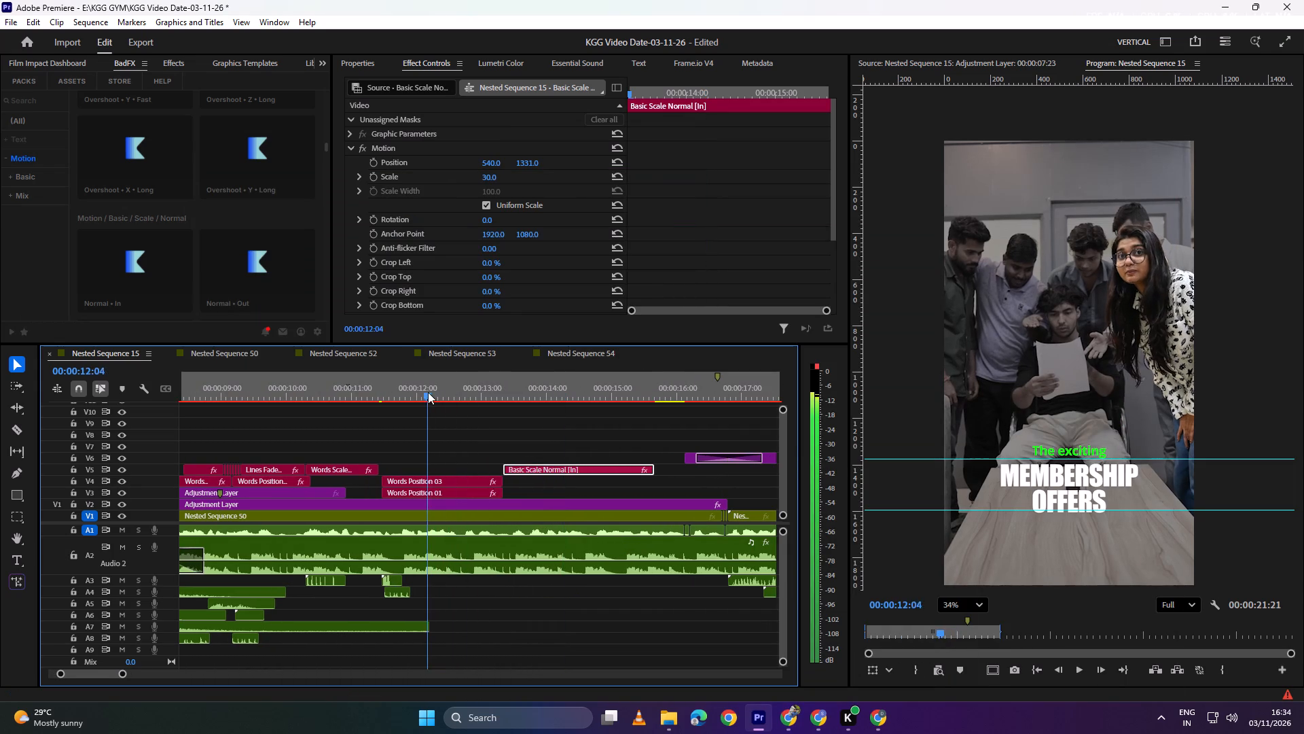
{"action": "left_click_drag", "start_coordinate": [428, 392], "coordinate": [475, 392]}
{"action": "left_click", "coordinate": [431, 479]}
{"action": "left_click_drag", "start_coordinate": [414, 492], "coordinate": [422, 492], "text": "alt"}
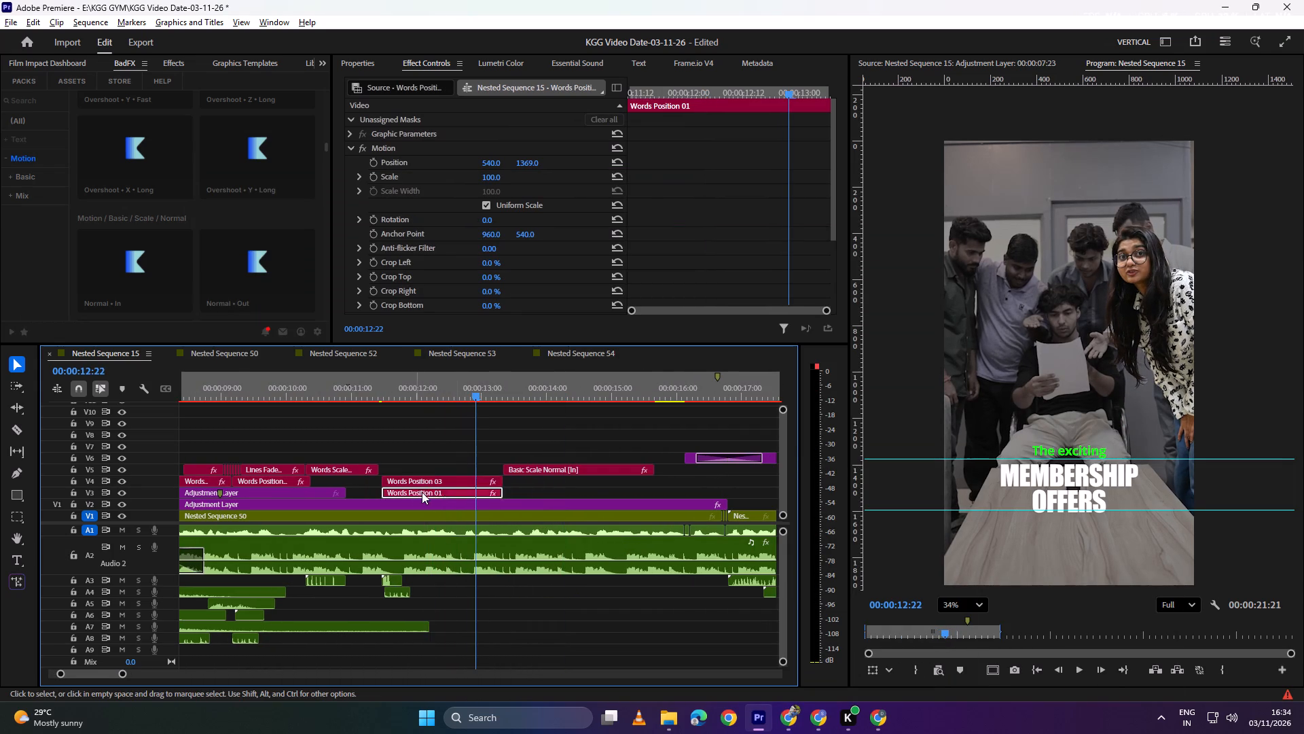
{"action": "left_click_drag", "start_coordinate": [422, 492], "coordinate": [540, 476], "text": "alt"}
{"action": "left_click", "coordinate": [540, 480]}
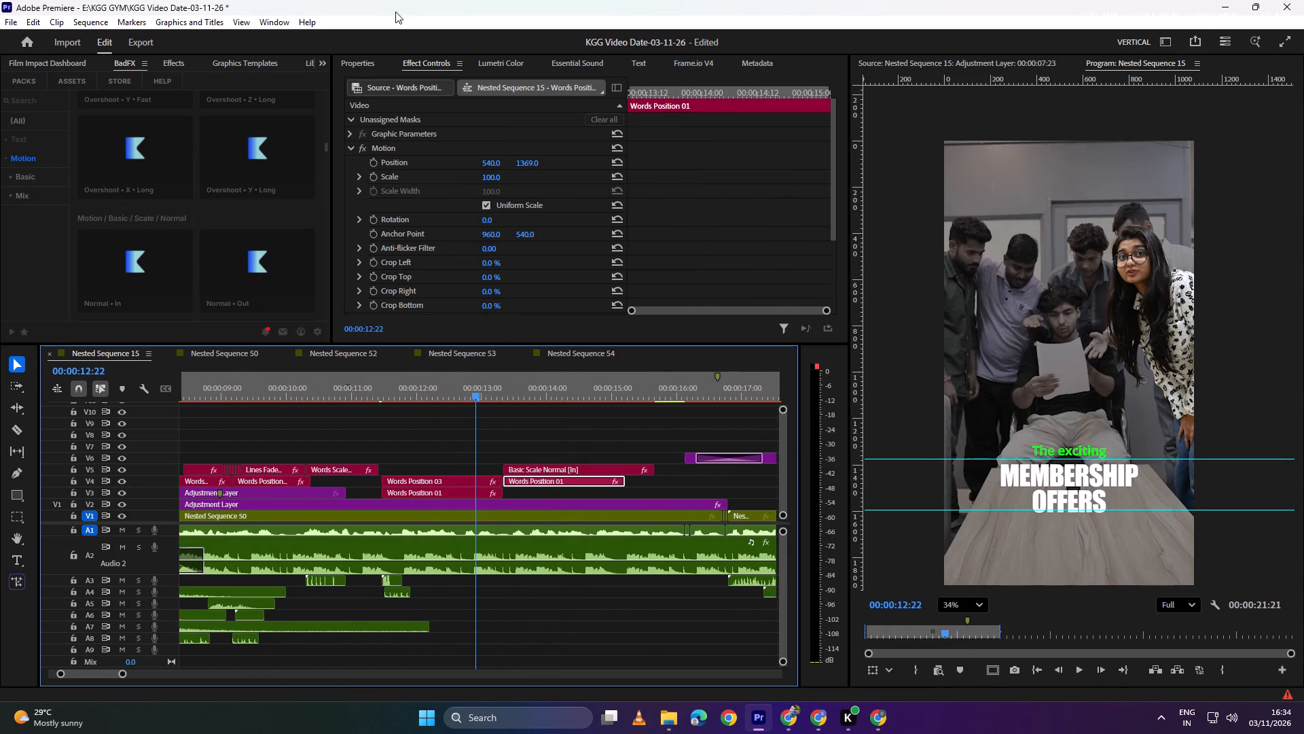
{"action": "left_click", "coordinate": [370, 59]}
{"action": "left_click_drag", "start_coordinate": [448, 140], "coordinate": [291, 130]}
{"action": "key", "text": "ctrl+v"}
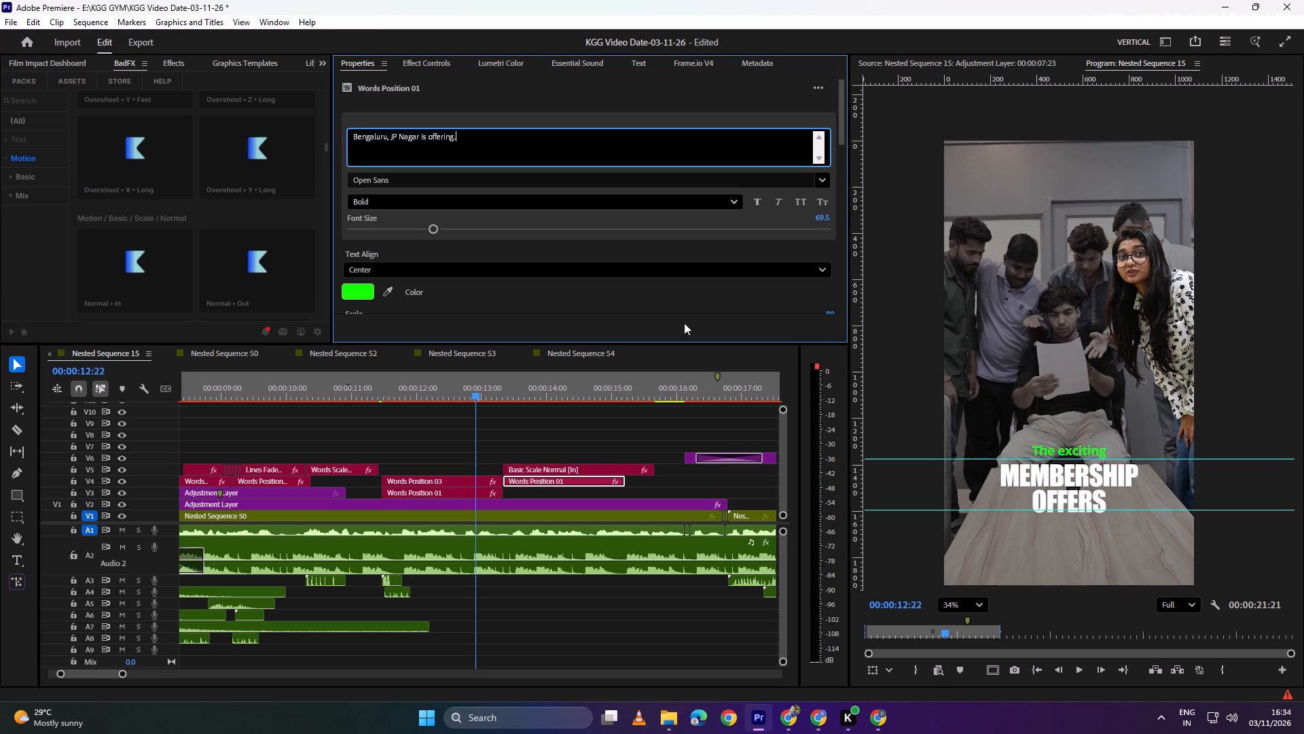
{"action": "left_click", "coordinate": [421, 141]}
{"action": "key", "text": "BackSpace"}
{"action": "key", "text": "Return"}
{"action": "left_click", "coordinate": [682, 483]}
Play back the new green caption together with the logo's entrance, from about 00:00:13:20.
{"action": "left_click_drag", "start_coordinate": [547, 385], "coordinate": [566, 391]}
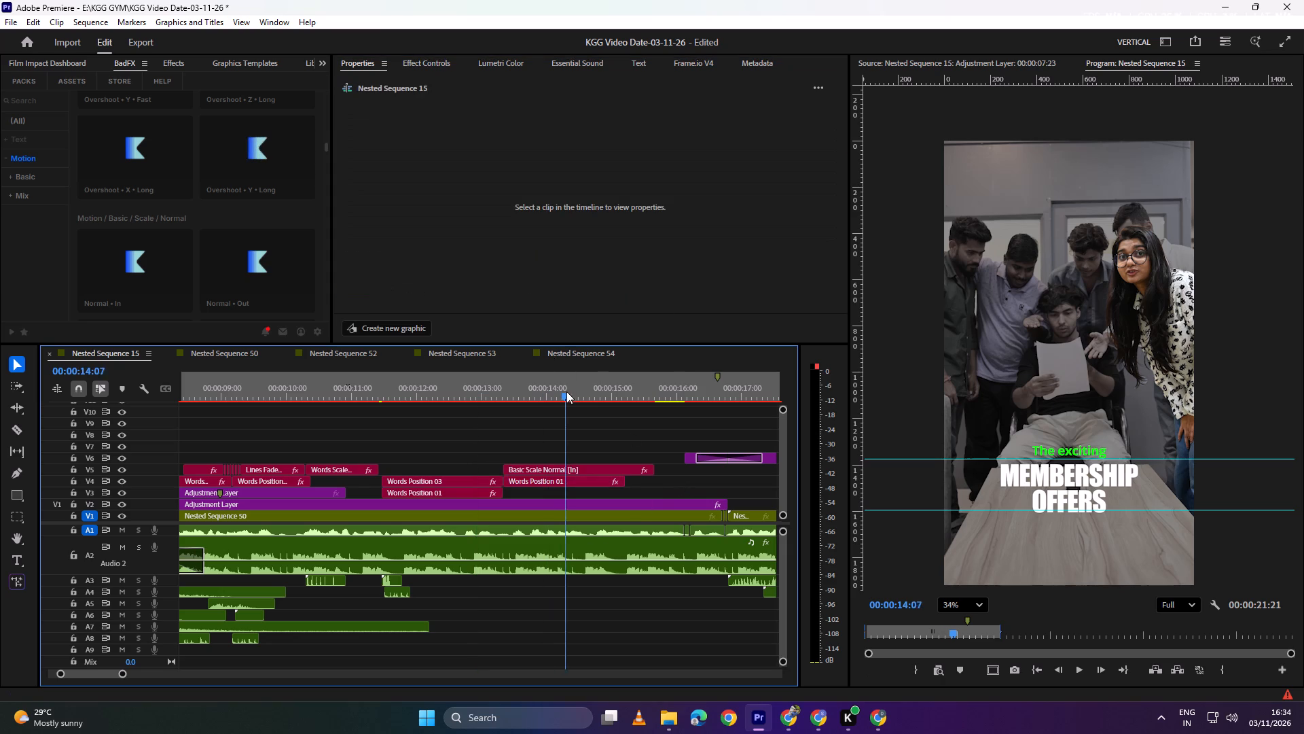
{"action": "left_click_drag", "start_coordinate": [566, 391], "coordinate": [584, 394]}
{"action": "left_click_drag", "start_coordinate": [587, 394], "coordinate": [535, 394]}
{"action": "key", "text": "space"}
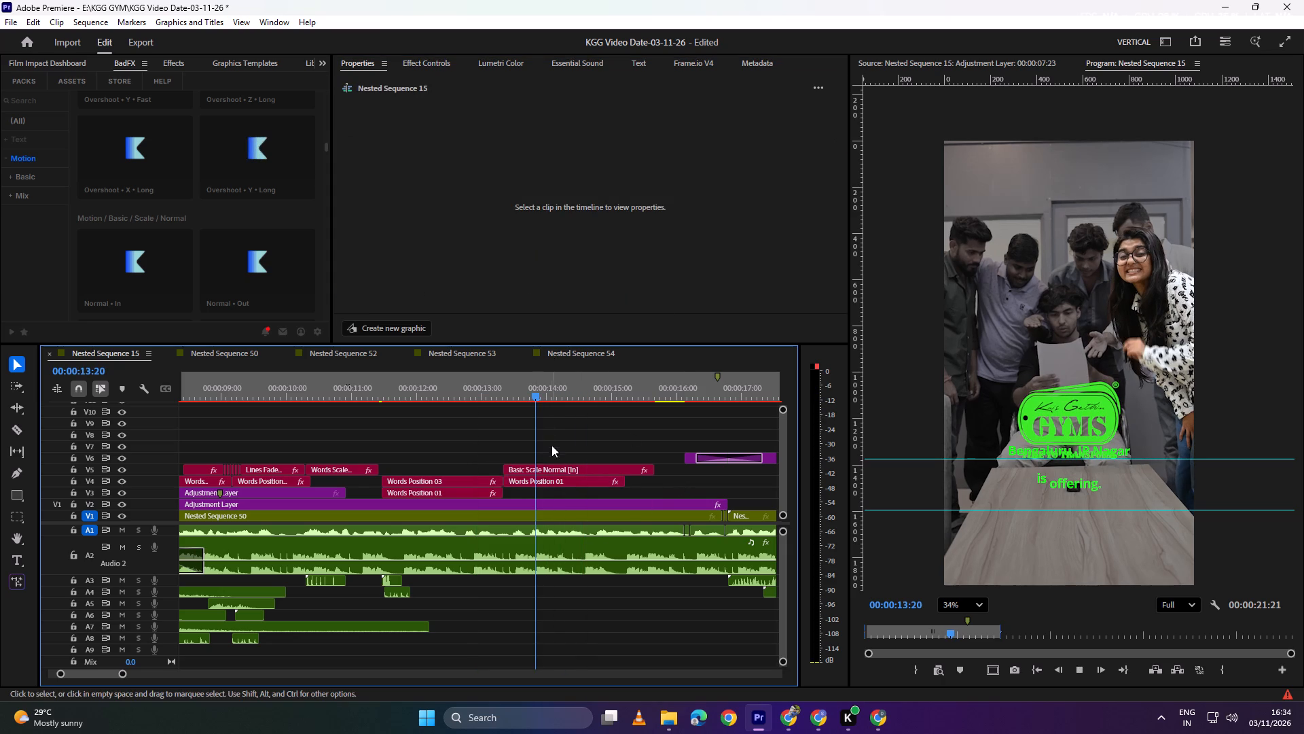
{"action": "key", "text": "space"}
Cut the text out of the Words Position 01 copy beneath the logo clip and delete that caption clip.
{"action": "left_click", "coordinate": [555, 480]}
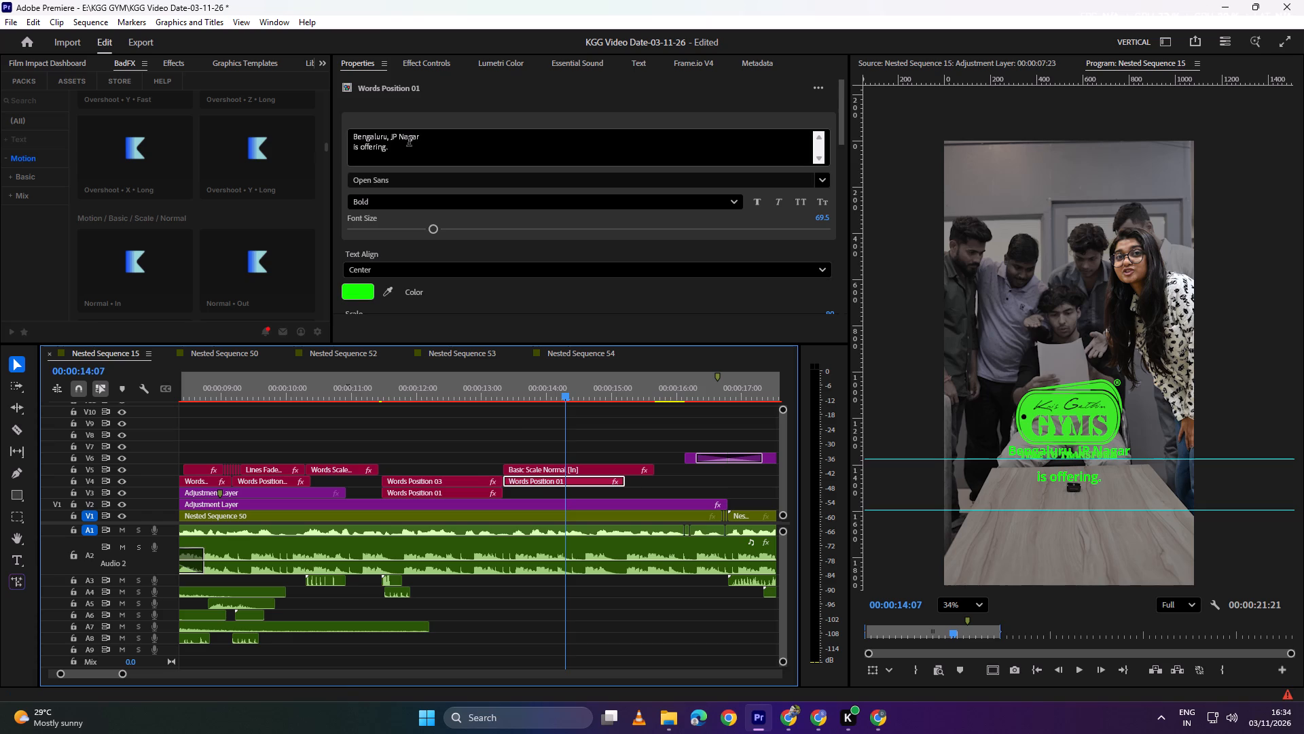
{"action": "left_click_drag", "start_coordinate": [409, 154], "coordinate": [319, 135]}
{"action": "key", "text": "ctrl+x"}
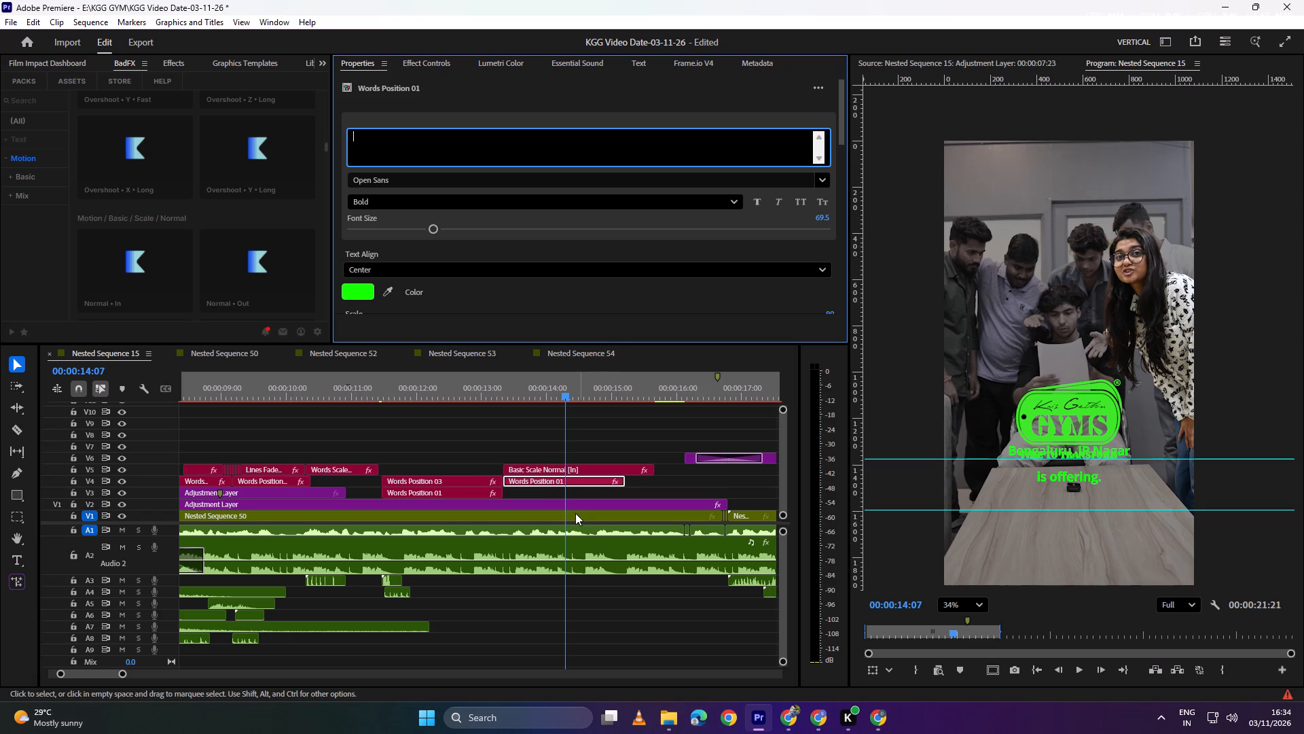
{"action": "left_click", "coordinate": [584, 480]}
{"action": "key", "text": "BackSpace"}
Duplicate the Words Position 03 caption onto track V4 under the logo clip and replace its text with the cut "Bengaluru, JP Nagar" / "is offering." lines.
{"action": "left_click", "coordinate": [469, 478]}
{"action": "left_click_drag", "start_coordinate": [452, 480], "coordinate": [467, 482], "text": "alt"}
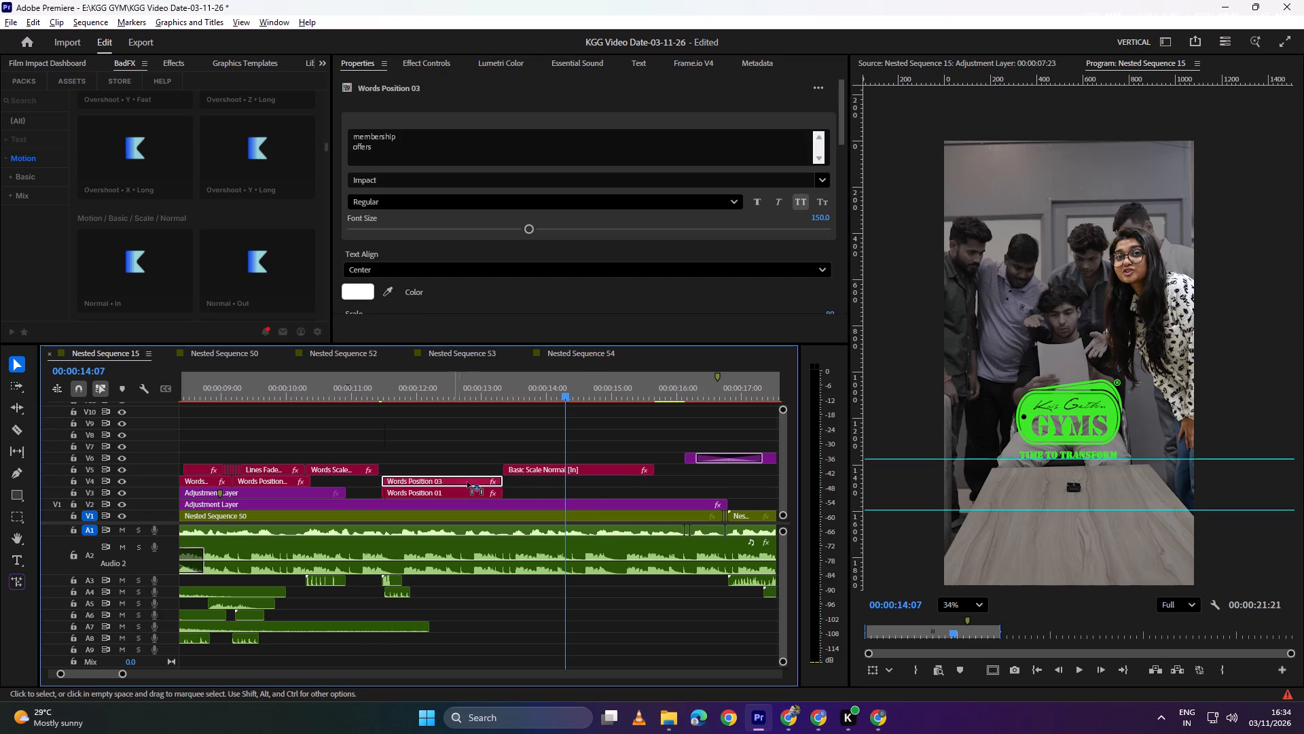
{"action": "left_click_drag", "start_coordinate": [467, 482], "coordinate": [576, 482], "text": "alt"}
{"action": "left_click", "coordinate": [576, 482]}
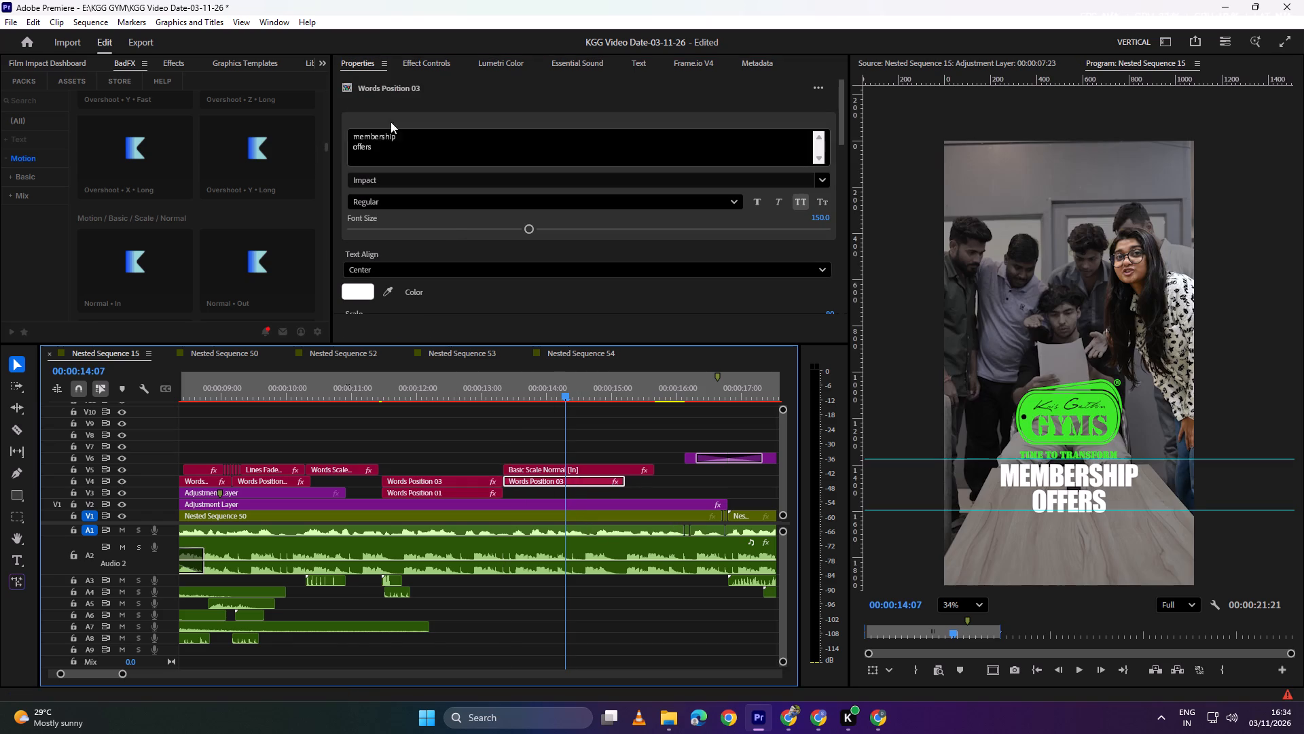
{"action": "left_click_drag", "start_coordinate": [394, 150], "coordinate": [312, 123]}
{"action": "key", "text": "ctrl+v"}
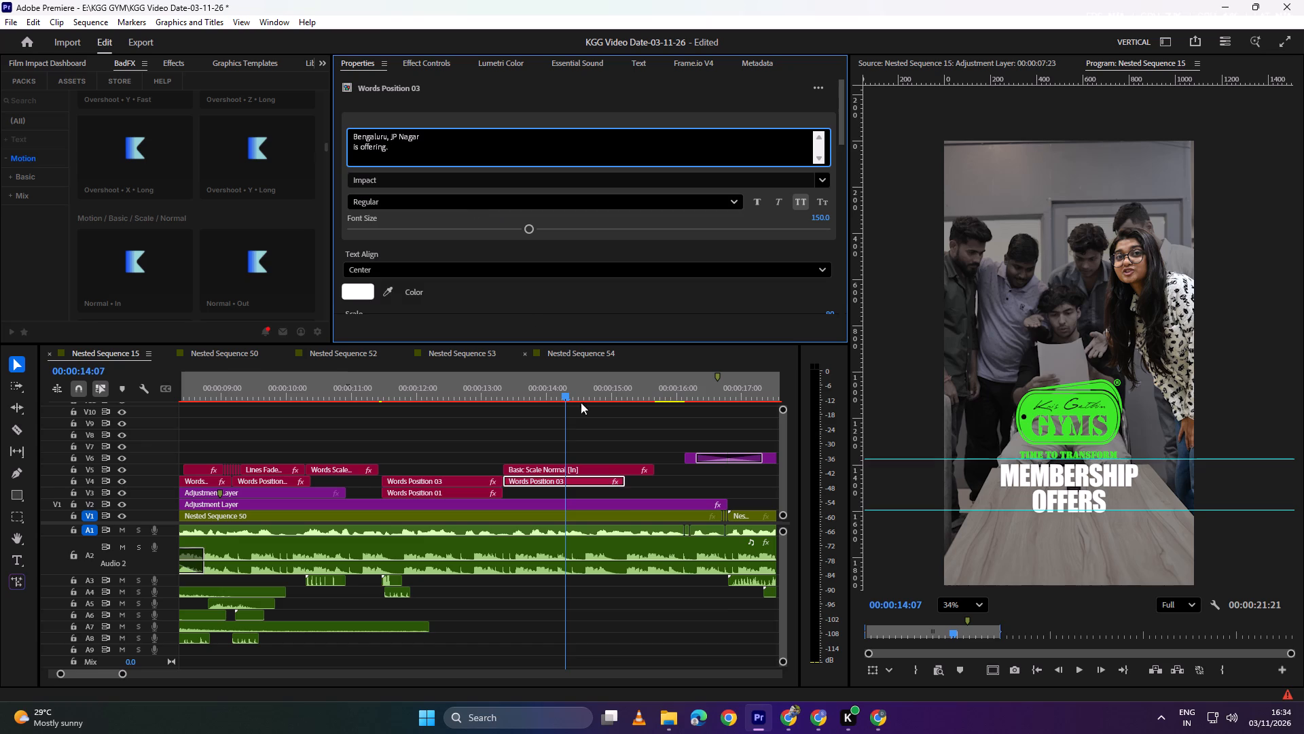
{"action": "left_click", "coordinate": [612, 435]}
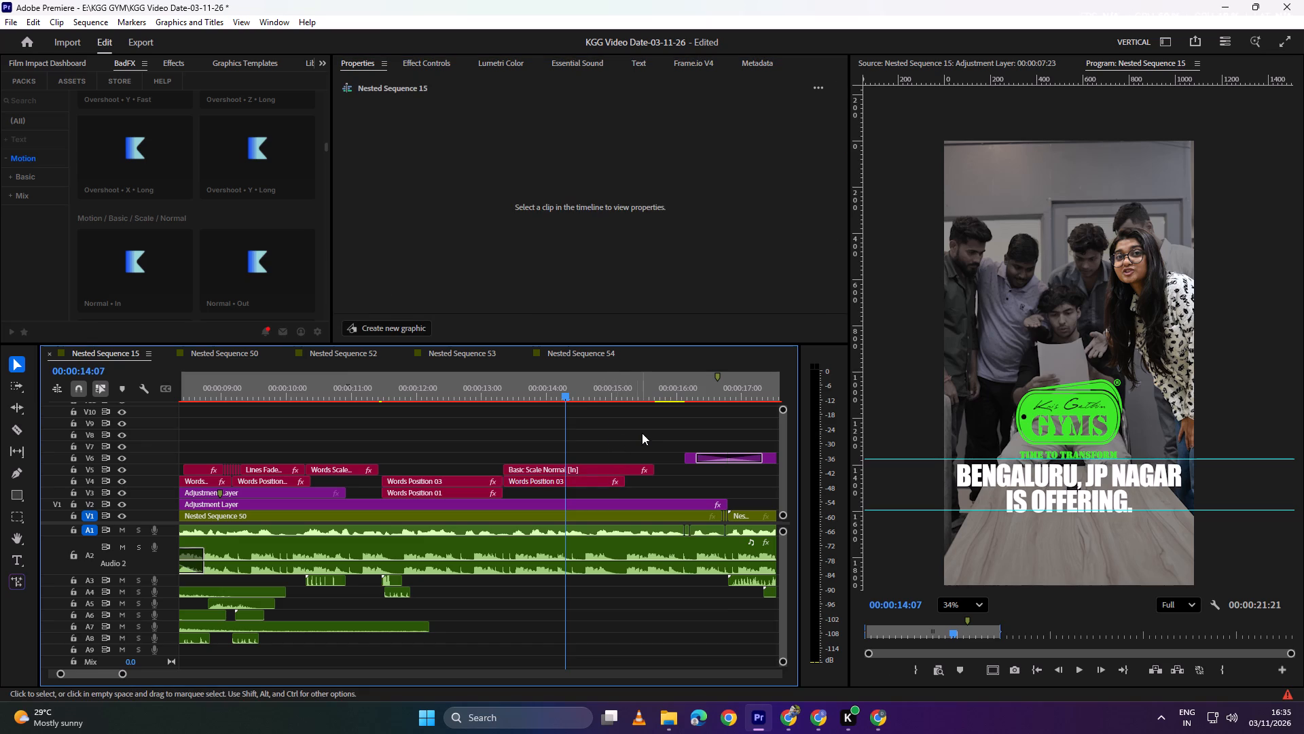
Reduce the Bengaluru, JP Nagar caption's font size to about 129.4 and check its fit below the logo.
{"action": "left_click", "coordinate": [570, 482]}
{"action": "left_click_drag", "start_coordinate": [528, 224], "coordinate": [505, 231]}
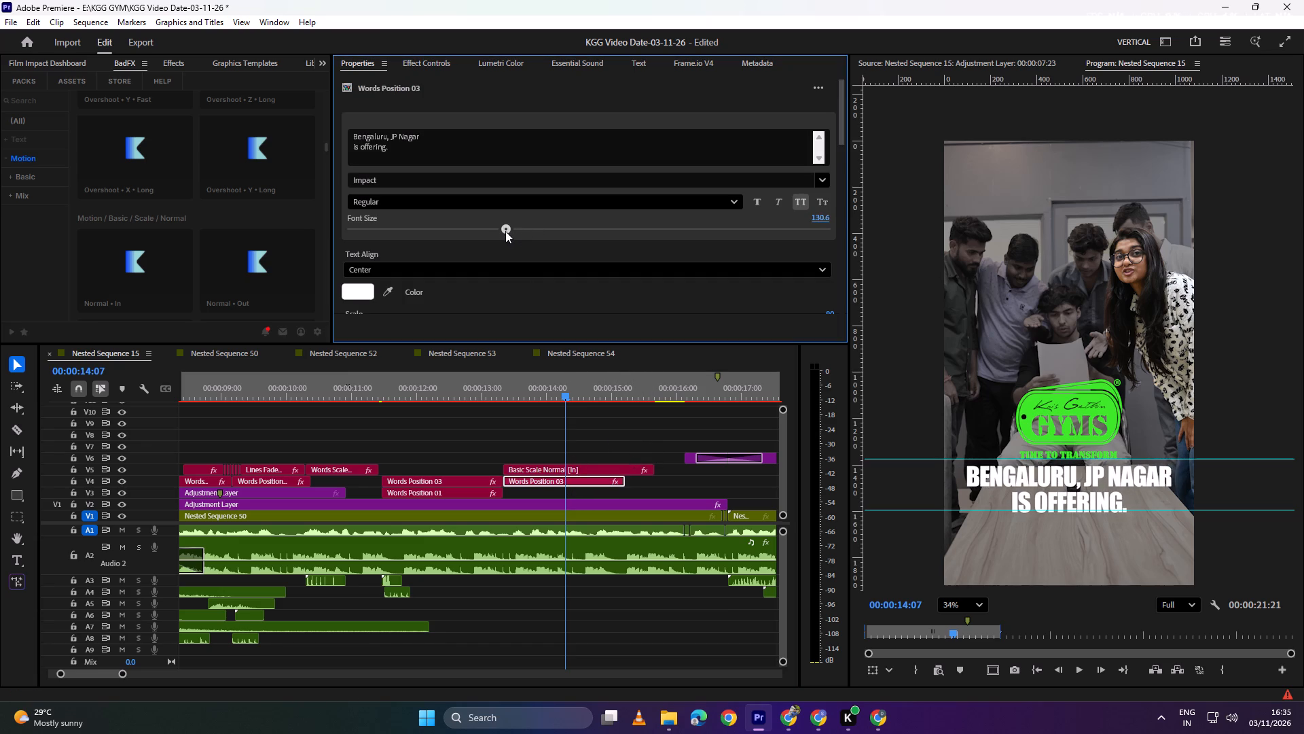
{"action": "left_click_drag", "start_coordinate": [505, 231], "coordinate": [504, 233]}
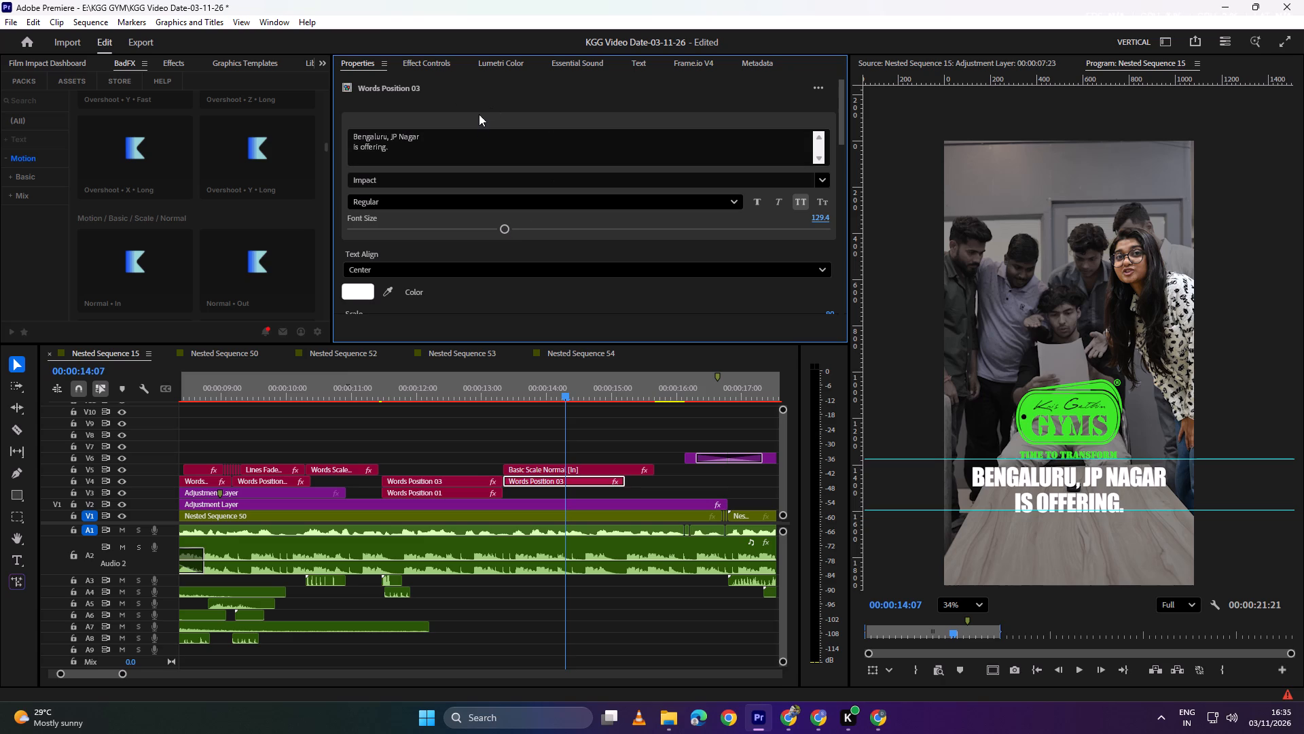
{"action": "scroll", "coordinate": [1110, 515], "scroll_direction": "up", "scroll_amount": 5}
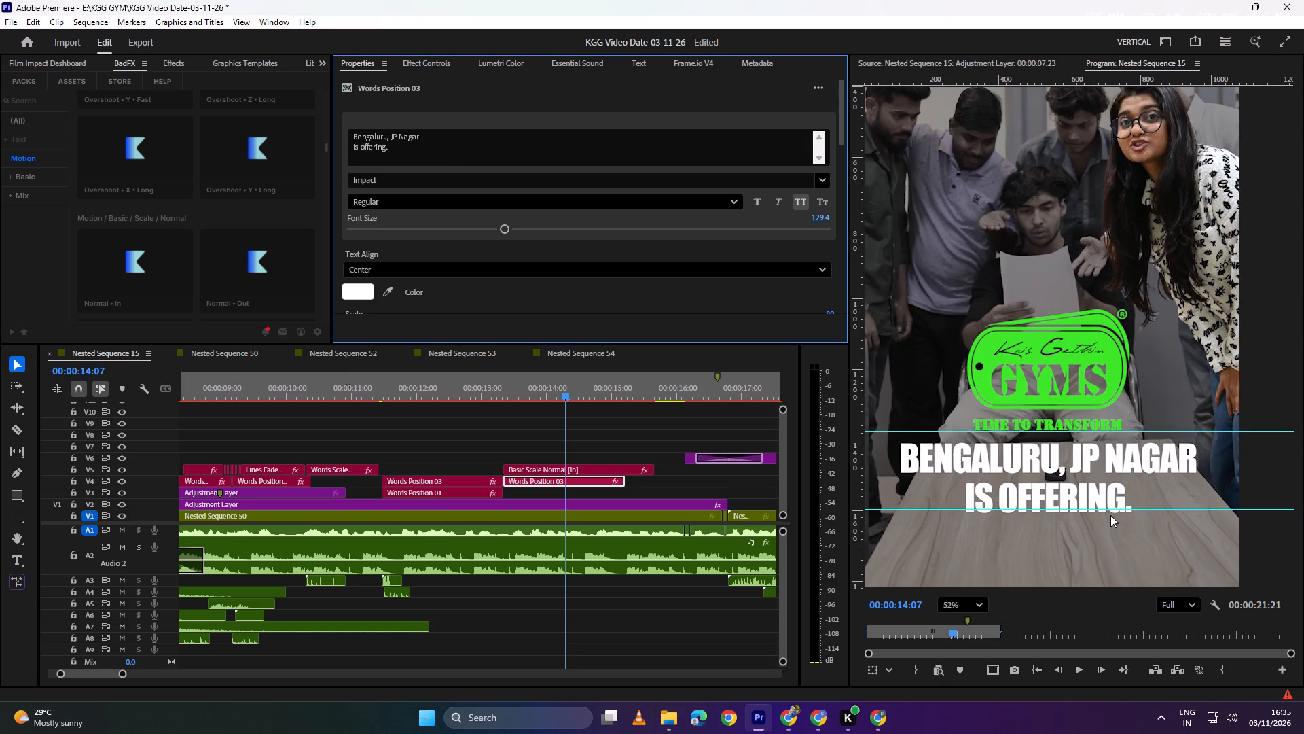
{"action": "scroll", "coordinate": [1072, 523], "scroll_direction": "down", "scroll_amount": 3}
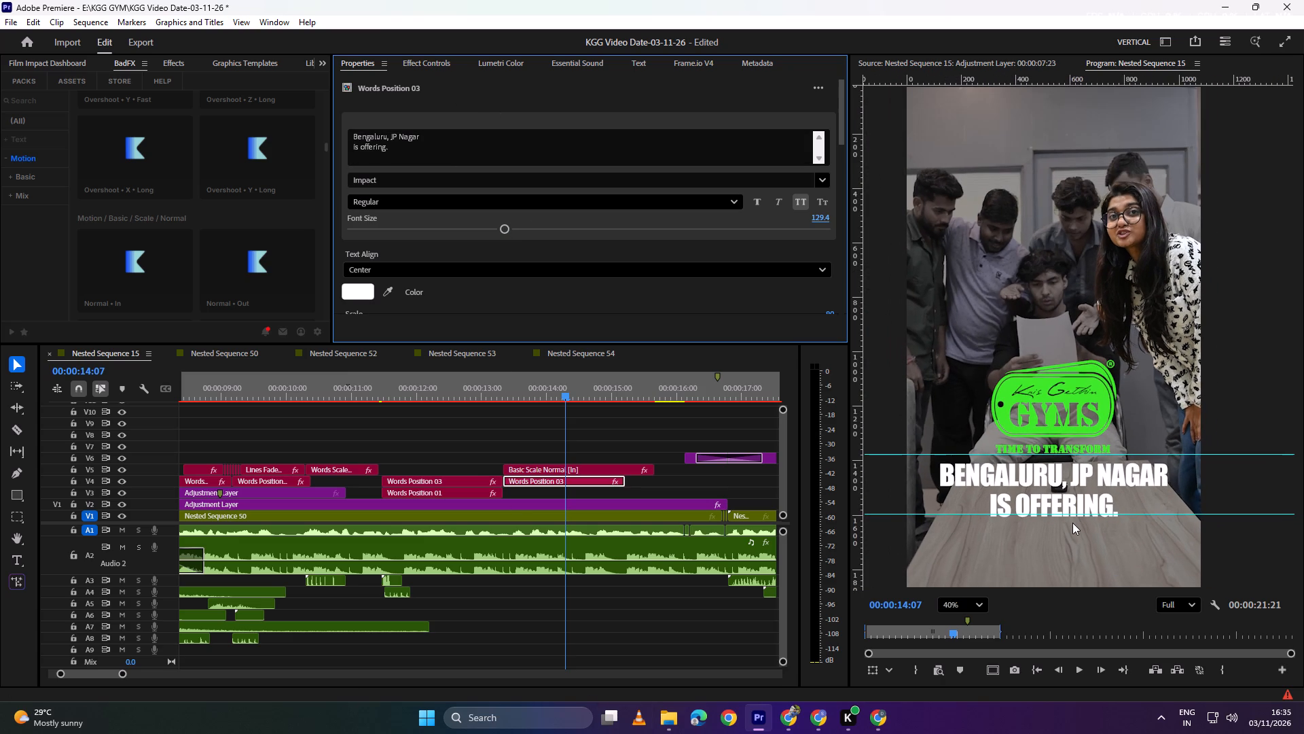
{"action": "scroll", "coordinate": [1072, 523], "scroll_direction": "down", "scroll_amount": 3}
{"action": "scroll", "coordinate": [1072, 523], "scroll_direction": "up", "scroll_amount": 4}
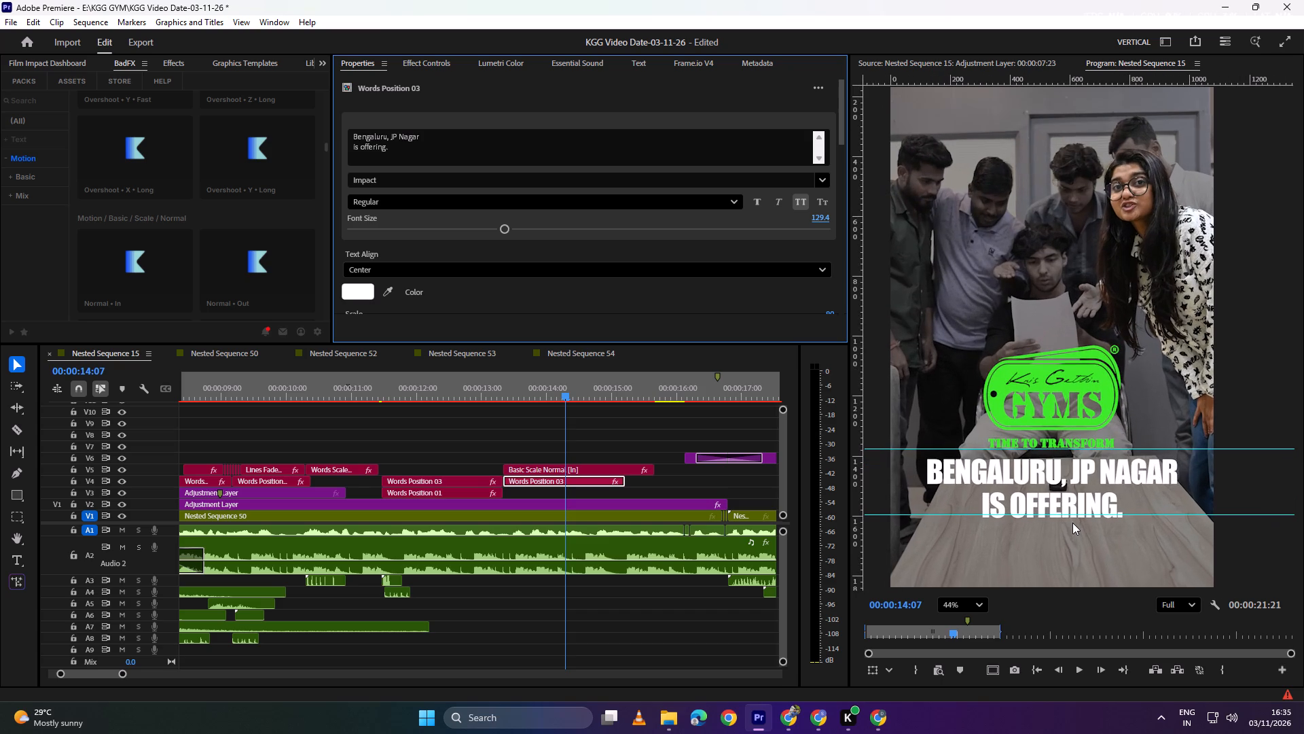
Apply the Film Impact Long Shadow perspective effect to the Bengaluru, JP Nagar caption clip.
{"action": "left_click", "coordinate": [578, 485]}
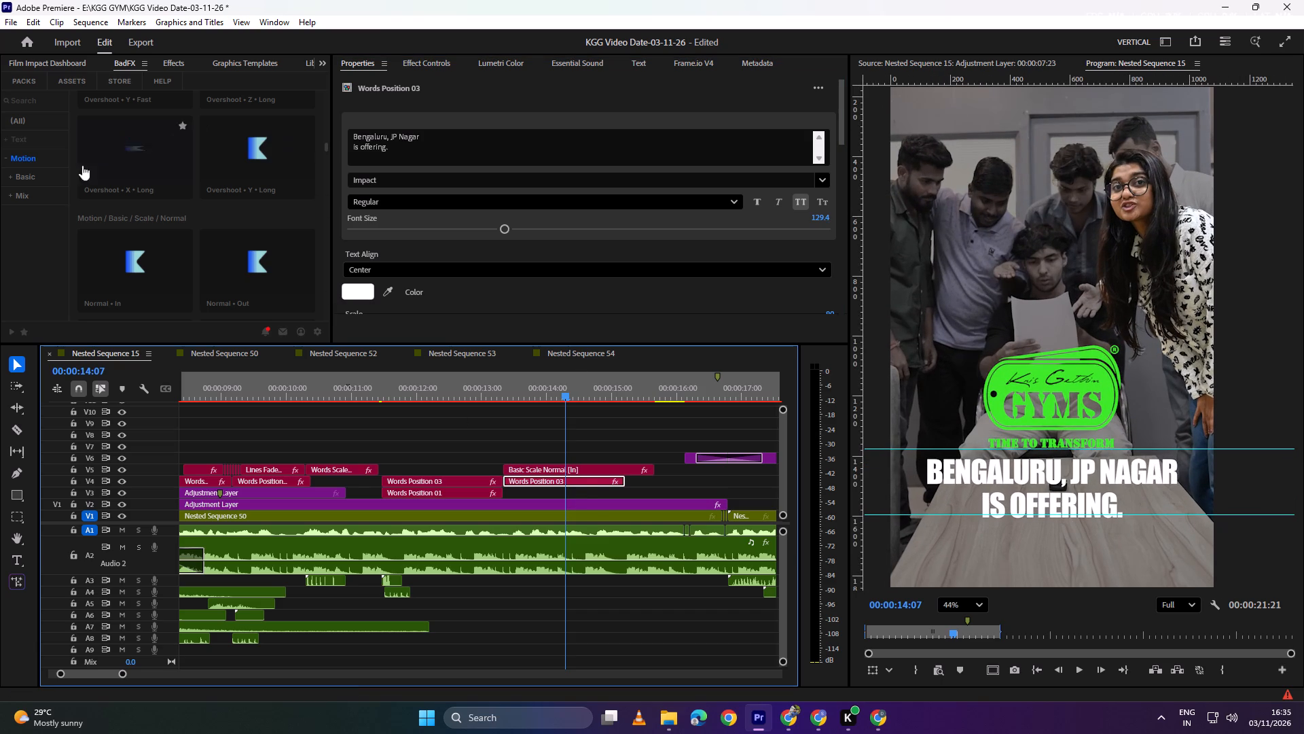
{"action": "left_click", "coordinate": [67, 60]}
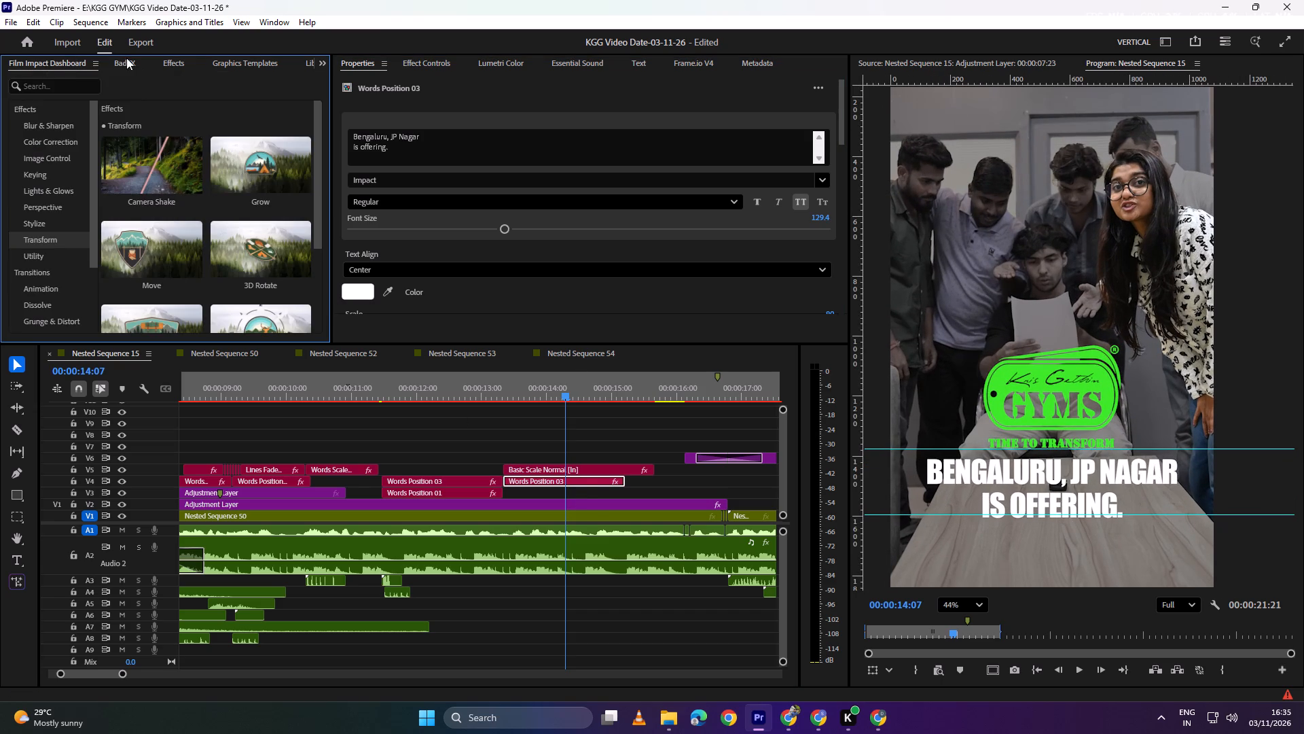
{"action": "left_click", "coordinate": [49, 202]}
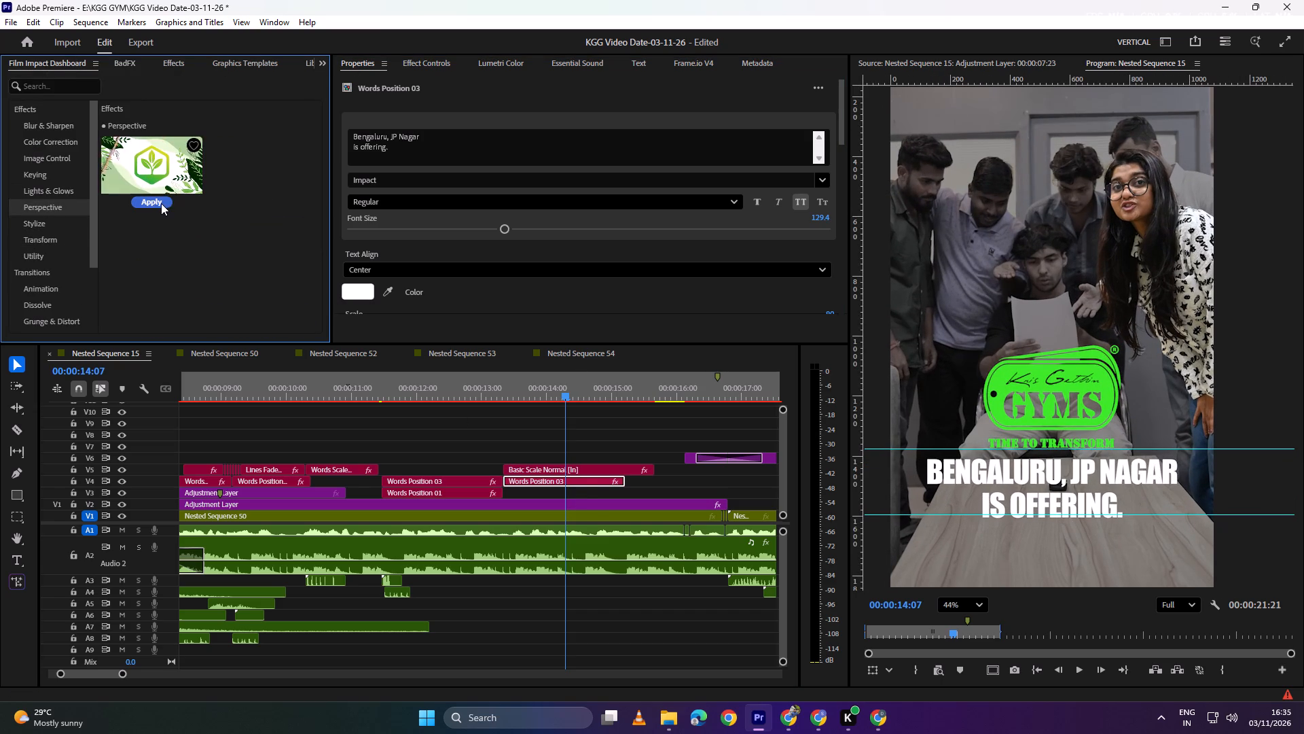
{"action": "left_click", "coordinate": [161, 203]}
{"action": "scroll", "coordinate": [1062, 496], "scroll_direction": "up", "scroll_amount": 3}
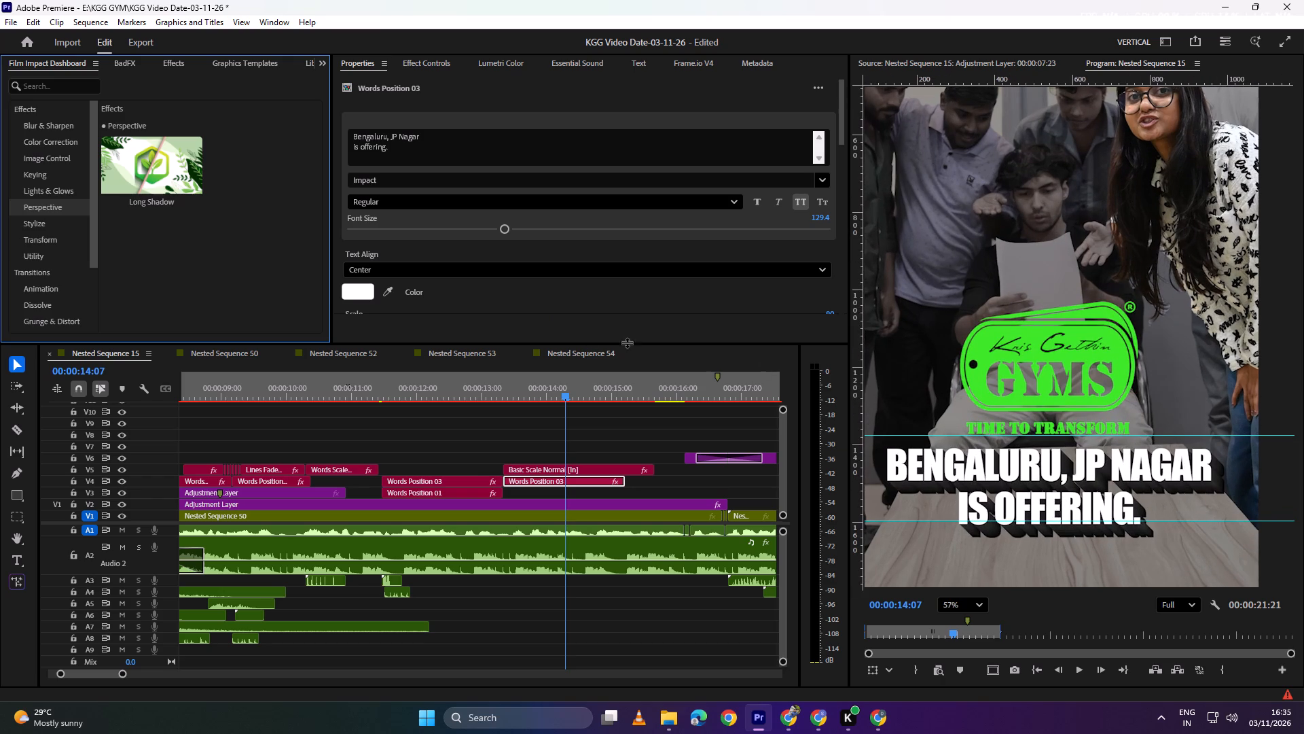
Randomise the caption's Long Shadow look repeatedly with Surprise Me, stepping back to the dark solid shadow with seed 68785.
{"action": "scroll", "coordinate": [501, 298], "scroll_direction": "down", "scroll_amount": 14}
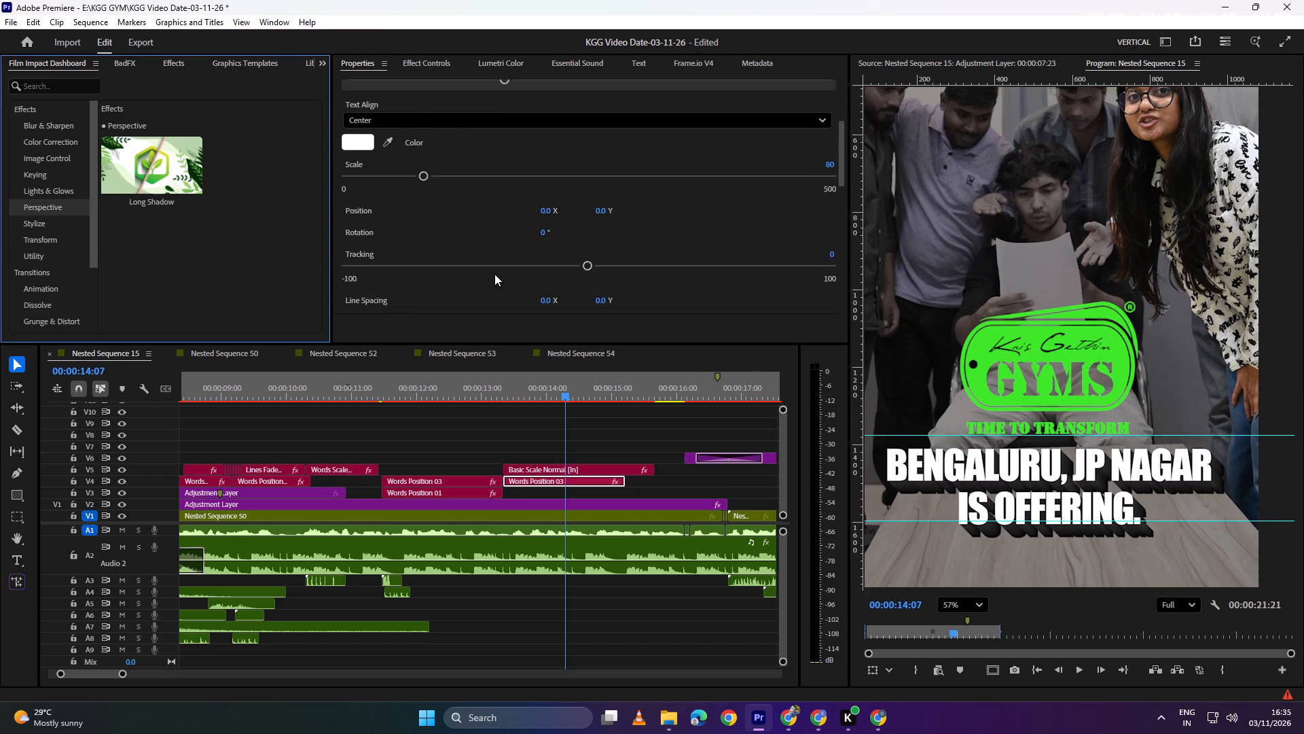
{"action": "scroll", "coordinate": [494, 274], "scroll_direction": "down", "scroll_amount": 16}
{"action": "scroll", "coordinate": [496, 266], "scroll_direction": "down", "scroll_amount": 10}
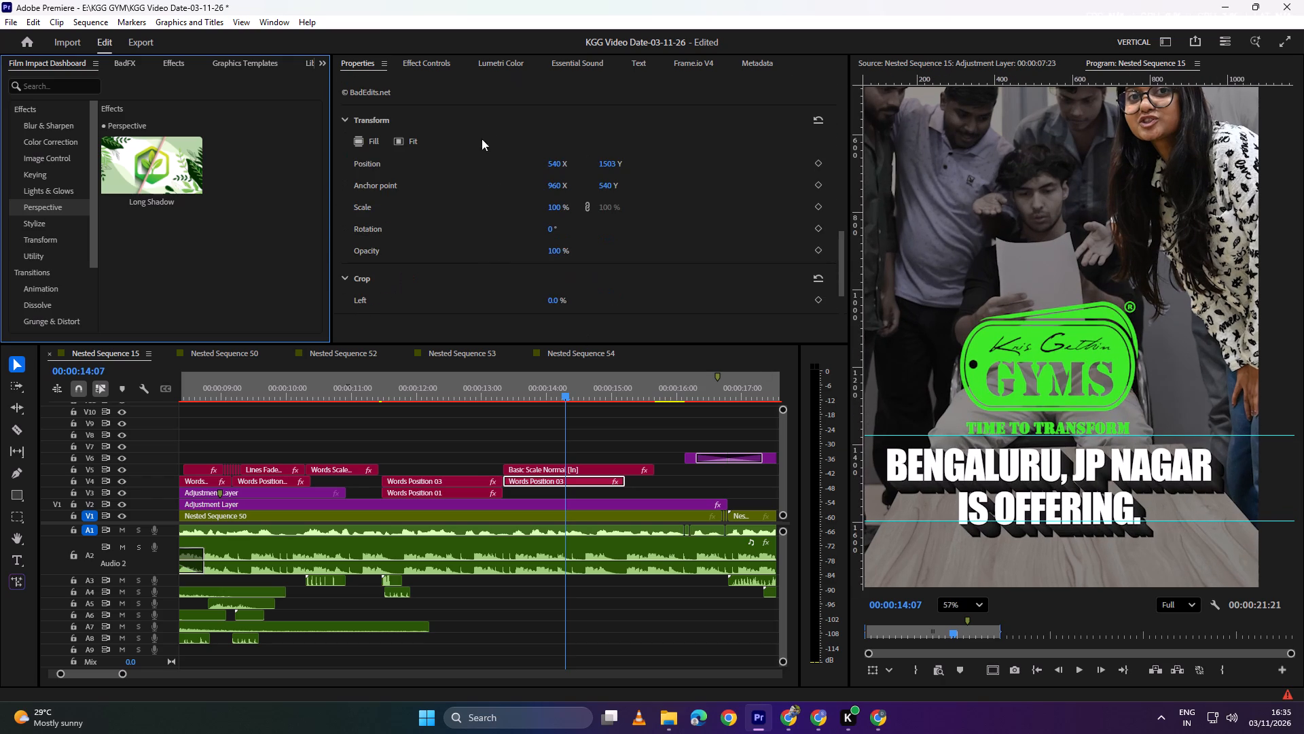
{"action": "left_click", "coordinate": [440, 67]}
{"action": "scroll", "coordinate": [423, 212], "scroll_direction": "down", "scroll_amount": 9}
{"action": "scroll", "coordinate": [507, 281], "scroll_direction": "down", "scroll_amount": 4}
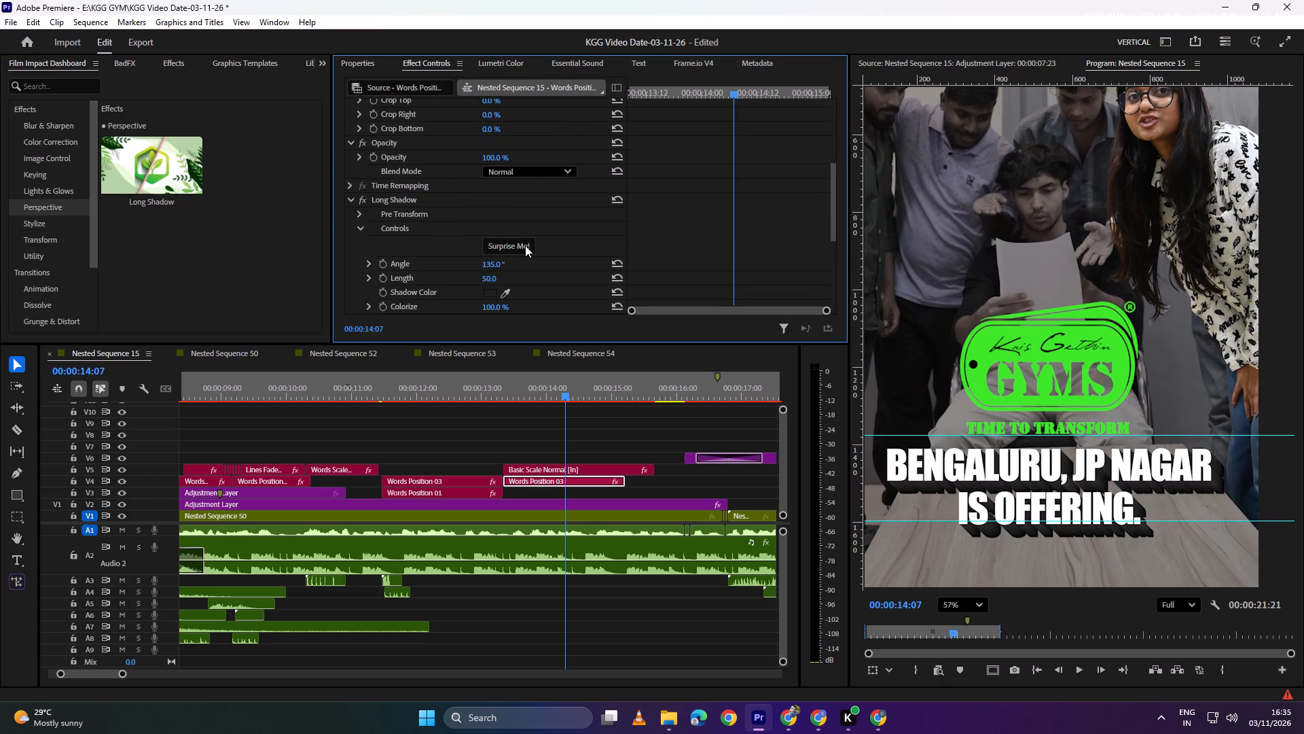
{"action": "left_click", "coordinate": [525, 242]}
{"action": "triple_click", "coordinate": [525, 242]}
{"action": "double_click", "coordinate": [525, 242]}
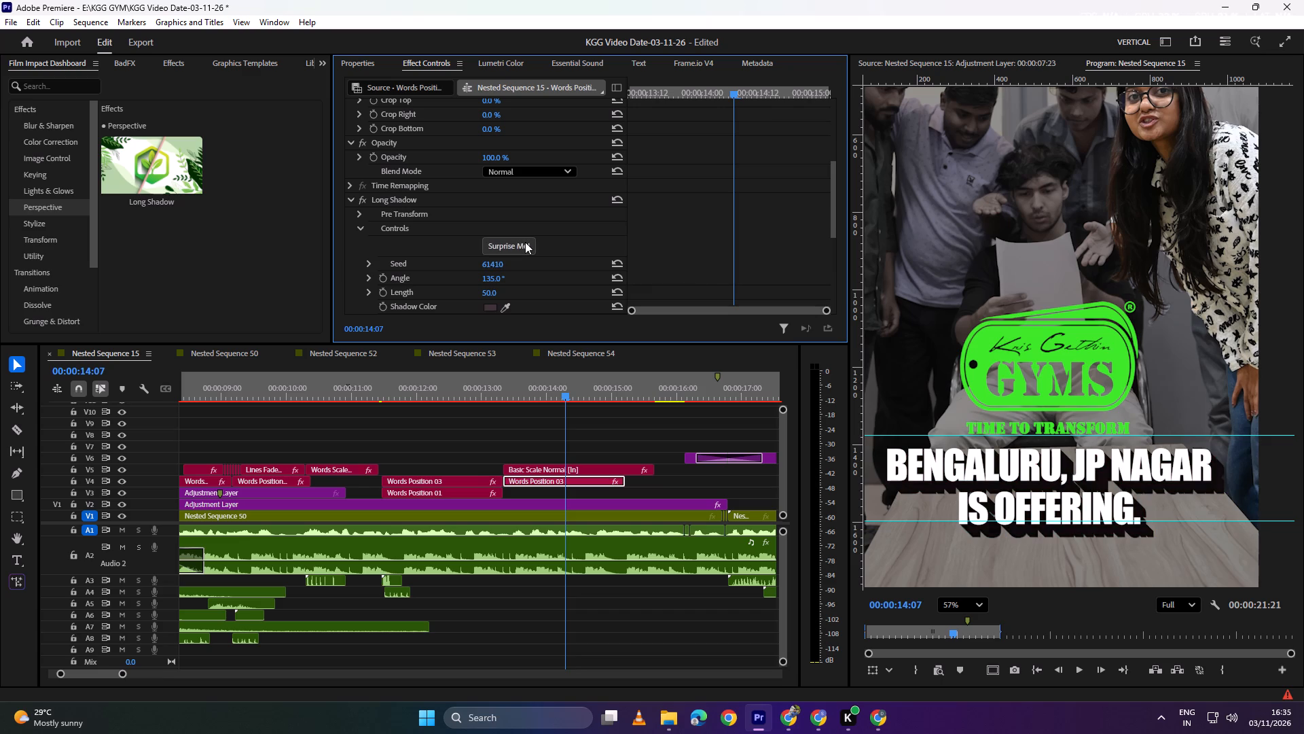
{"action": "triple_click", "coordinate": [525, 242]}
{"action": "double_click", "coordinate": [525, 242]}
{"action": "left_click", "coordinate": [525, 242]}
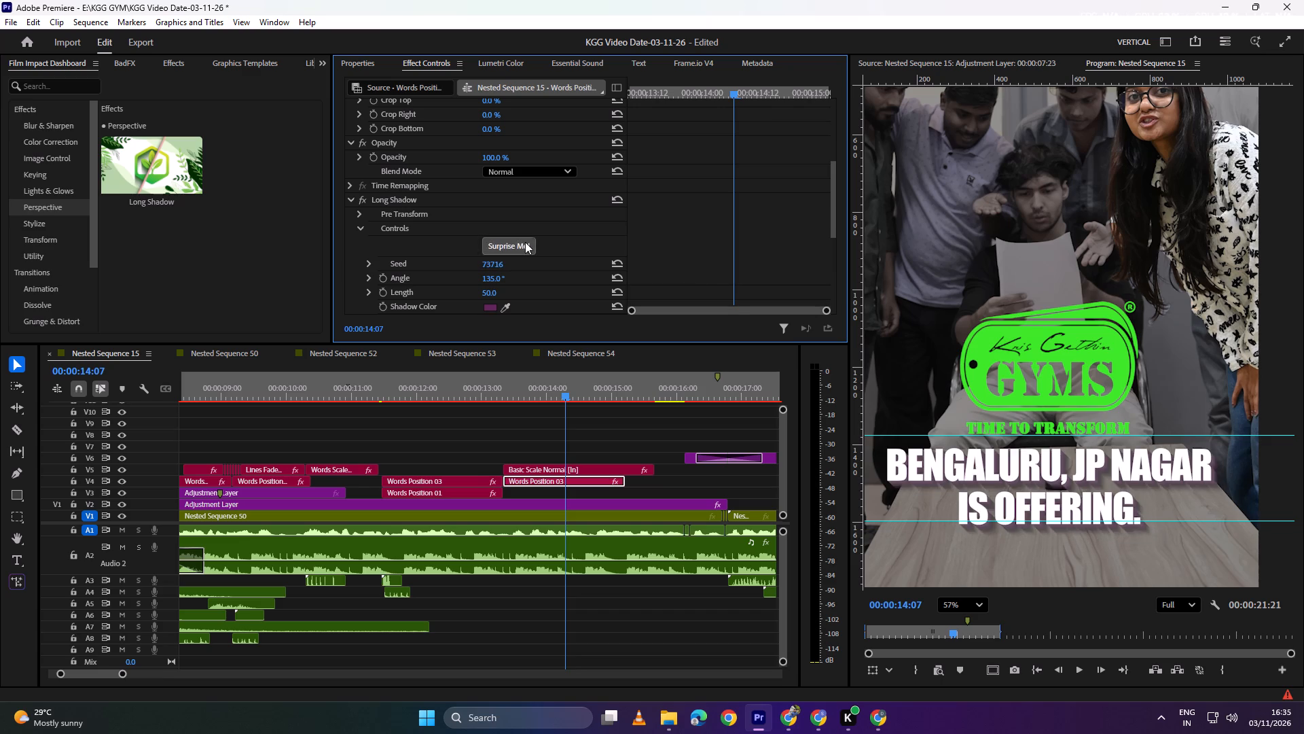
{"action": "double_click", "coordinate": [525, 242]}
{"action": "left_click", "coordinate": [525, 242]}
{"action": "left_click", "coordinate": [525, 242]}
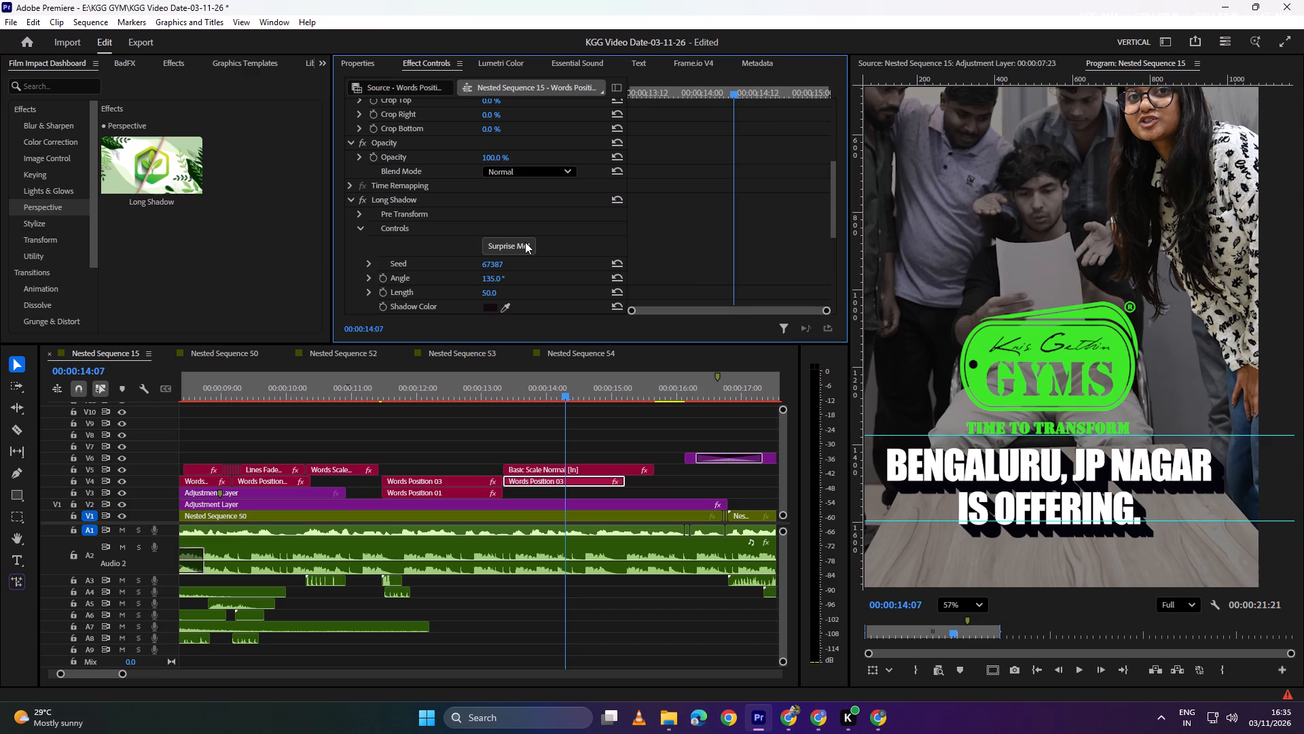
{"action": "left_click", "coordinate": [525, 242]}
{"action": "left_click", "coordinate": [525, 242]}
{"action": "left_click", "coordinate": [525, 242]}
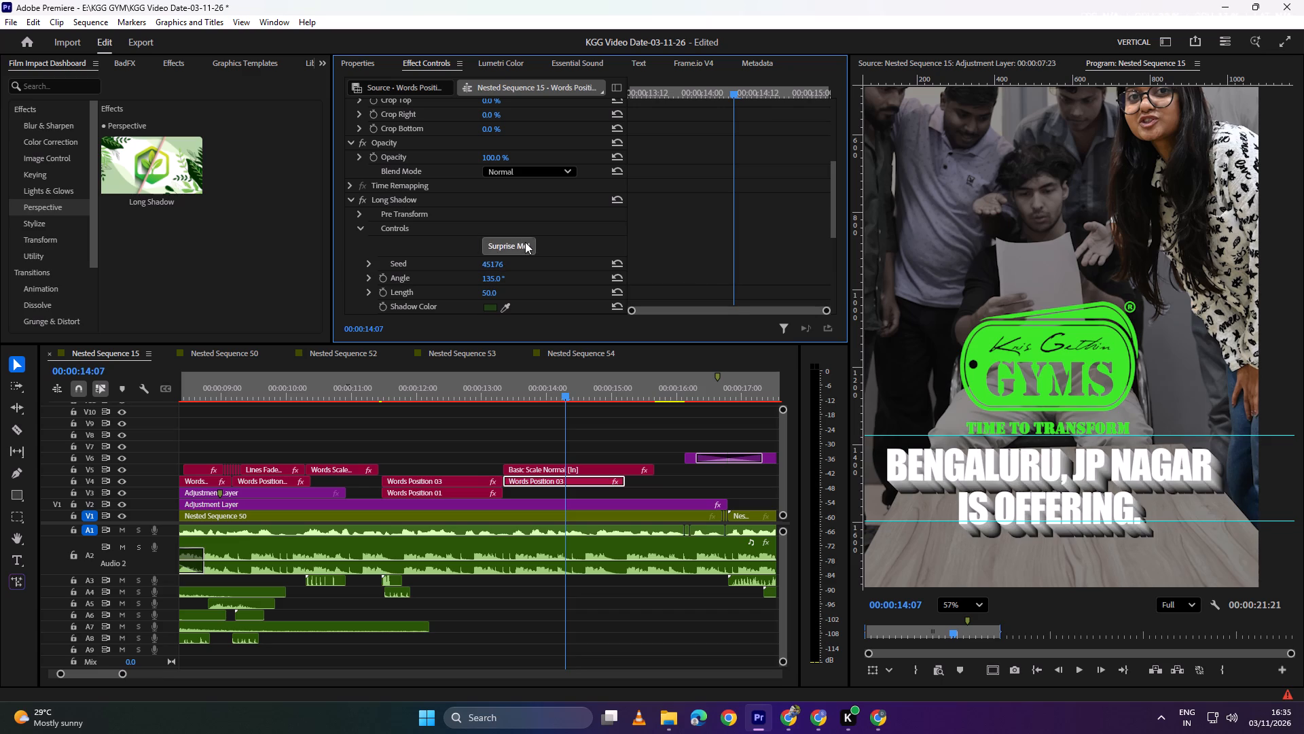
{"action": "left_click", "coordinate": [525, 242]}
{"action": "left_click", "coordinate": [525, 242]}
{"action": "left_click", "coordinate": [525, 242]}
{"action": "left_click", "coordinate": [525, 242]}
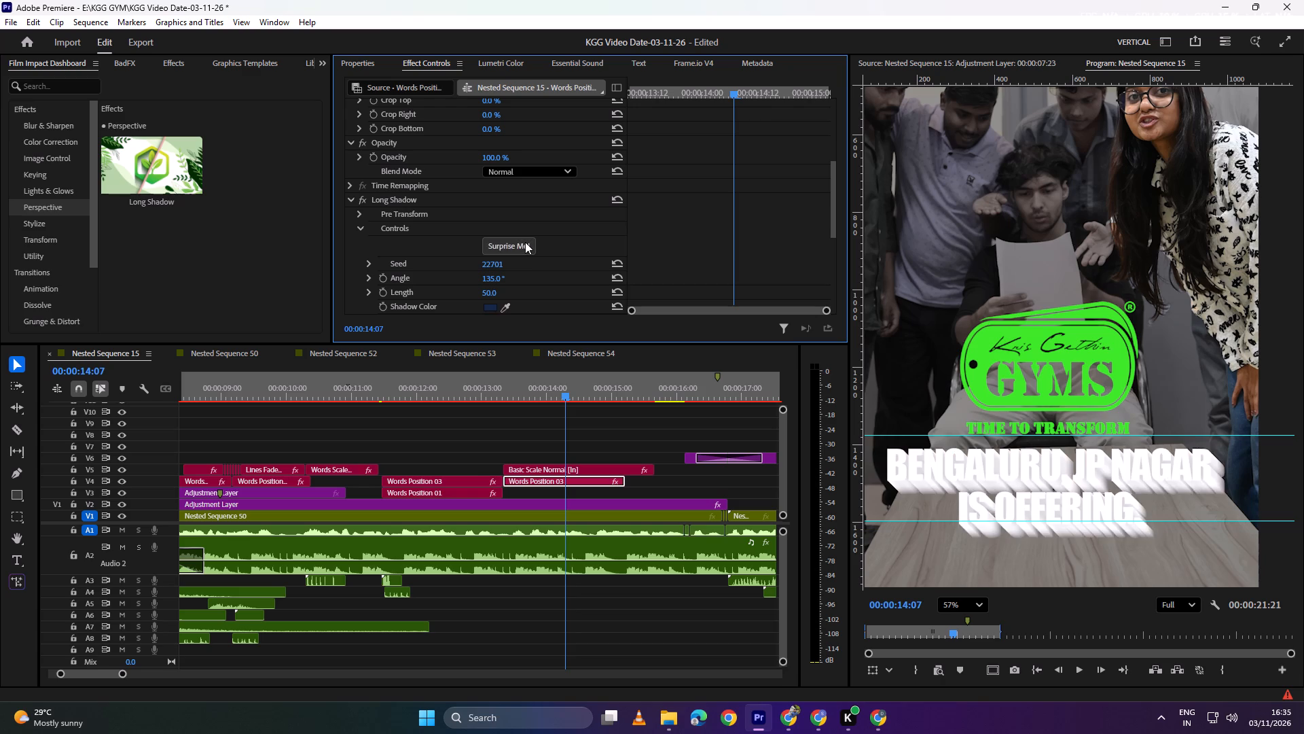
{"action": "left_click", "coordinate": [525, 242]}
{"action": "left_click", "coordinate": [525, 242]}
{"action": "left_click", "coordinate": [525, 242]}
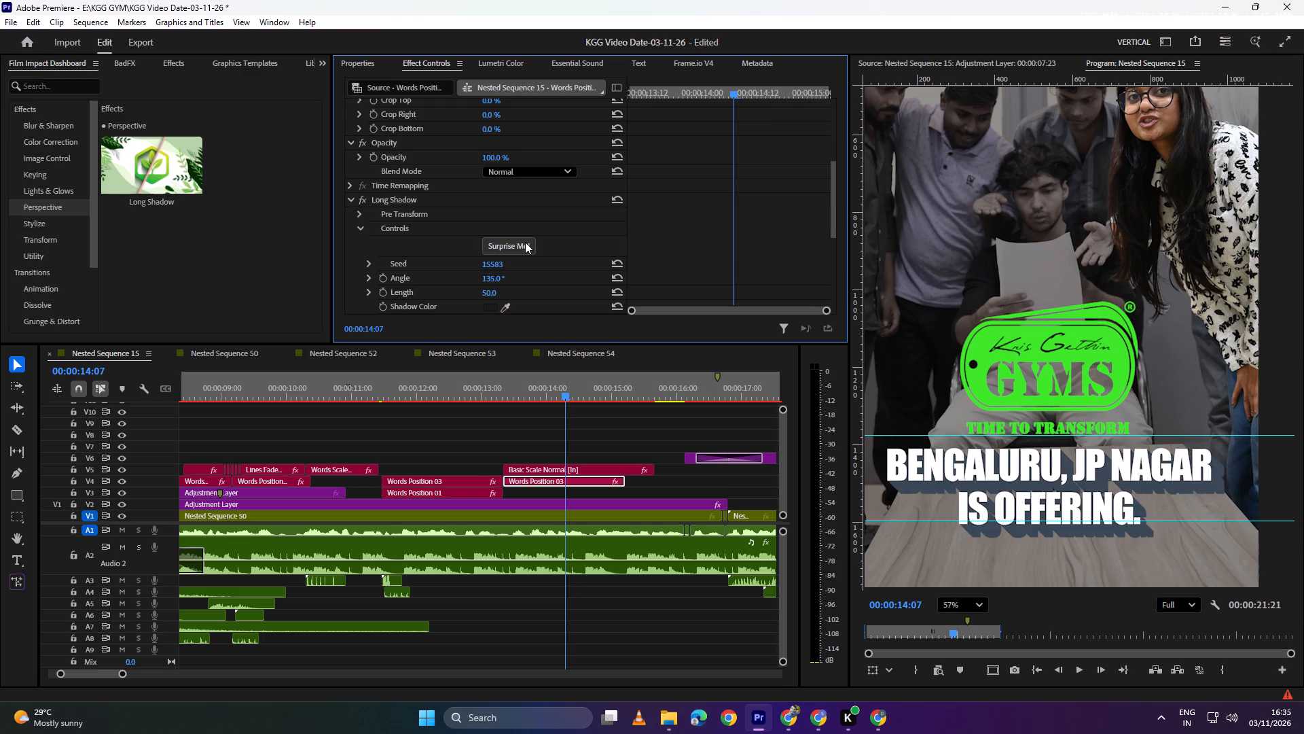
{"action": "left_click", "coordinate": [525, 242]}
{"action": "left_click", "coordinate": [525, 242]}
{"action": "triple_click", "coordinate": [525, 242]}
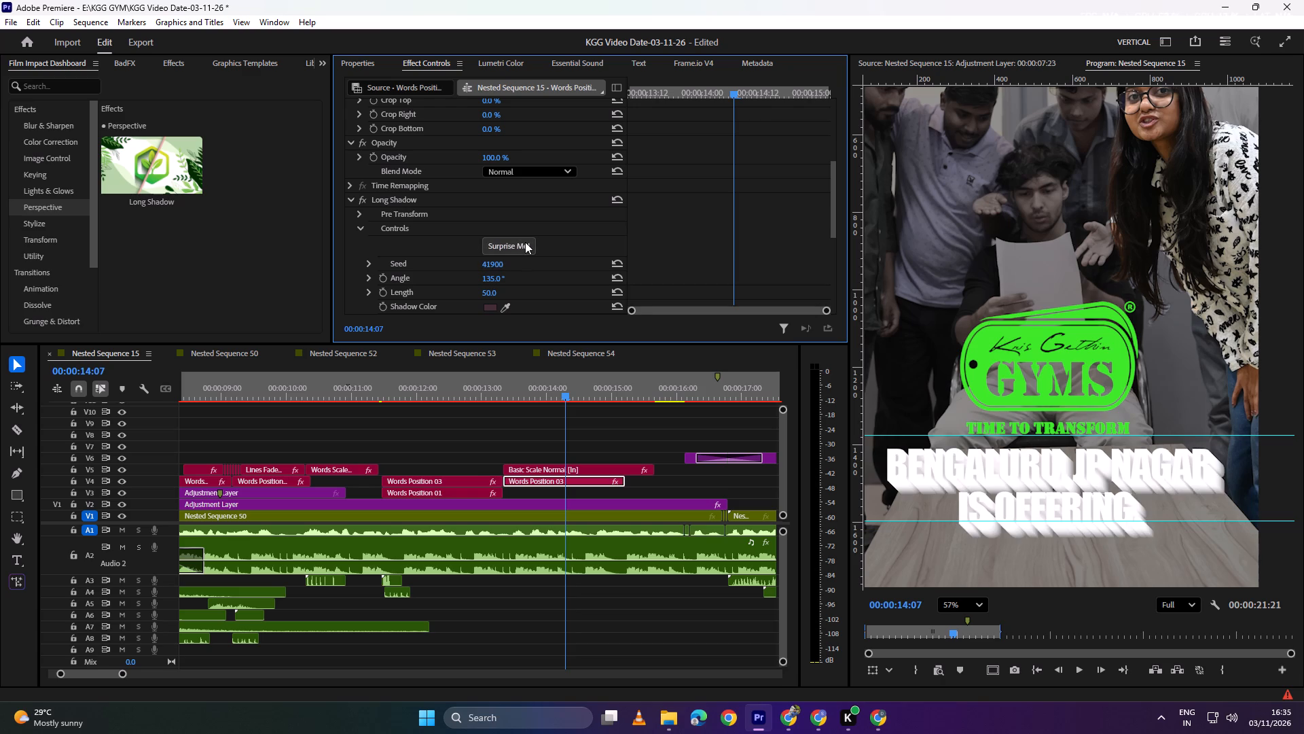
{"action": "key", "text": "ctrl+z"}
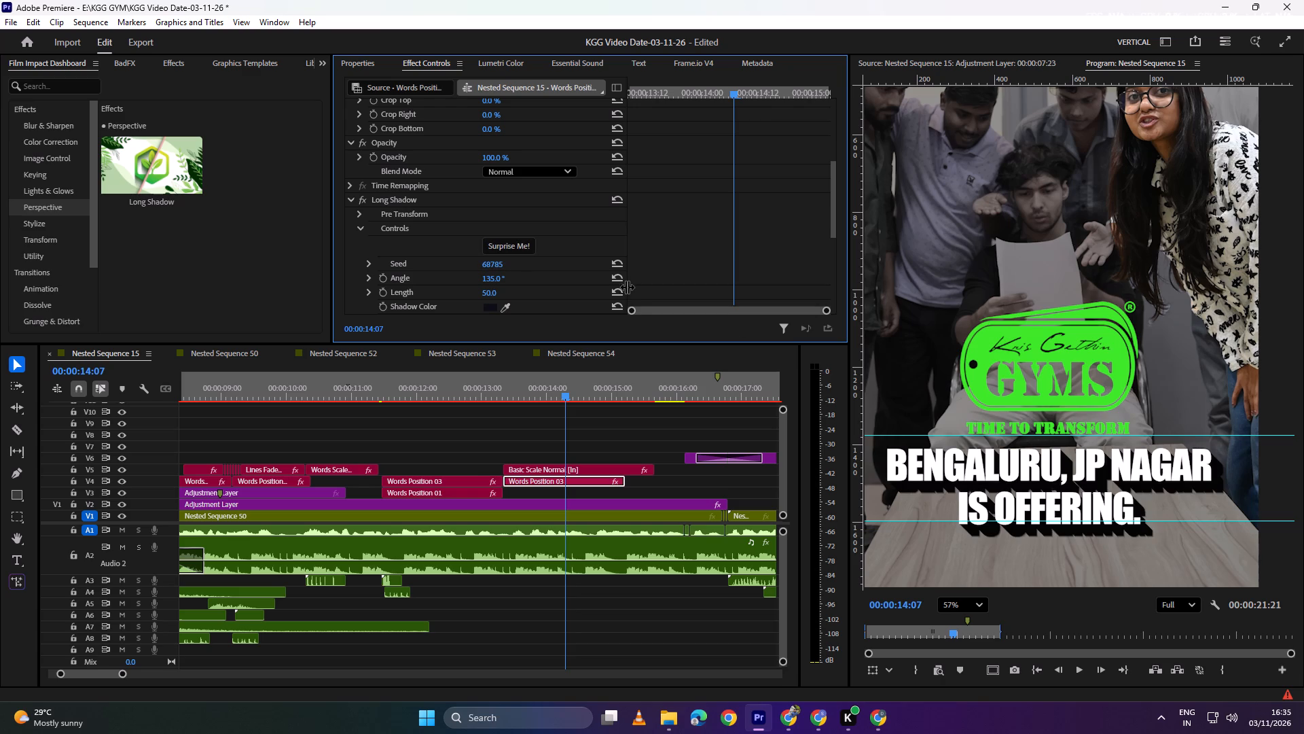
Set the caption's Long Shadow angle to 111° and its length to 9.
{"action": "left_click_drag", "start_coordinate": [497, 277], "coordinate": [481, 280]}
{"action": "left_click_drag", "start_coordinate": [489, 290], "coordinate": [479, 291]}
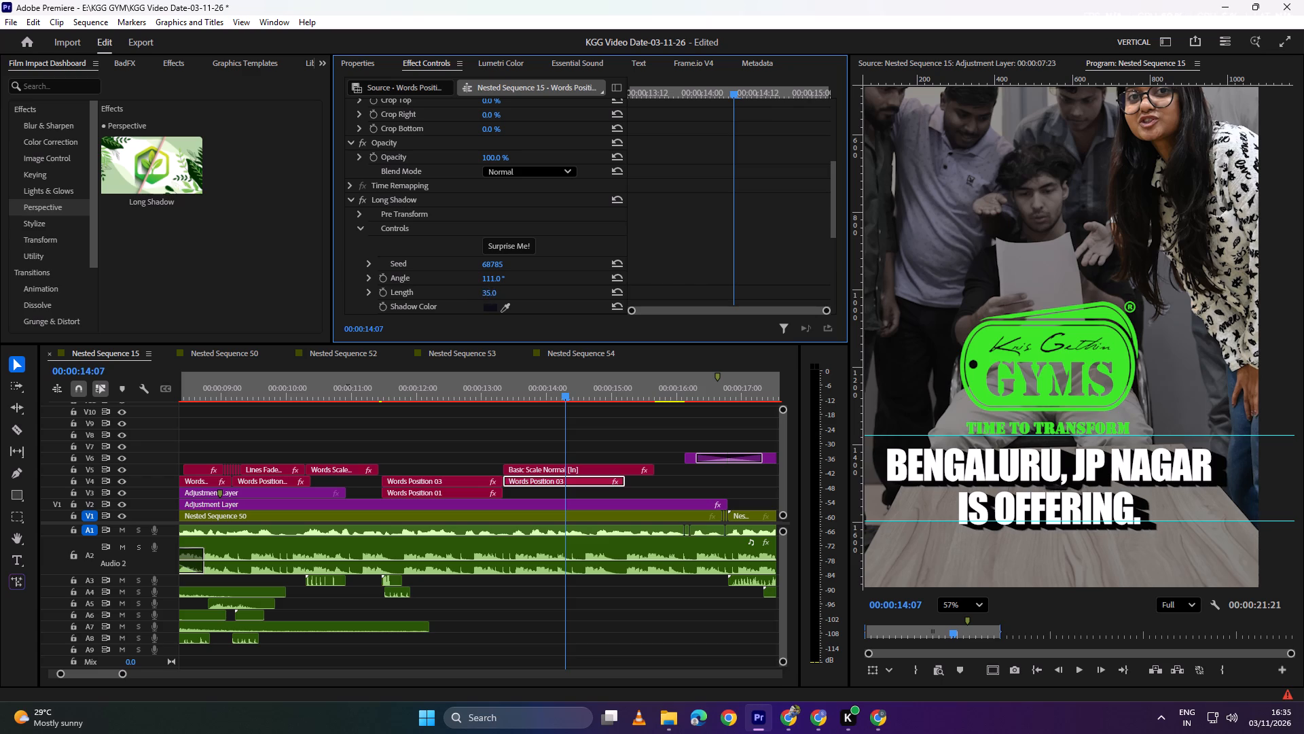
{"action": "left_click_drag", "start_coordinate": [479, 291], "coordinate": [462, 296]}
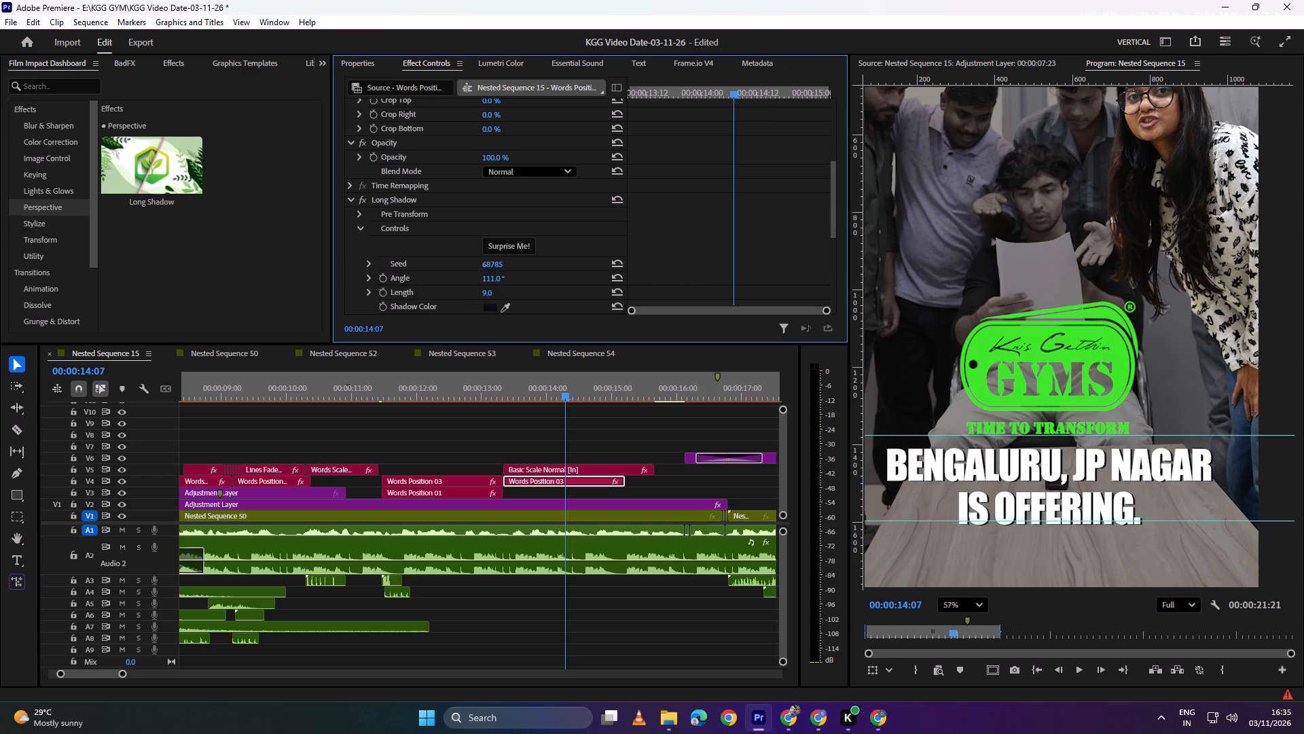
Set the Bengaluru, JP Nagar caption's Long Shadow length to 25 and check the look over the whole frame.
{"action": "left_click_drag", "start_coordinate": [462, 296], "coordinate": [467, 296]}
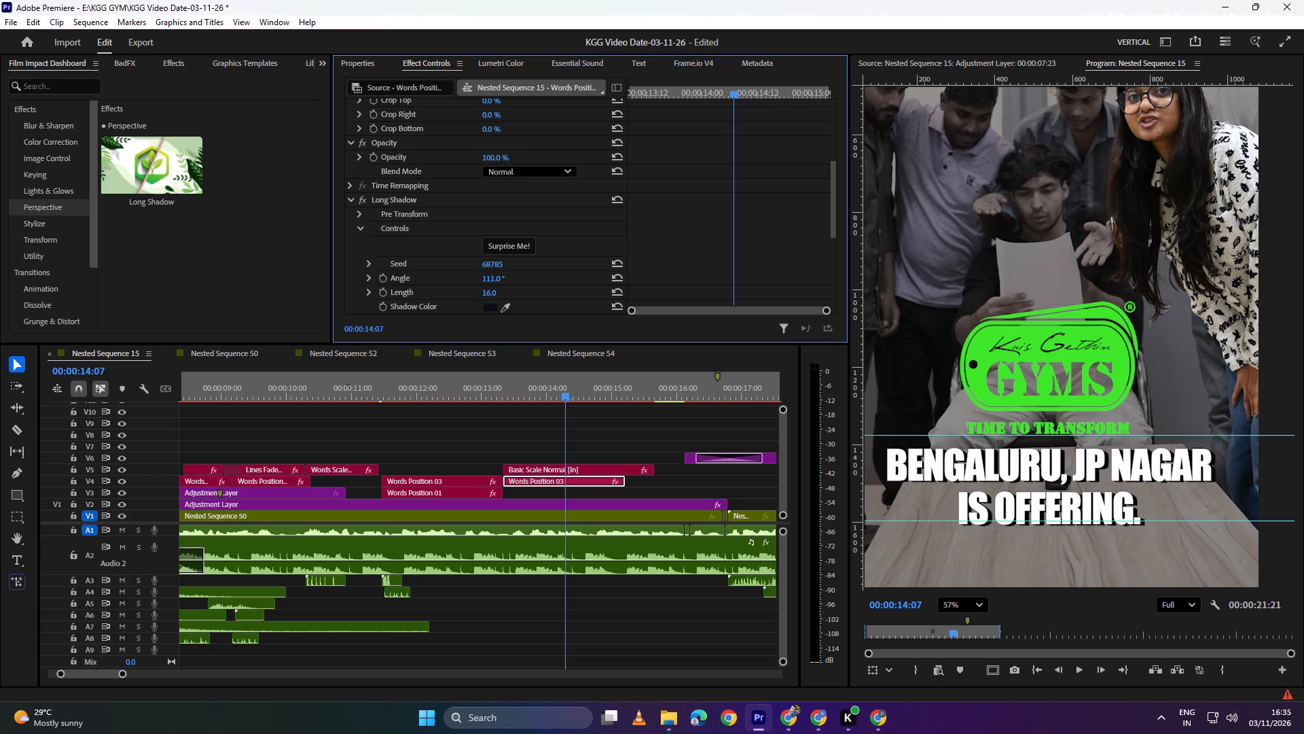
{"action": "left_click_drag", "start_coordinate": [467, 296], "coordinate": [474, 296]}
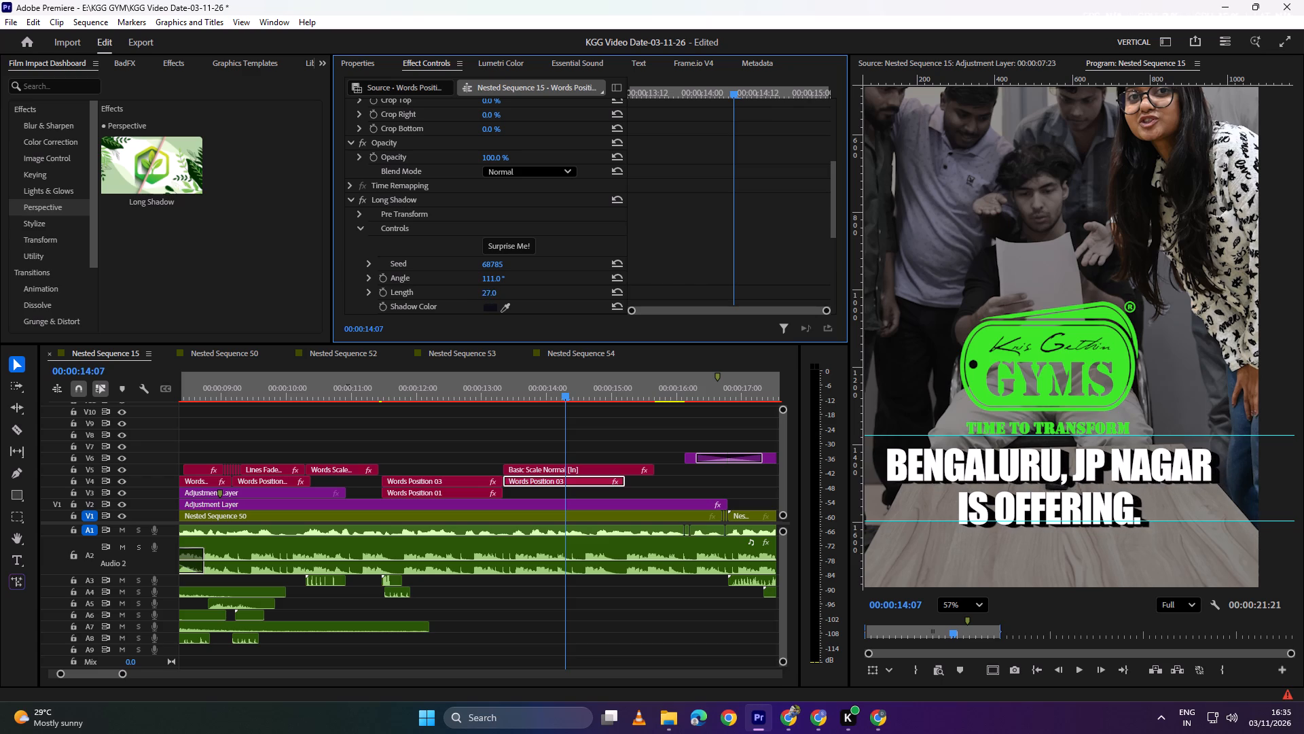
{"action": "left_click_drag", "start_coordinate": [474, 296], "coordinate": [473, 296]}
{"action": "scroll", "coordinate": [1024, 408], "scroll_direction": "down", "scroll_amount": 8}
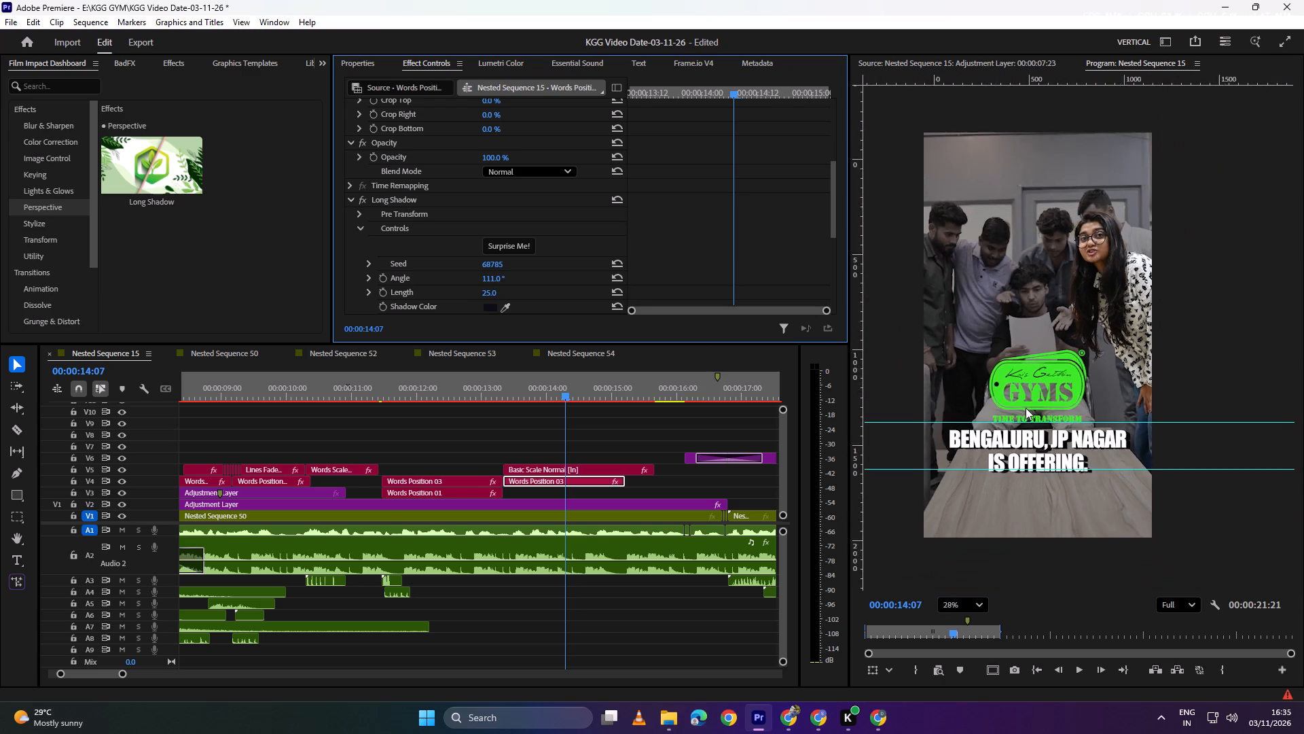
{"action": "scroll", "coordinate": [1026, 408], "scroll_direction": "down", "scroll_amount": 2}
{"action": "scroll", "coordinate": [1062, 440], "scroll_direction": "up", "scroll_amount": 8}
{"action": "scroll", "coordinate": [1021, 432], "scroll_direction": "down", "scroll_amount": 6}
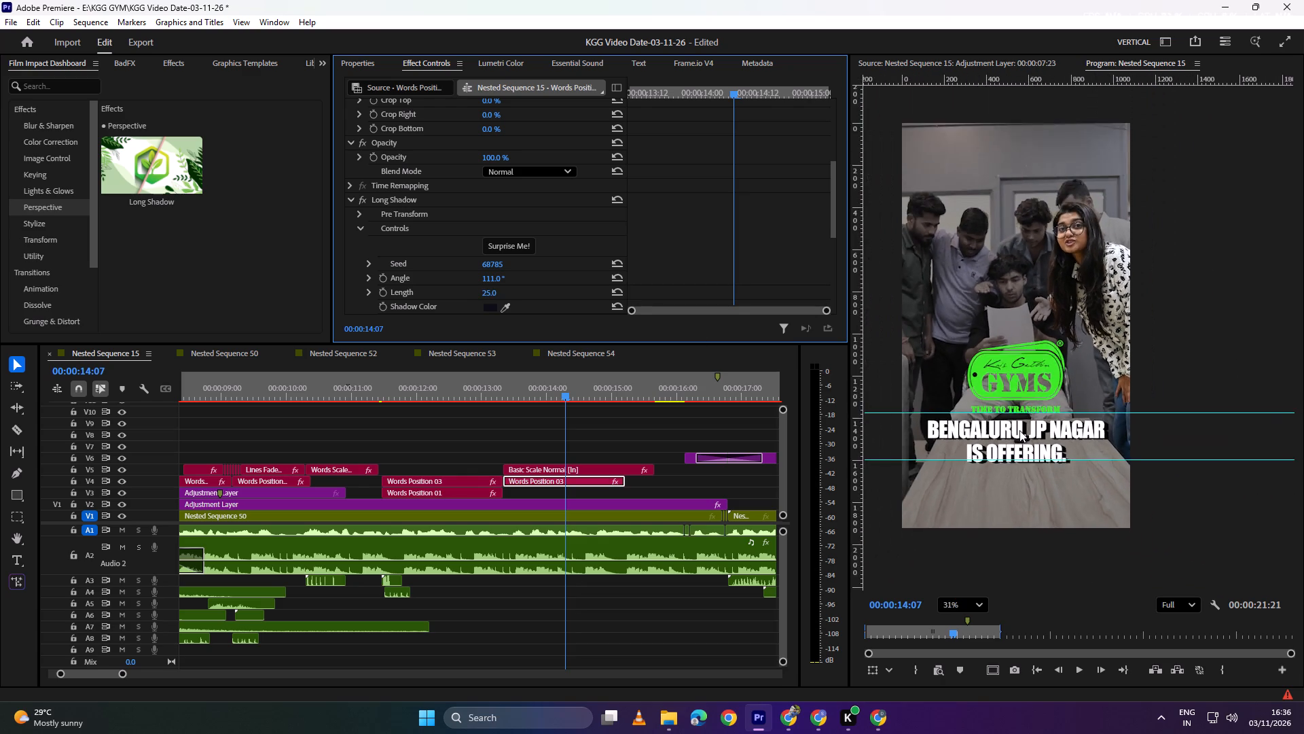
{"action": "scroll", "coordinate": [1019, 430], "scroll_direction": "down", "scroll_amount": 3}
{"action": "scroll", "coordinate": [993, 432], "scroll_direction": "up", "scroll_amount": 7}
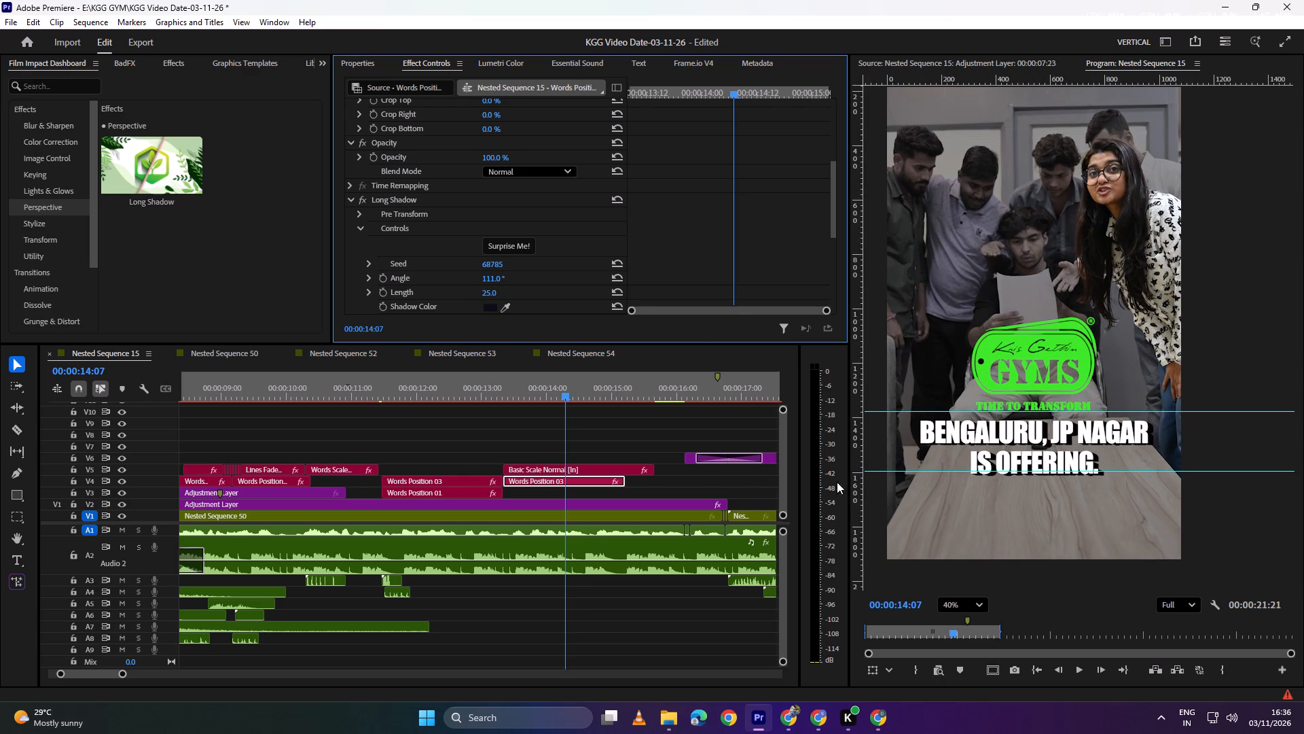
Import the downloaded Confetti Celebration Green Screen video from Chrome's recent downloads into the KGG Video Date-03-11-26 project bin.
{"action": "left_click", "coordinate": [317, 59]}
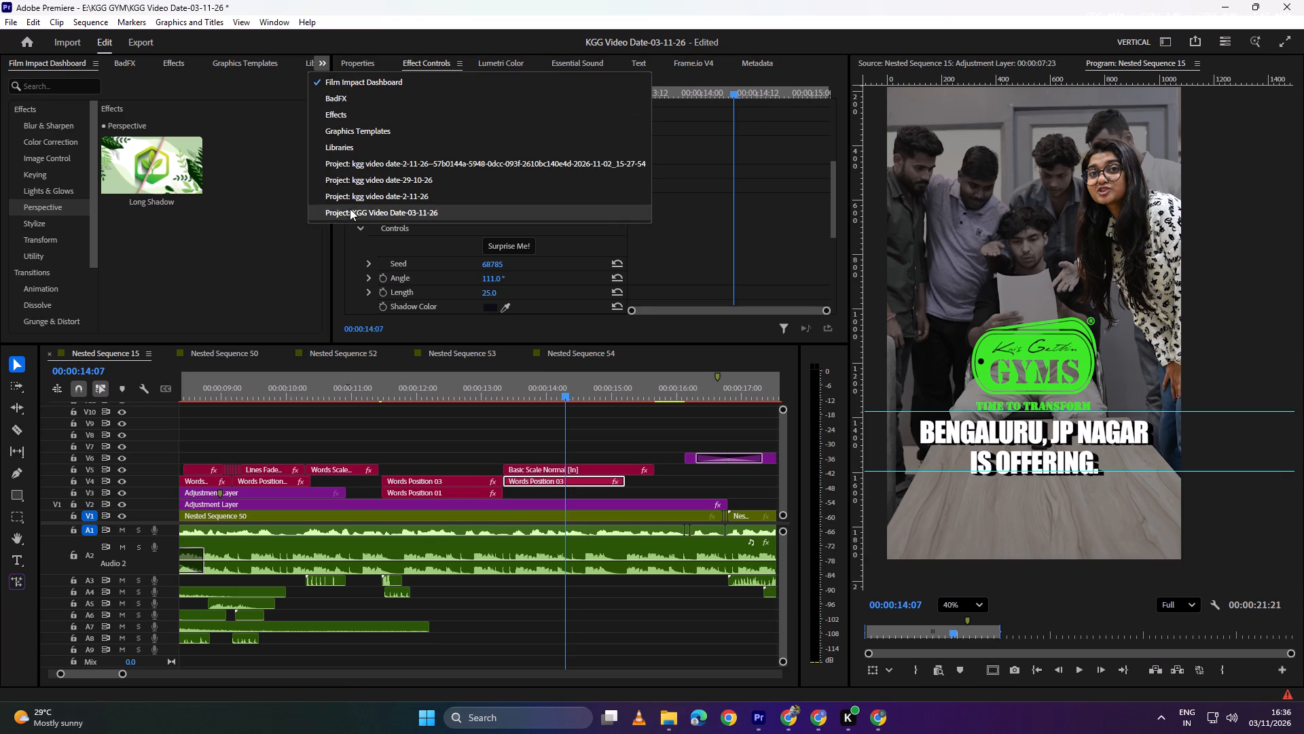
{"action": "left_click", "coordinate": [356, 207]}
{"action": "scroll", "coordinate": [282, 252], "scroll_direction": "down", "scroll_amount": 9}
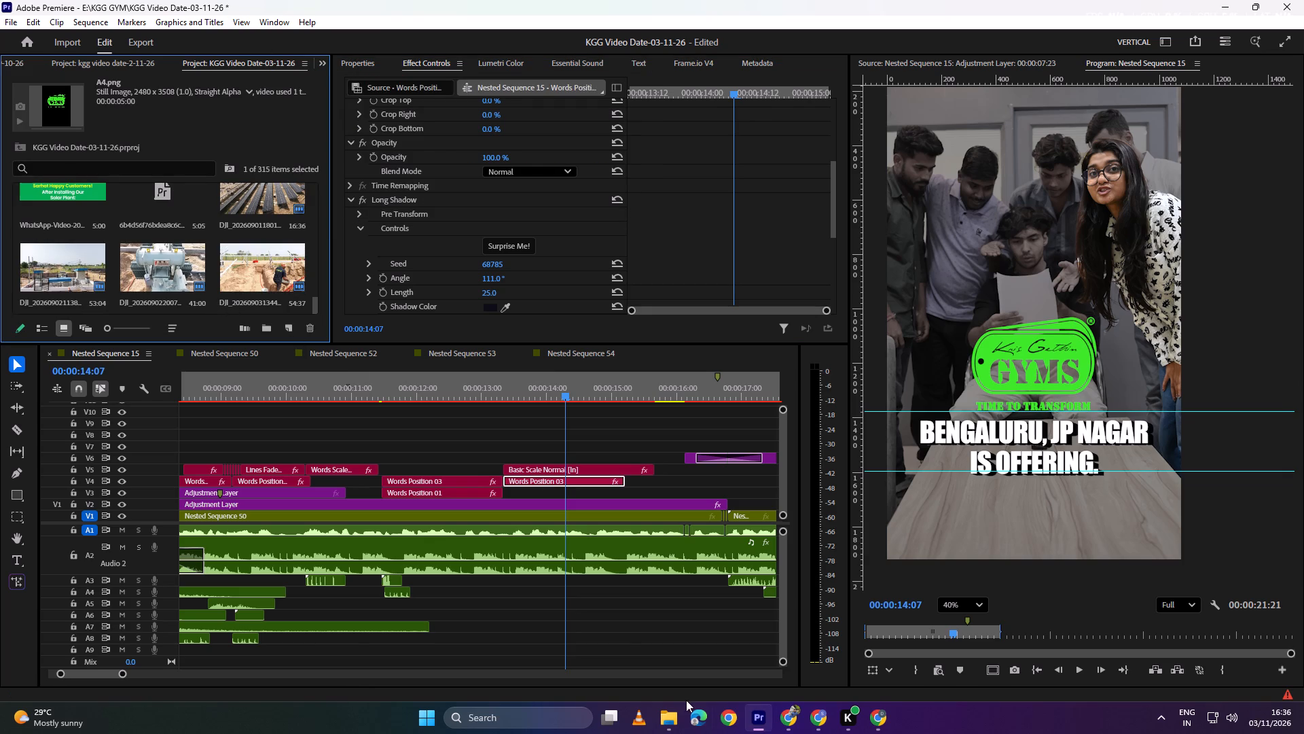
{"action": "left_click", "coordinate": [792, 716]}
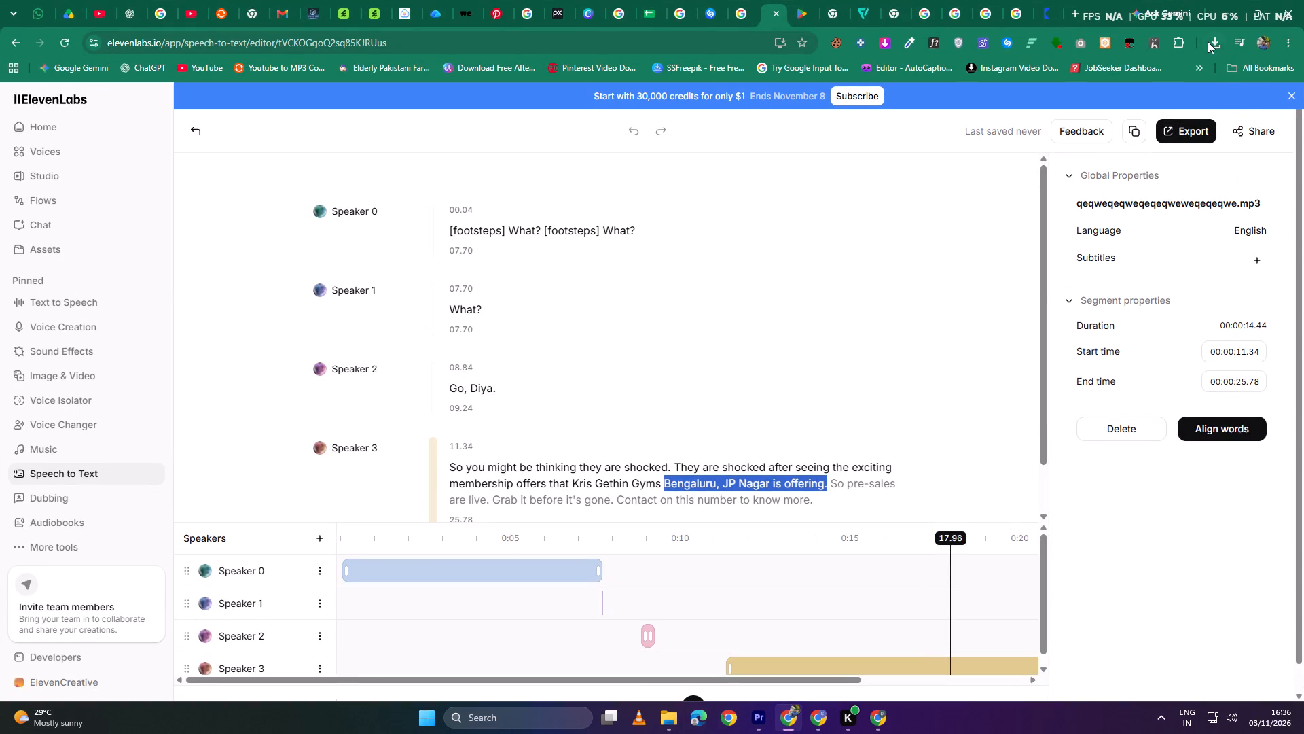
{"action": "left_click", "coordinate": [1214, 40]}
{"action": "left_click_drag", "start_coordinate": [1093, 113], "coordinate": [759, 709]}
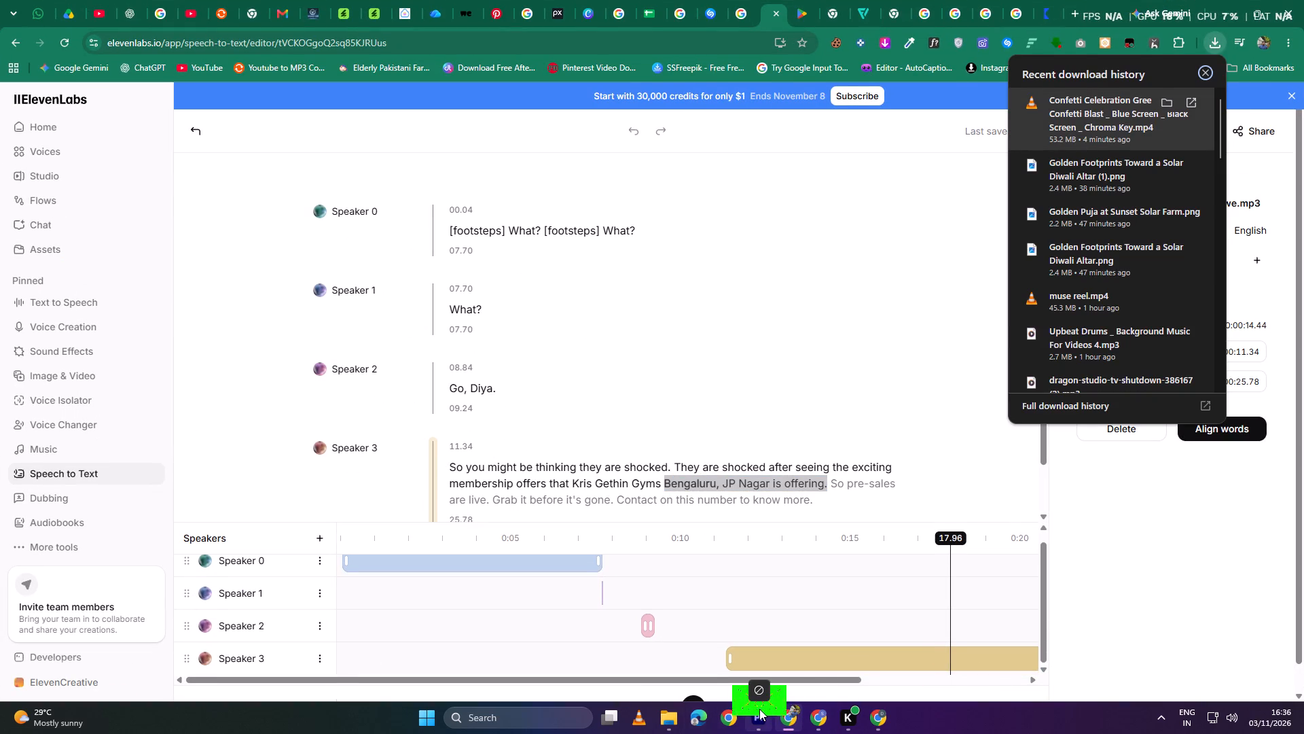
{"action": "left_click_drag", "start_coordinate": [759, 709], "coordinate": [491, 428]}
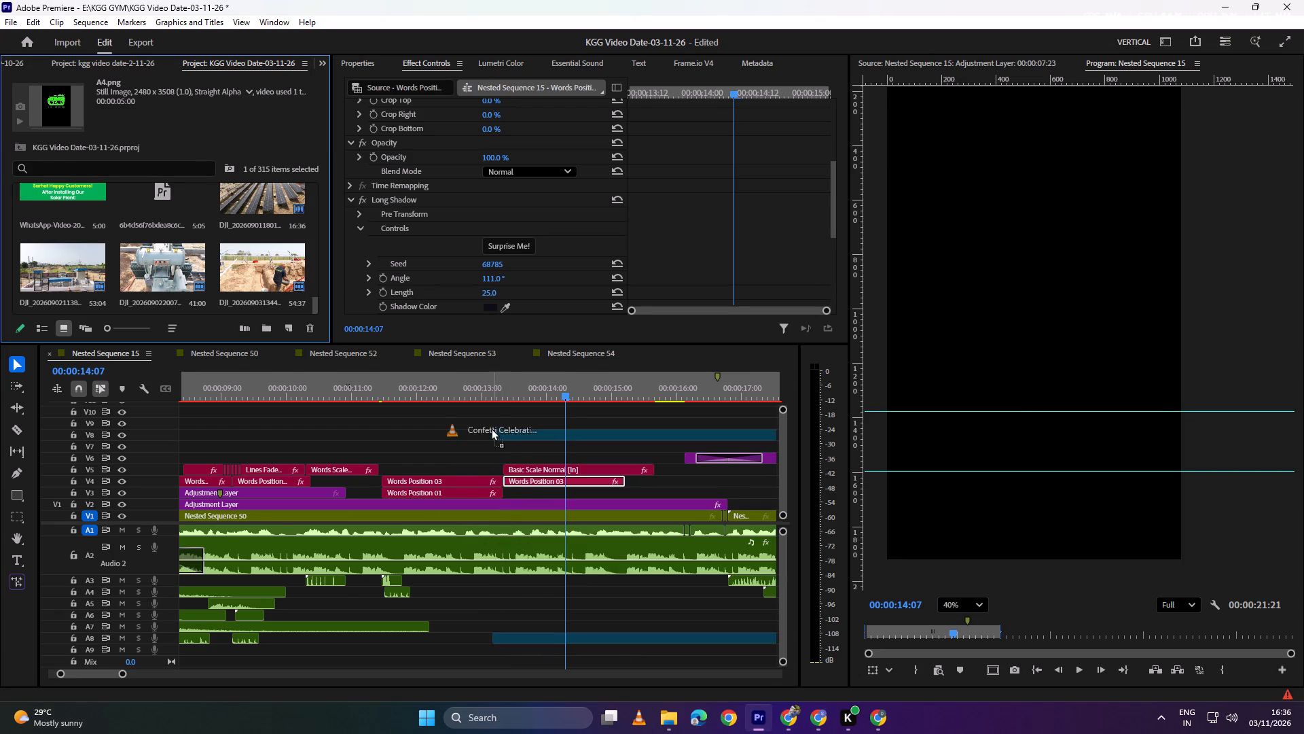
{"action": "left_click_drag", "start_coordinate": [491, 428], "coordinate": [264, 418]}
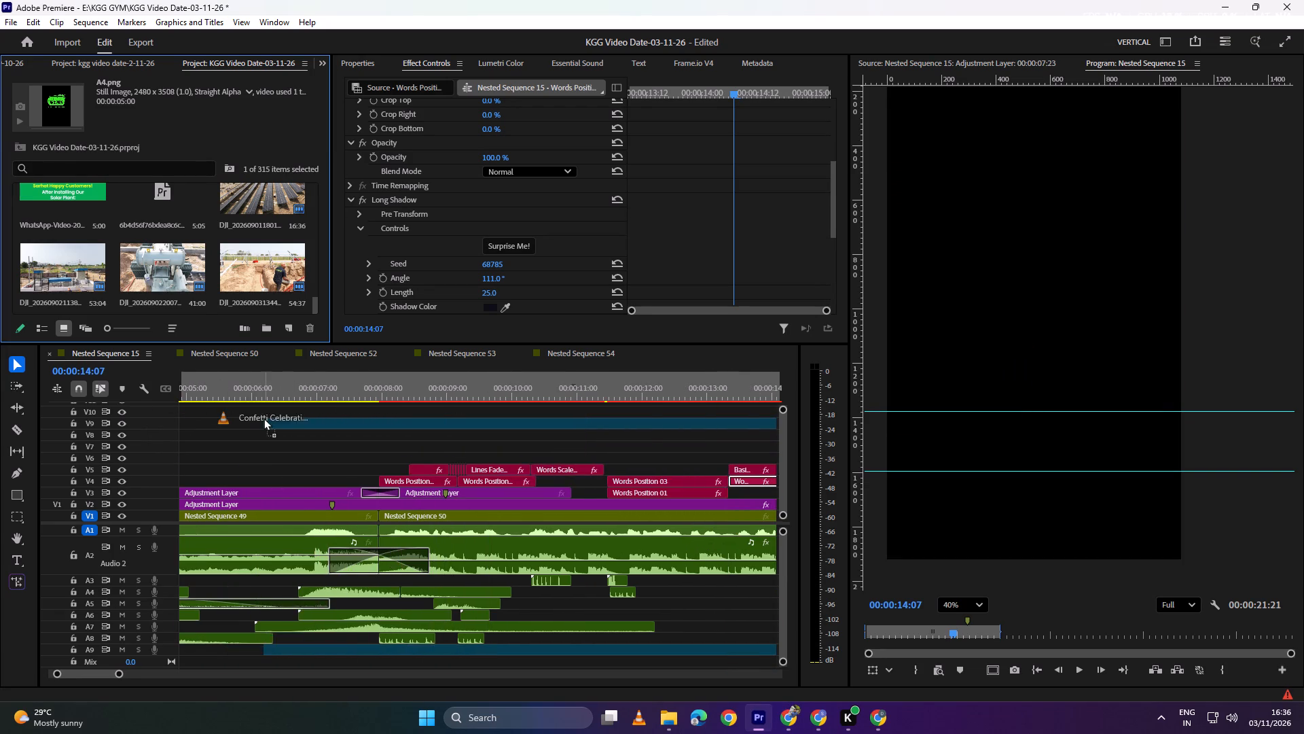
{"action": "left_click_drag", "start_coordinate": [264, 418], "coordinate": [196, 272]}
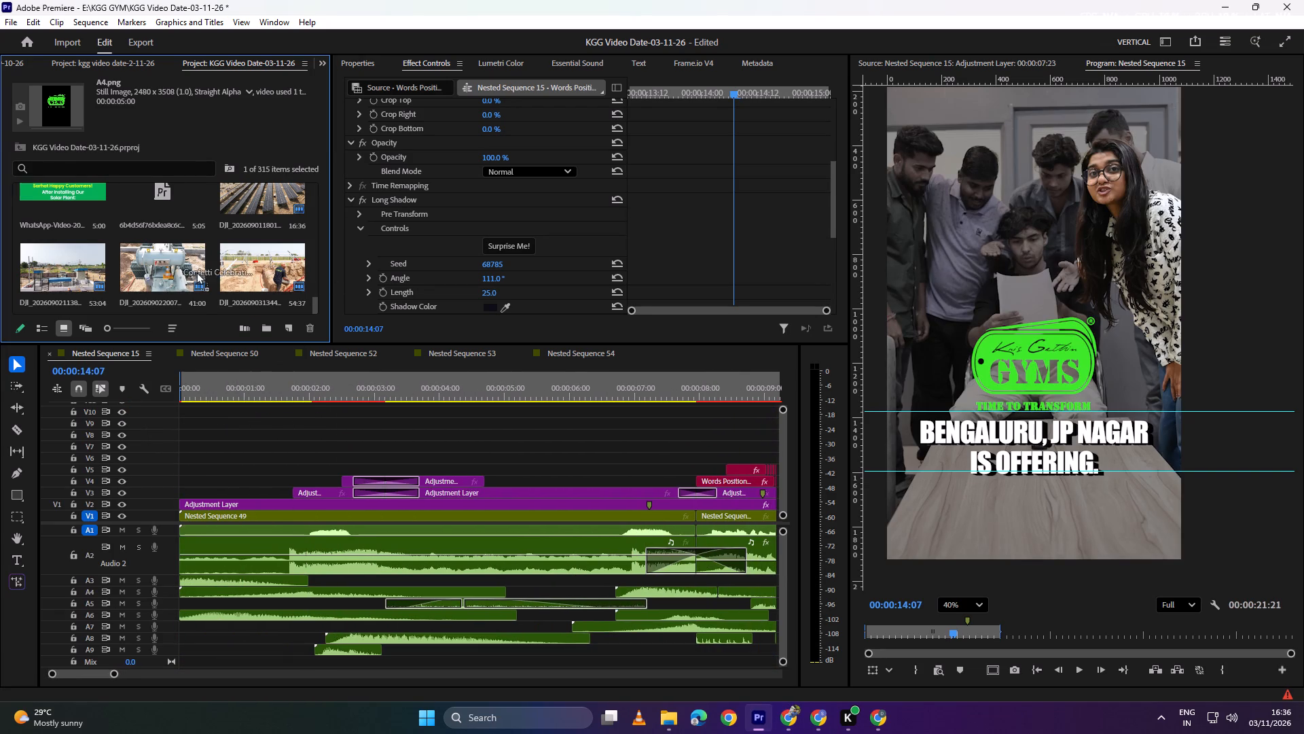
{"action": "left_click_drag", "start_coordinate": [196, 272], "coordinate": [192, 272]}
Locate the imported Confetti Celebration clip in the project bin and open it in the Source Monitor.
{"action": "scroll", "coordinate": [199, 269], "scroll_direction": "up", "scroll_amount": 6}
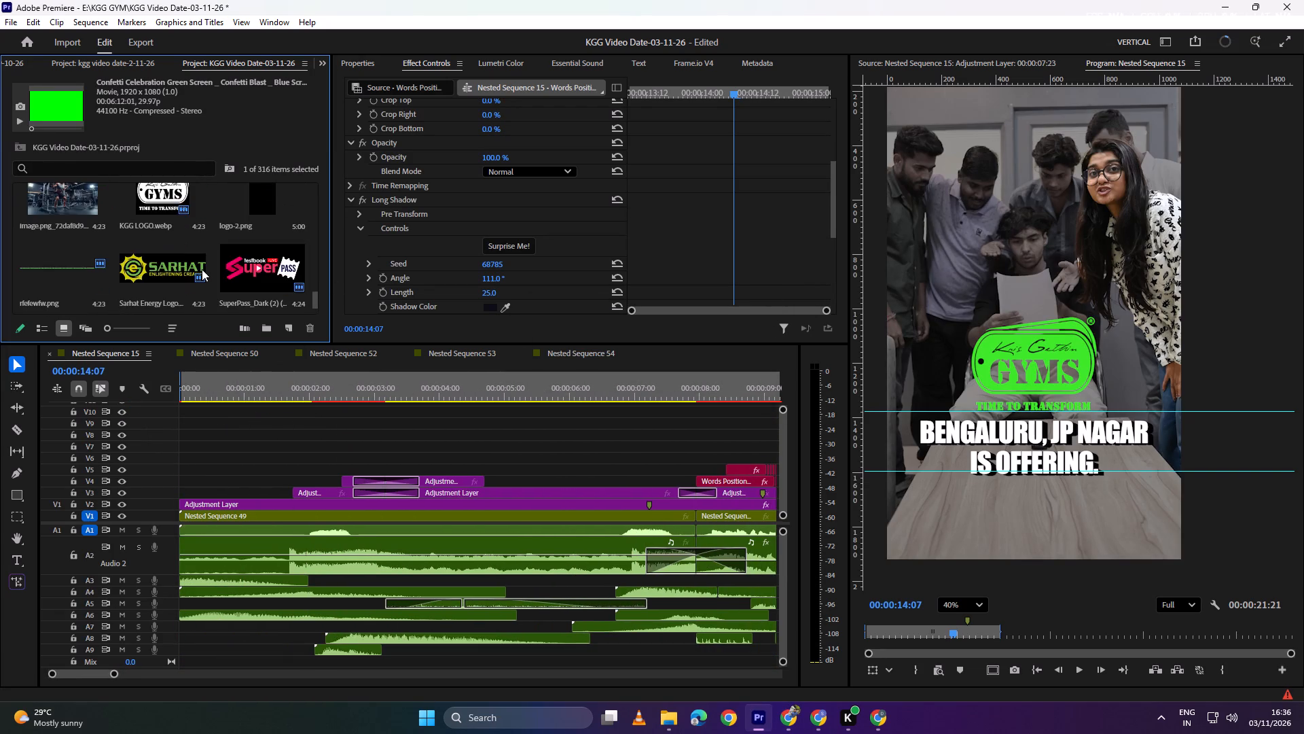
{"action": "scroll", "coordinate": [202, 269], "scroll_direction": "up", "scroll_amount": 6}
{"action": "scroll", "coordinate": [206, 268], "scroll_direction": "down", "scroll_amount": 2}
{"action": "scroll", "coordinate": [207, 268], "scroll_direction": "up", "scroll_amount": 3}
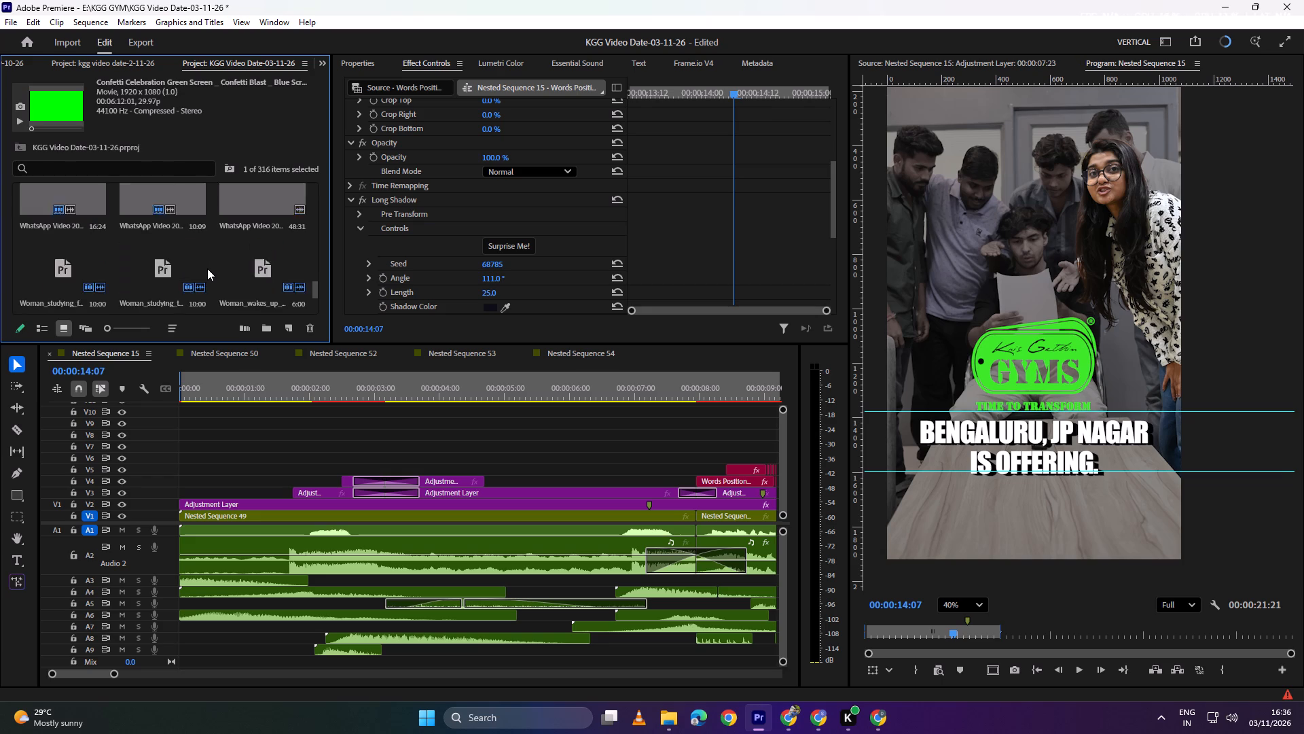
{"action": "scroll", "coordinate": [207, 268], "scroll_direction": "up", "scroll_amount": 17}
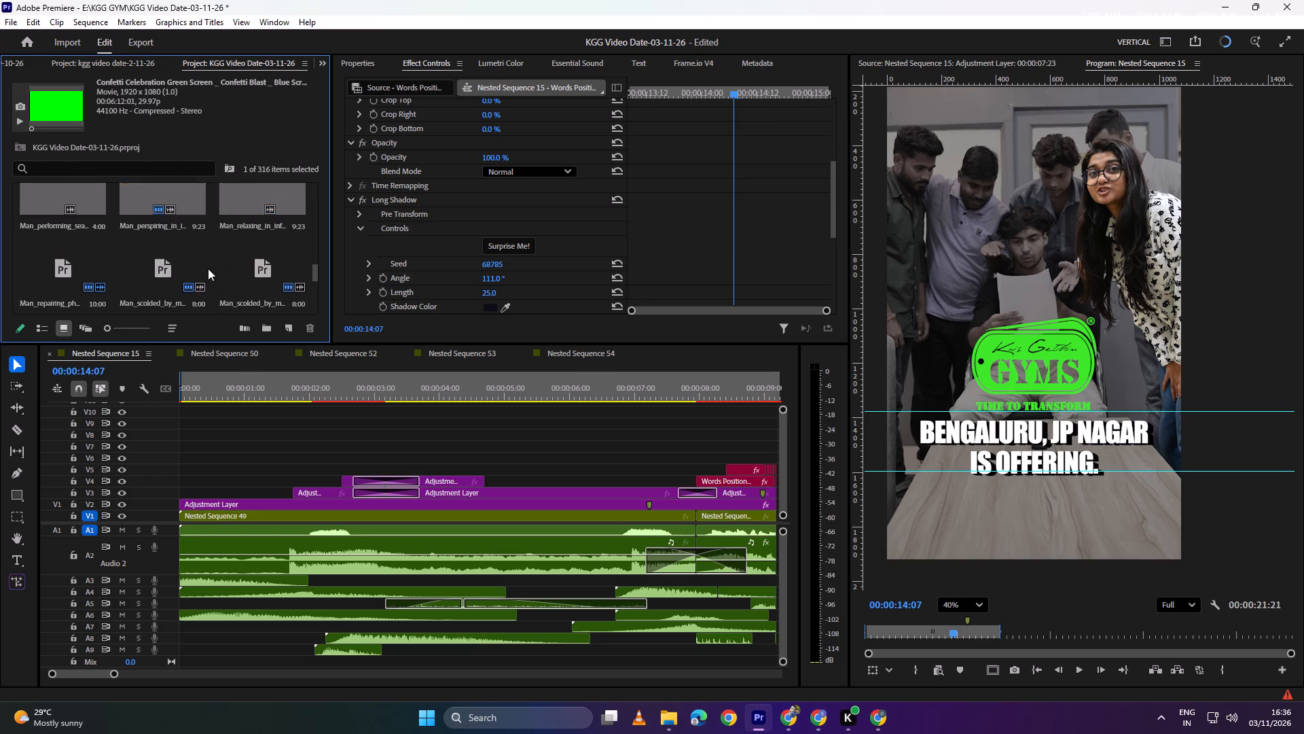
{"action": "scroll", "coordinate": [208, 268], "scroll_direction": "up", "scroll_amount": 17}
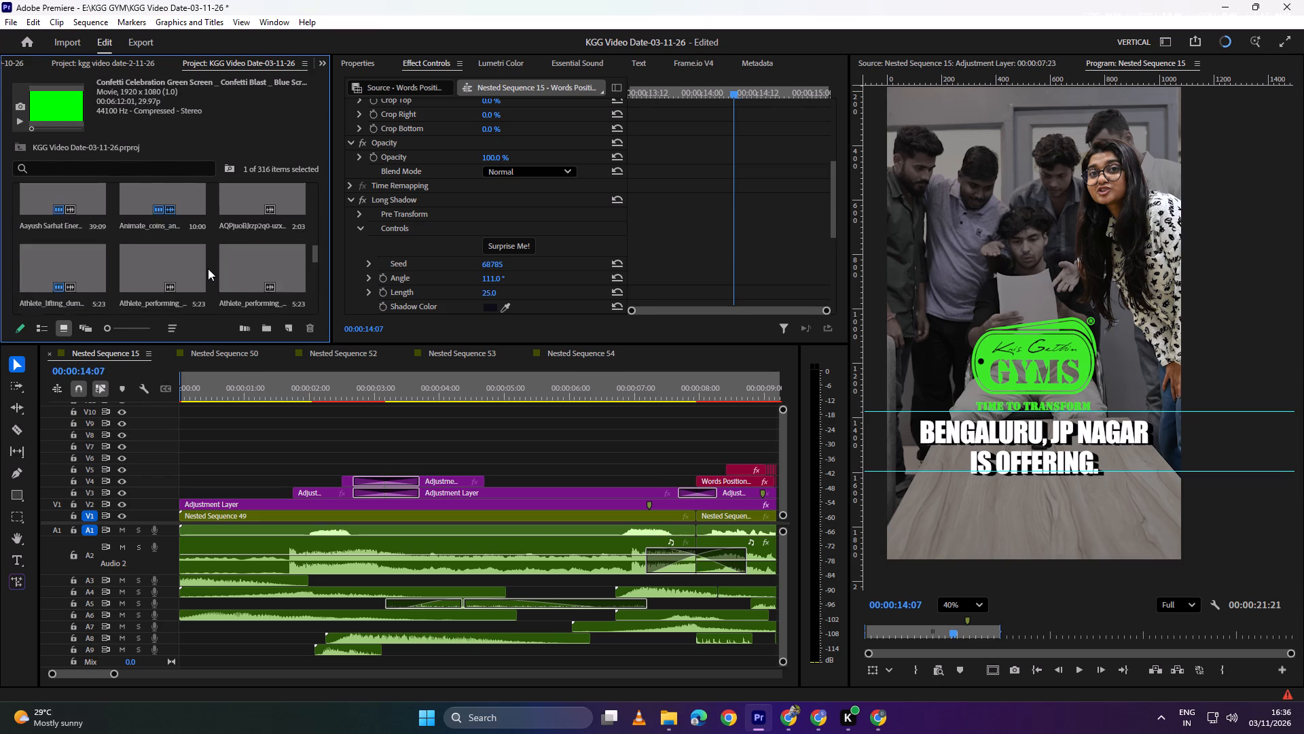
{"action": "scroll", "coordinate": [208, 268], "scroll_direction": "down", "scroll_amount": 3}
{"action": "double_click", "coordinate": [75, 275]}
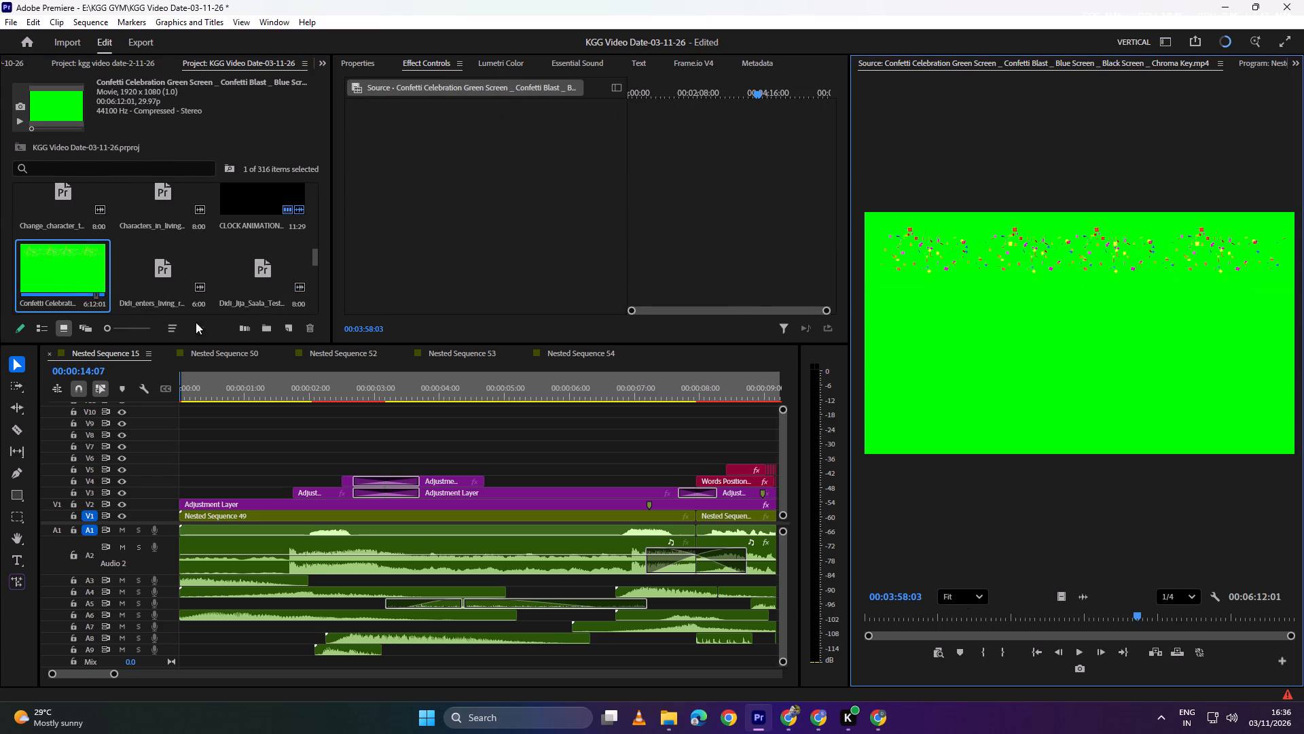
Preview the green-screen and blue-screen confetti bursts in the clip's first minute and a half.
{"action": "left_click_drag", "start_coordinate": [1000, 613], "coordinate": [915, 637]}
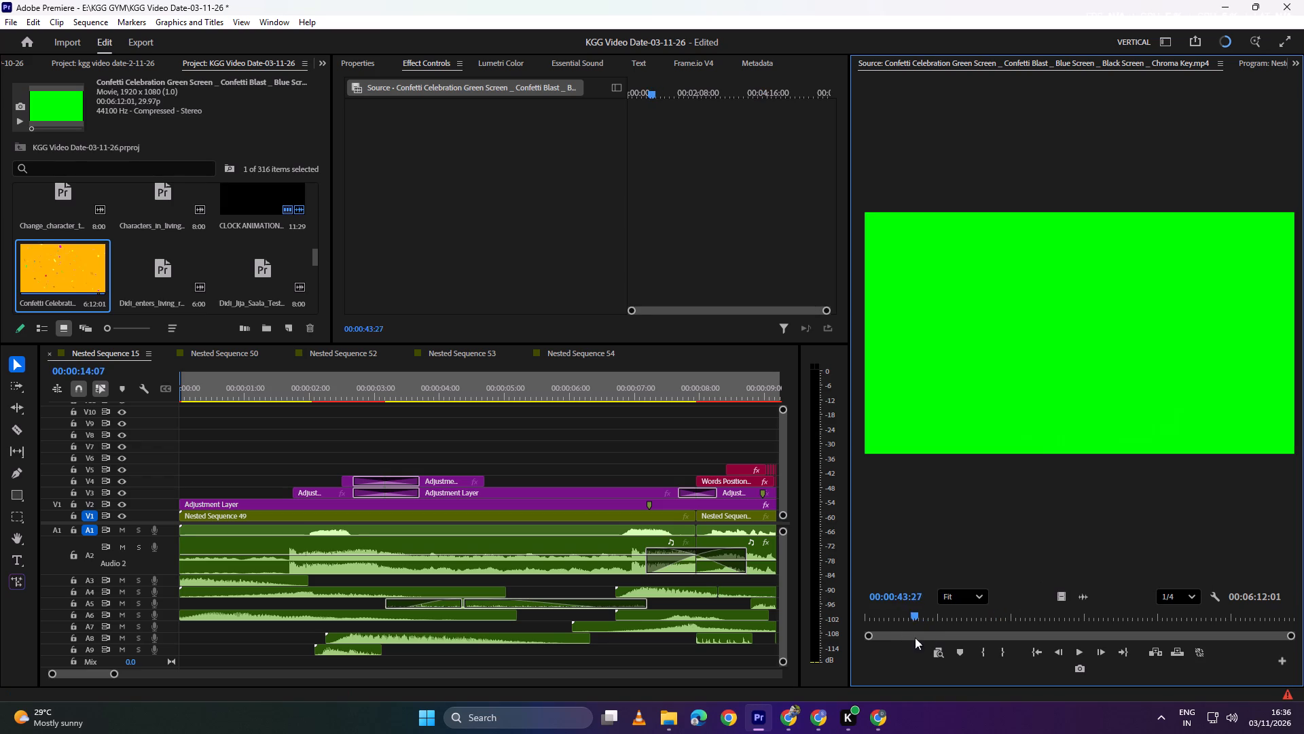
{"action": "left_click_drag", "start_coordinate": [915, 637], "coordinate": [883, 642]}
{"action": "key", "text": "space"}
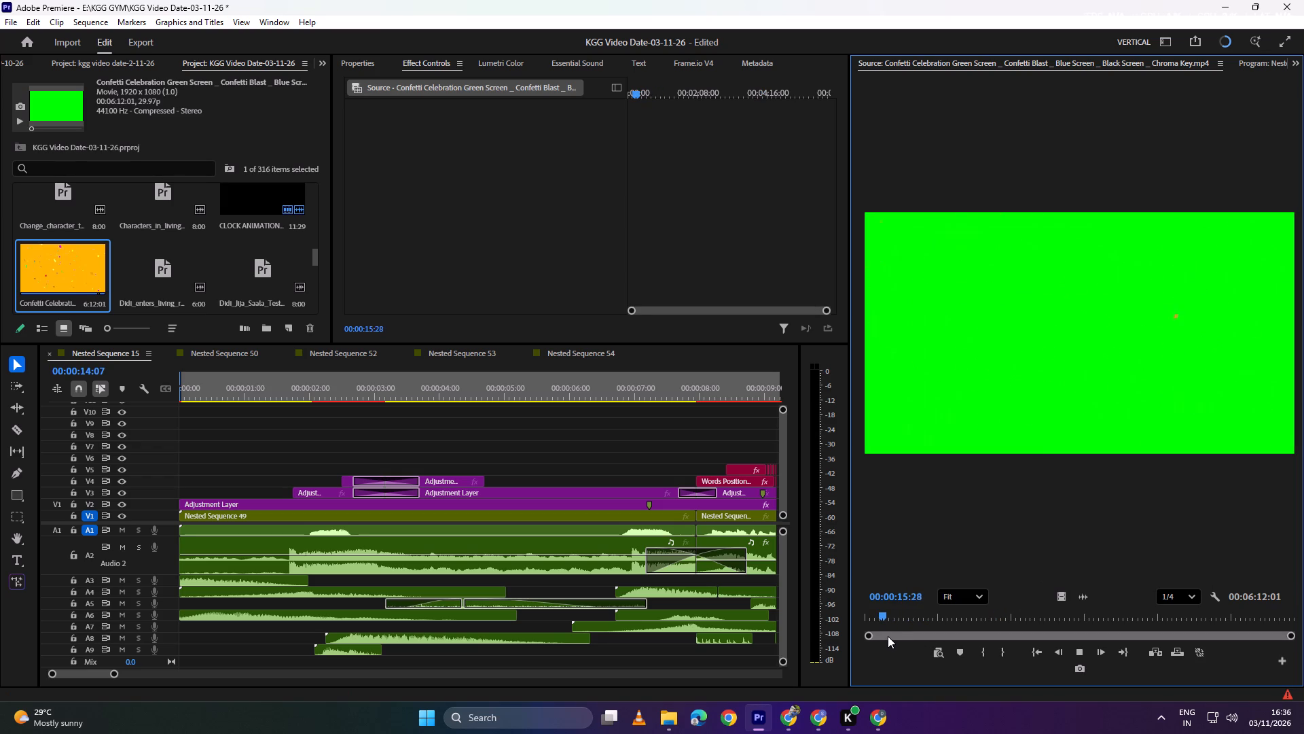
{"action": "left_click_drag", "start_coordinate": [896, 619], "coordinate": [930, 622]}
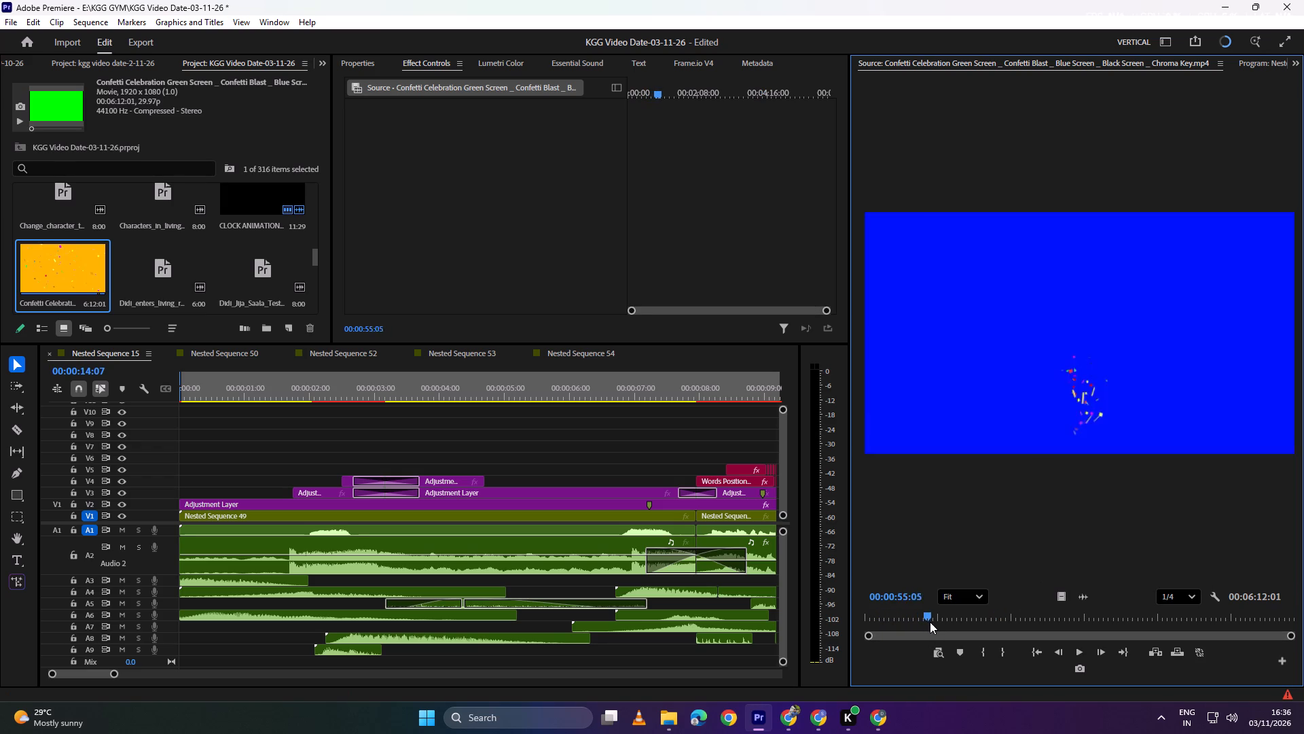
{"action": "left_click_drag", "start_coordinate": [930, 622], "coordinate": [928, 626]}
{"action": "key", "text": "space"}
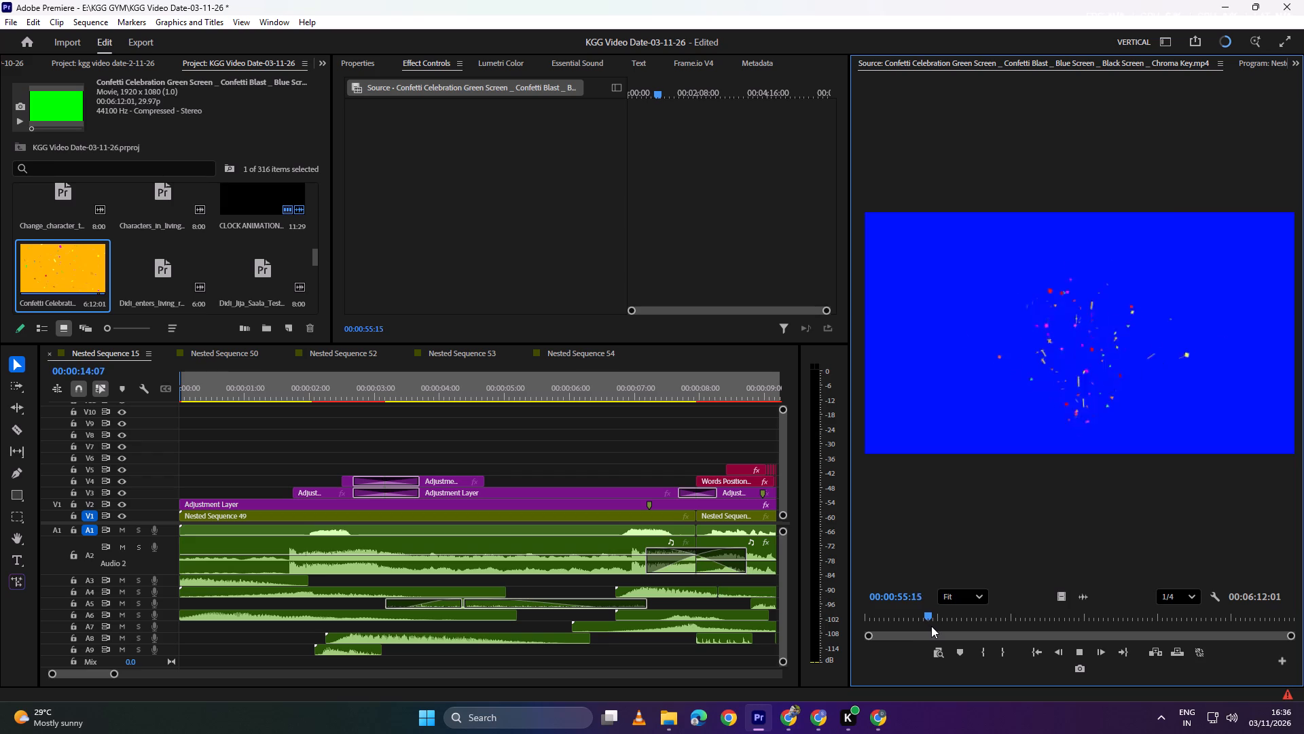
{"action": "key", "text": "space"}
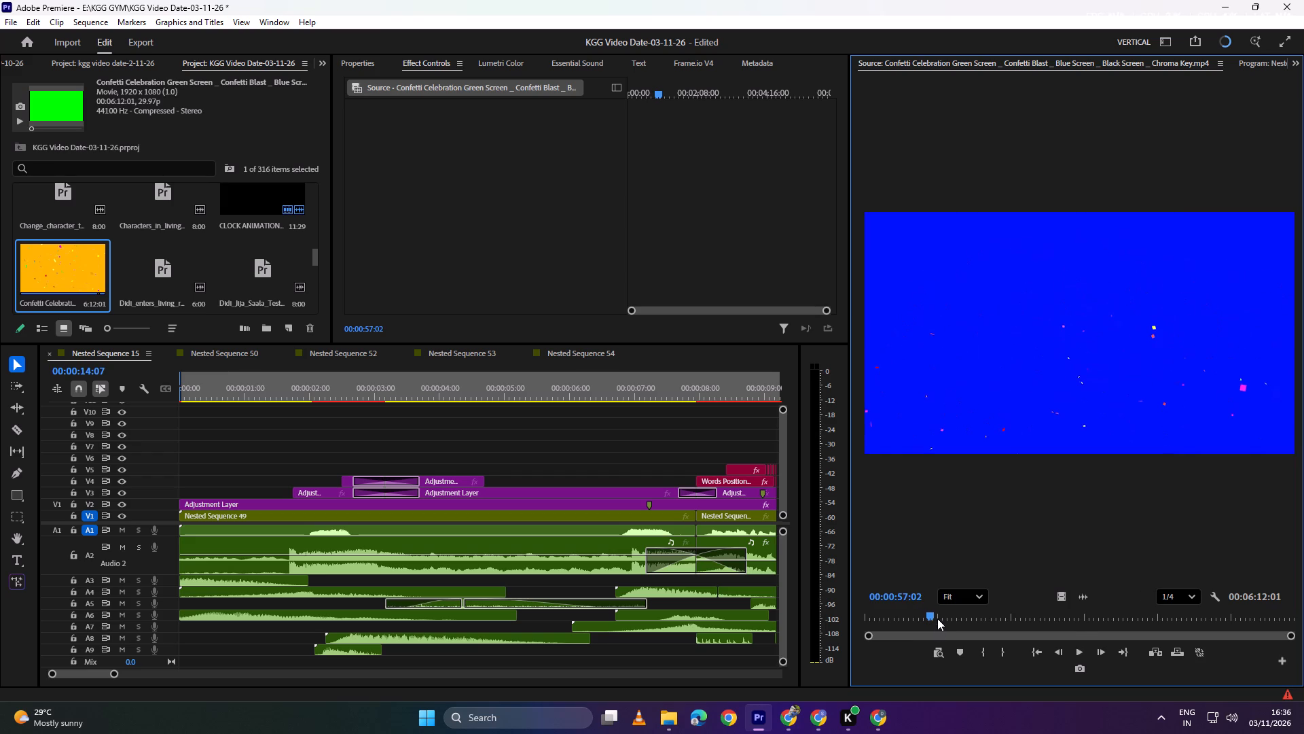
{"action": "left_click_drag", "start_coordinate": [930, 616], "coordinate": [932, 616]}
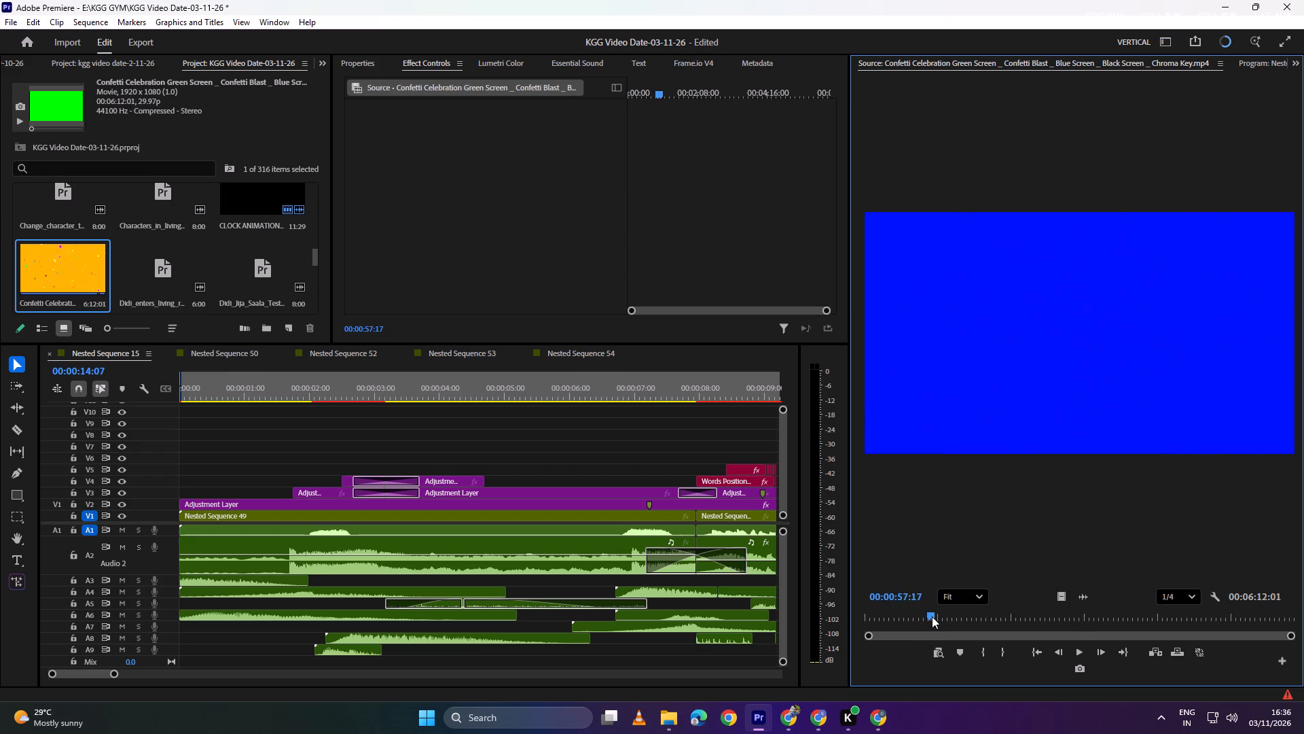
{"action": "left_click_drag", "start_coordinate": [932, 616], "coordinate": [971, 618]}
{"action": "left_click_drag", "start_coordinate": [971, 618], "coordinate": [969, 618]}
{"action": "key", "text": "space"}
Preview the black-screen confetti bursts around 00:02:03 to 00:02:13 in the source clip.
{"action": "left_click_drag", "start_coordinate": [981, 616], "coordinate": [1025, 618]}
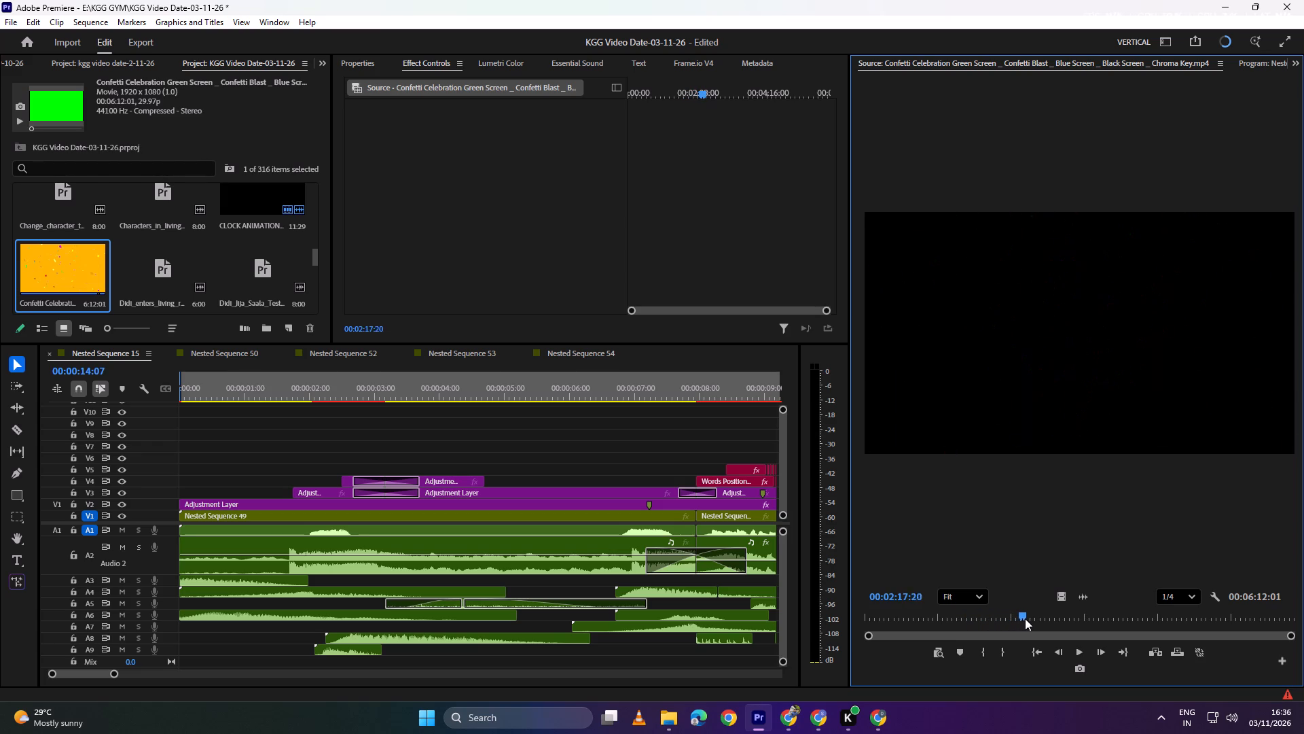
{"action": "left_click_drag", "start_coordinate": [1025, 618], "coordinate": [1015, 619]}
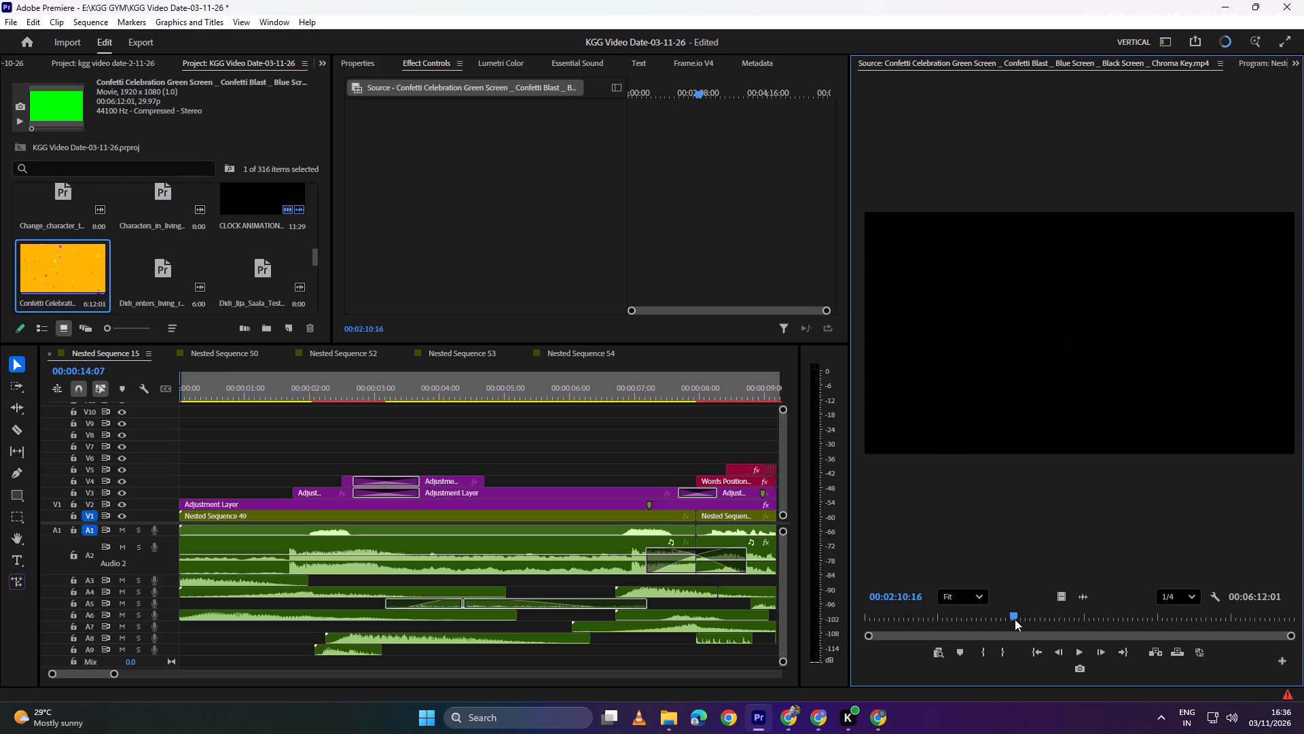
{"action": "left_click_drag", "start_coordinate": [1015, 619], "coordinate": [1009, 619]}
{"action": "key", "text": "space"}
{"action": "key", "text": "space"}
{"action": "left_click", "coordinate": [1011, 619]}
{"action": "key", "text": "space"}
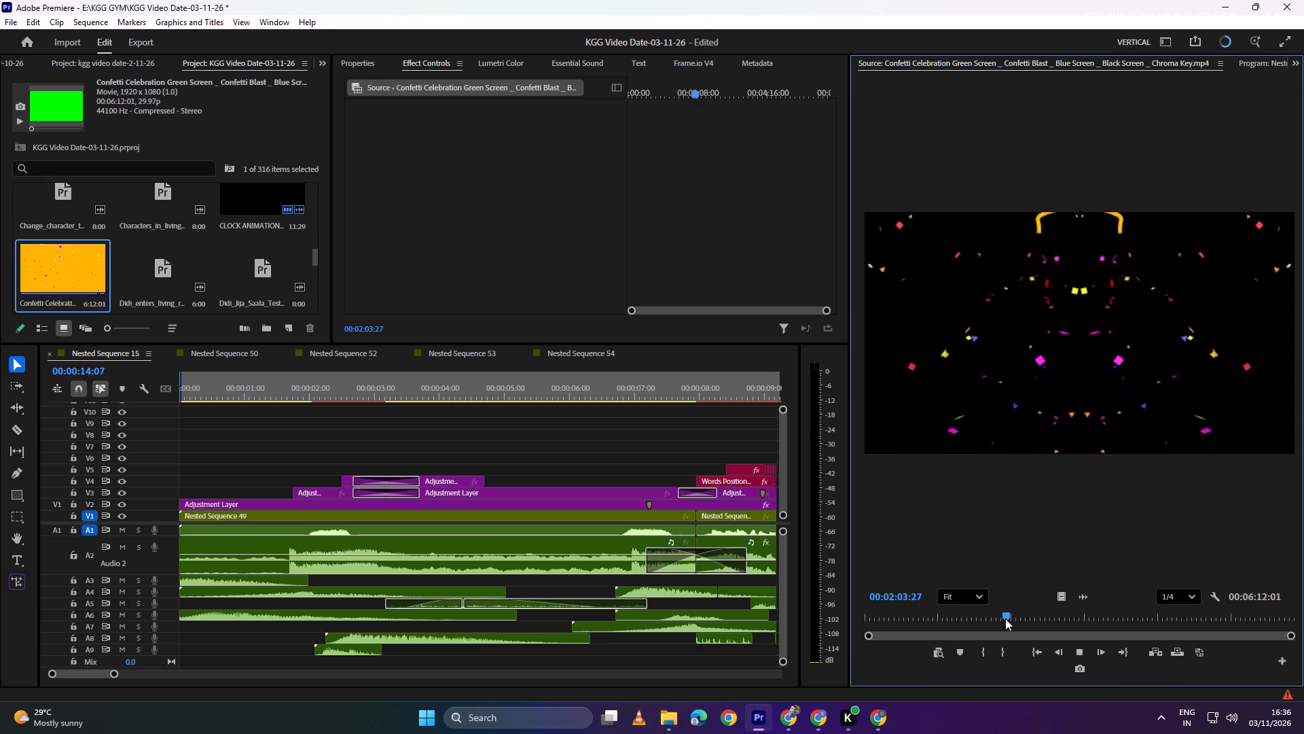
{"action": "key", "text": "space"}
{"action": "left_click", "coordinate": [1009, 616]}
{"action": "key", "text": "space"}
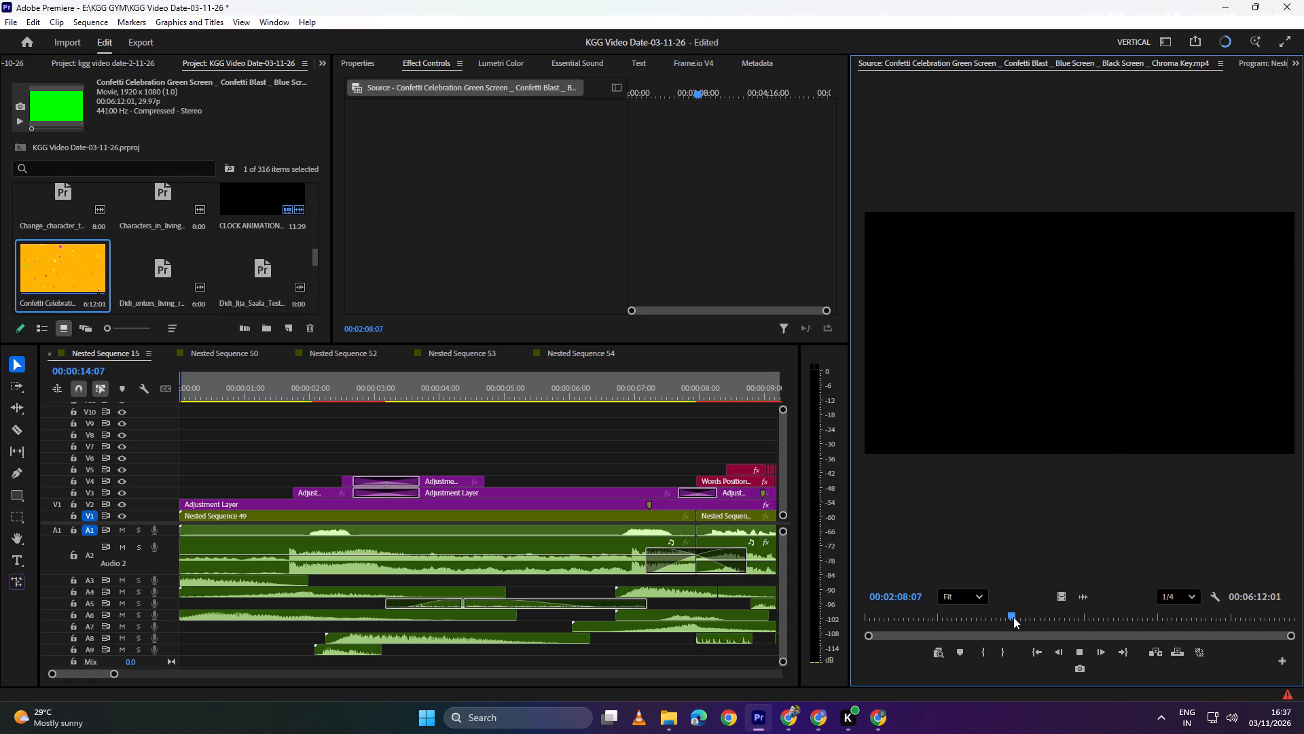
{"action": "left_click", "coordinate": [1013, 617]}
{"action": "key", "text": "space"}
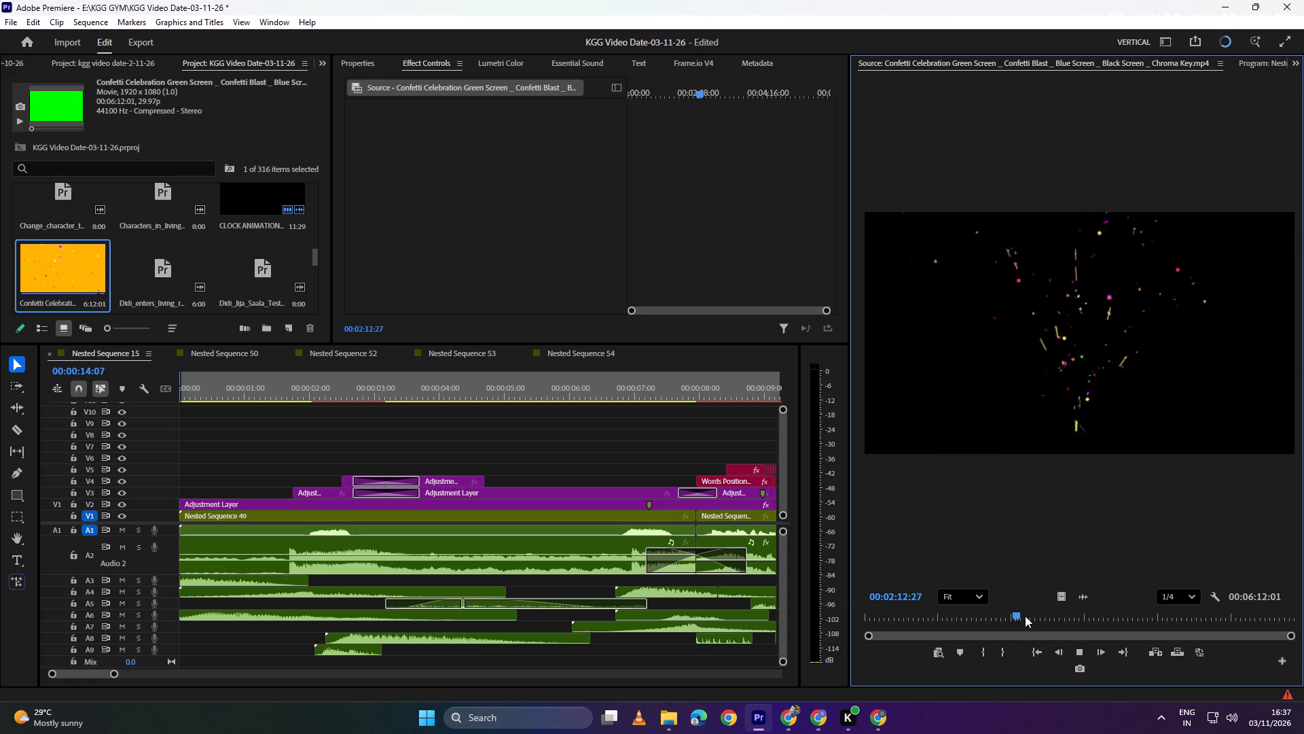
Examine the confetti source from about 00:02:29 to 00:04:02, replaying the blue-screen burst near the four-minute mark.
{"action": "left_click", "coordinate": [1025, 616]}
{"action": "left_click", "coordinate": [1032, 616]}
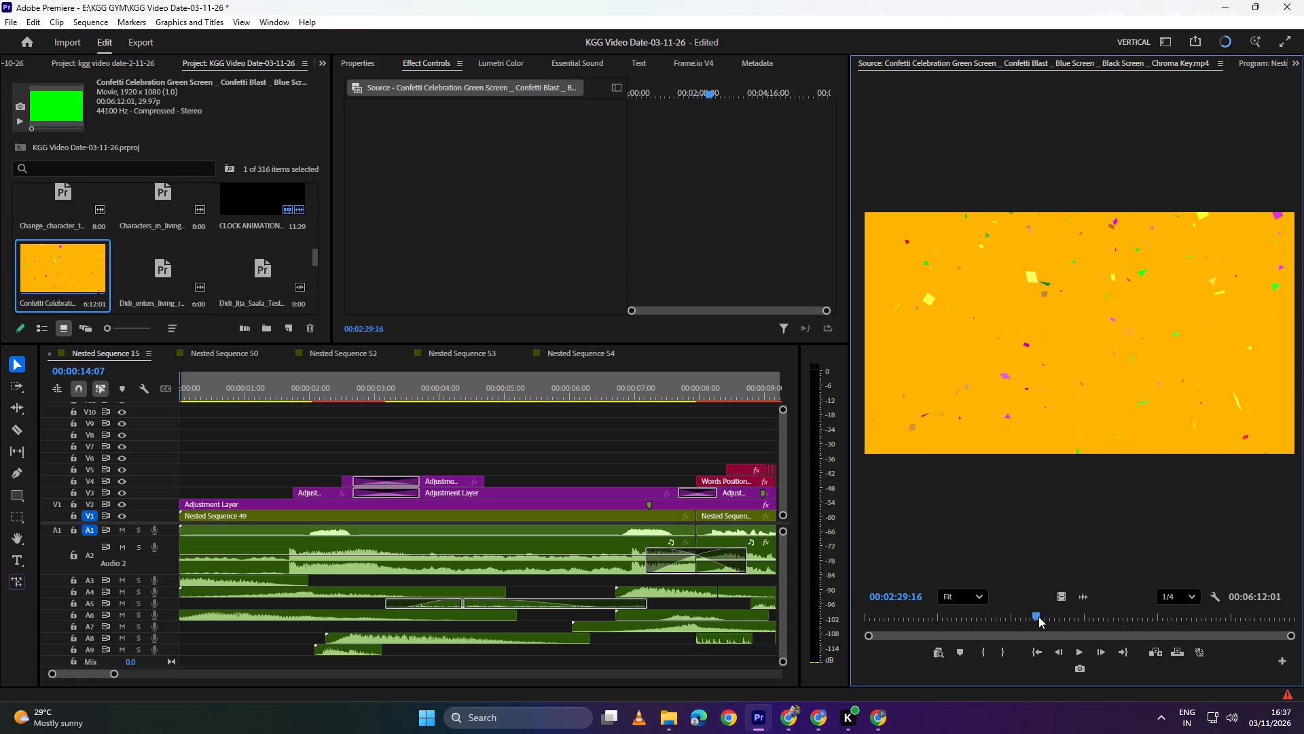
{"action": "key", "text": "space"}
{"action": "left_click_drag", "start_coordinate": [1043, 616], "coordinate": [1049, 616]}
{"action": "left_click_drag", "start_coordinate": [1053, 616], "coordinate": [1062, 616]}
{"action": "left_click_drag", "start_coordinate": [1067, 616], "coordinate": [1087, 617]}
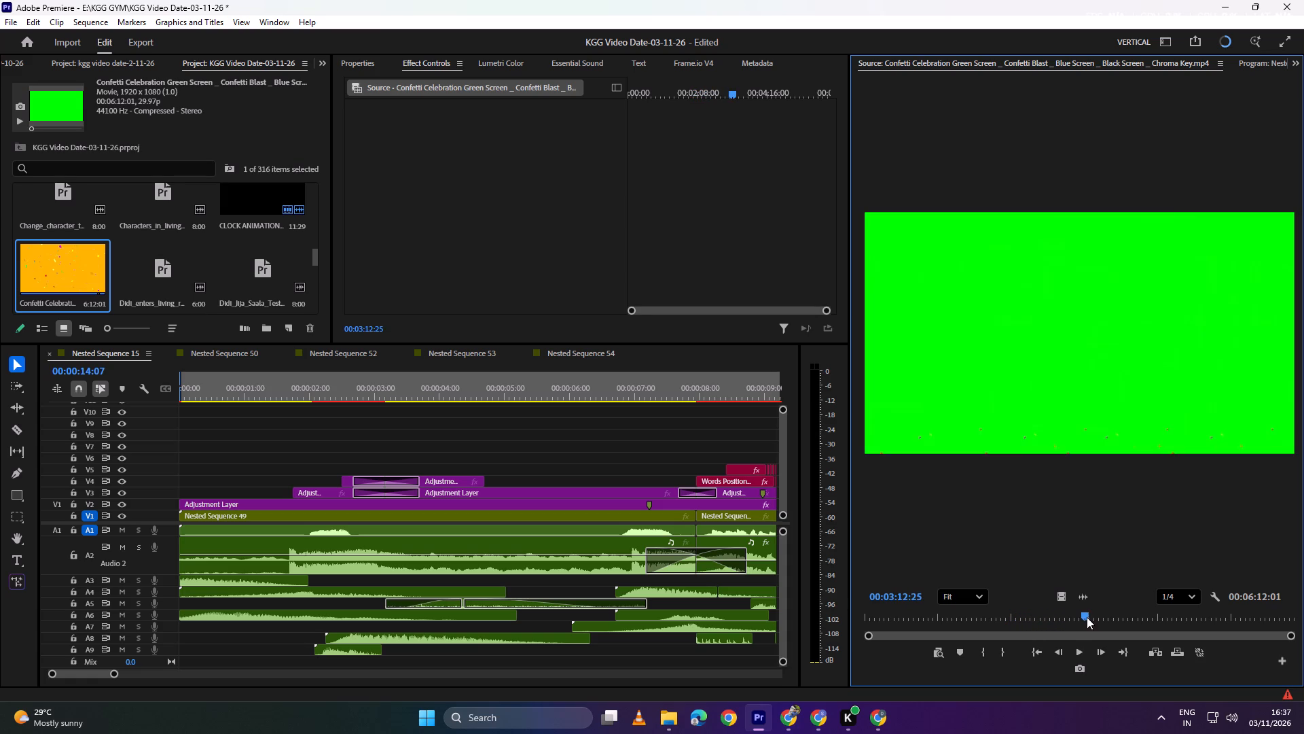
{"action": "left_click_drag", "start_coordinate": [1087, 617], "coordinate": [1131, 616]}
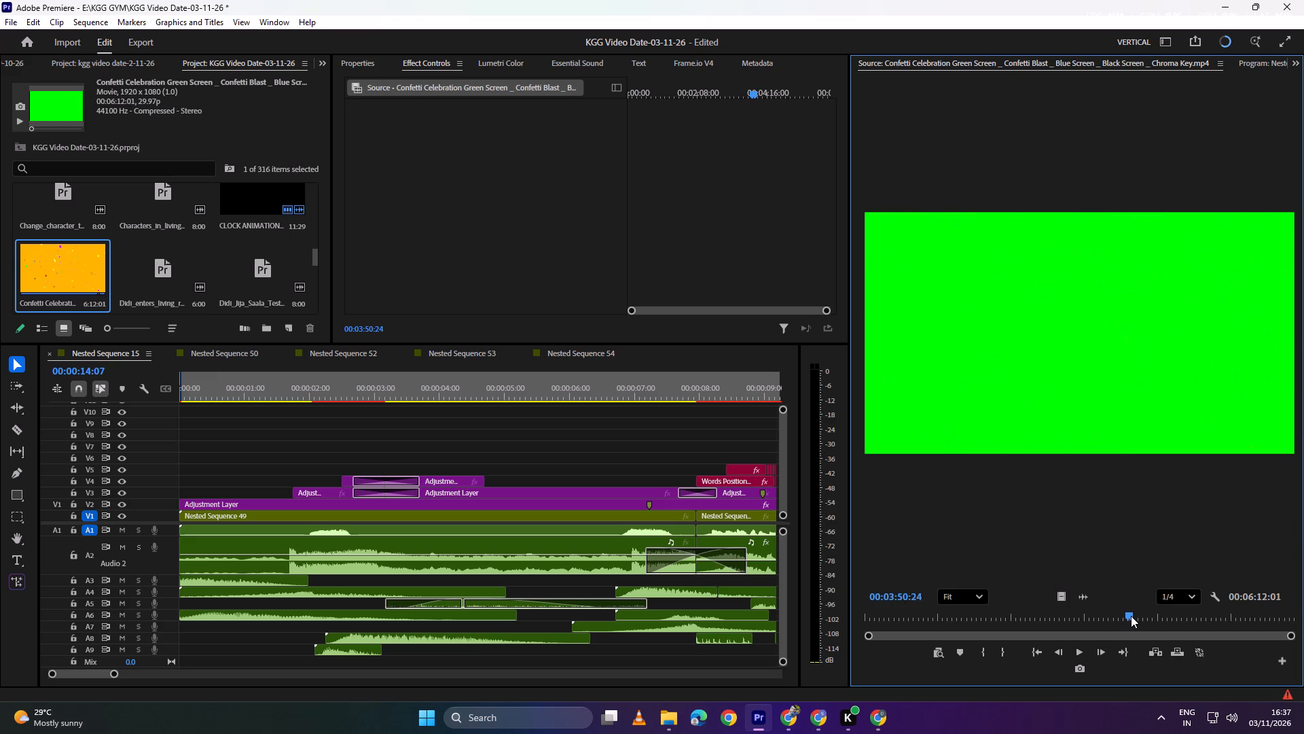
{"action": "left_click_drag", "start_coordinate": [1131, 616], "coordinate": [1141, 615]}
{"action": "key", "text": "space"}
{"action": "key", "text": "space"}
{"action": "left_click", "coordinate": [1141, 615]}
{"action": "key", "text": "space"}
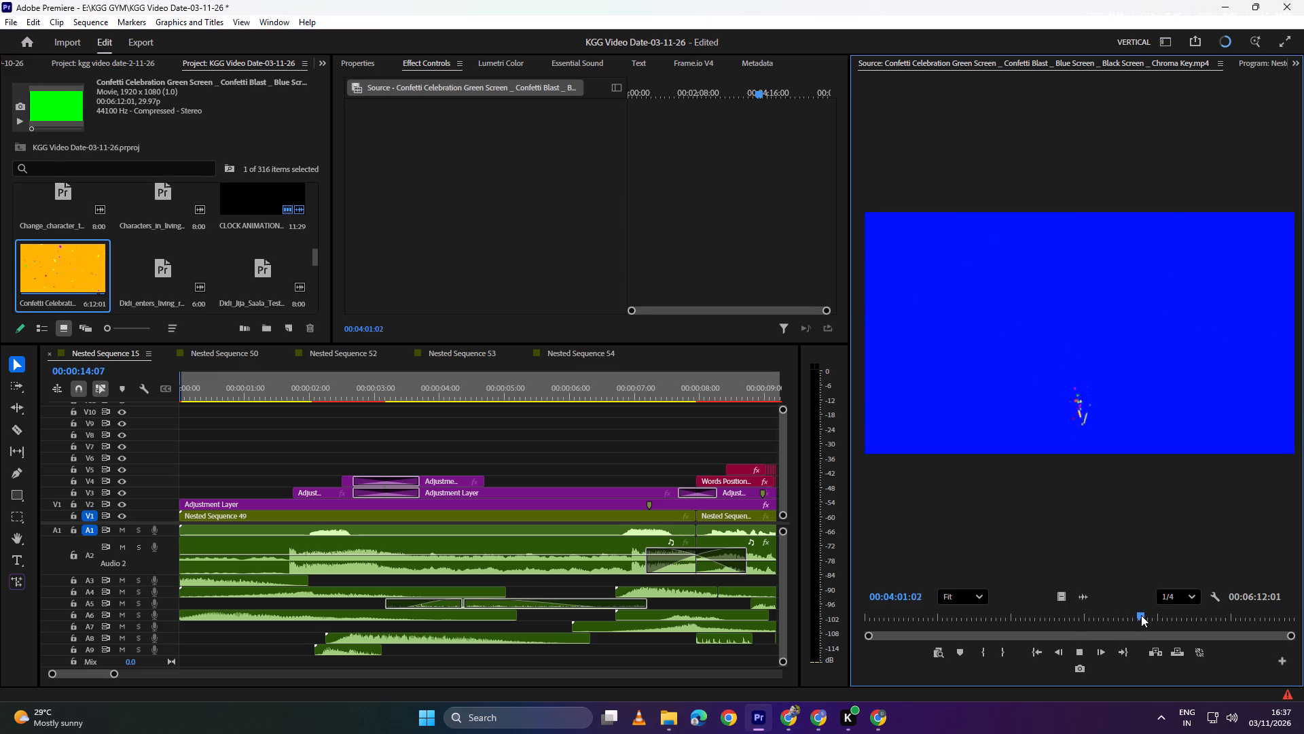
{"action": "key", "text": "space"}
Mark in and out points around the blue-screen confetti burst, from about 00:04:01 to 00:04:03:24 in the source clip.
{"action": "left_click", "coordinate": [1140, 615]}
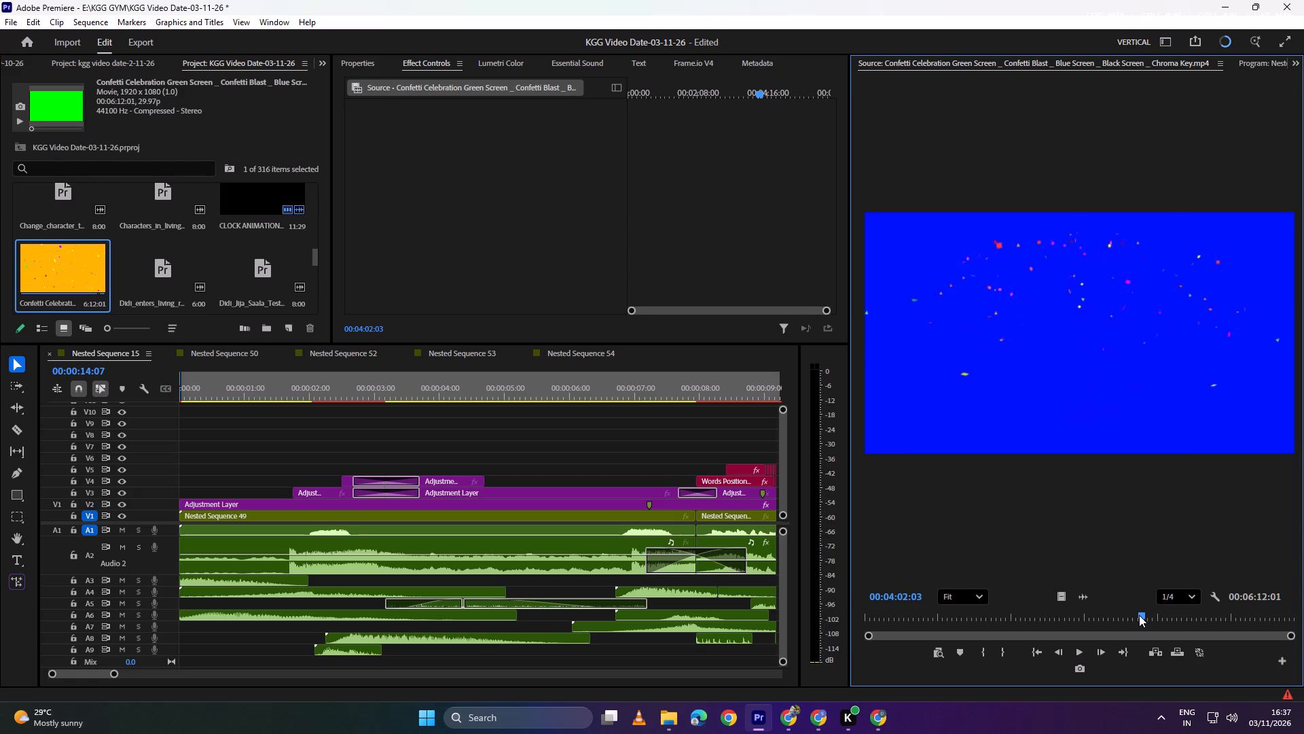
{"action": "left_click", "coordinate": [987, 653]}
{"action": "key", "text": "space"}
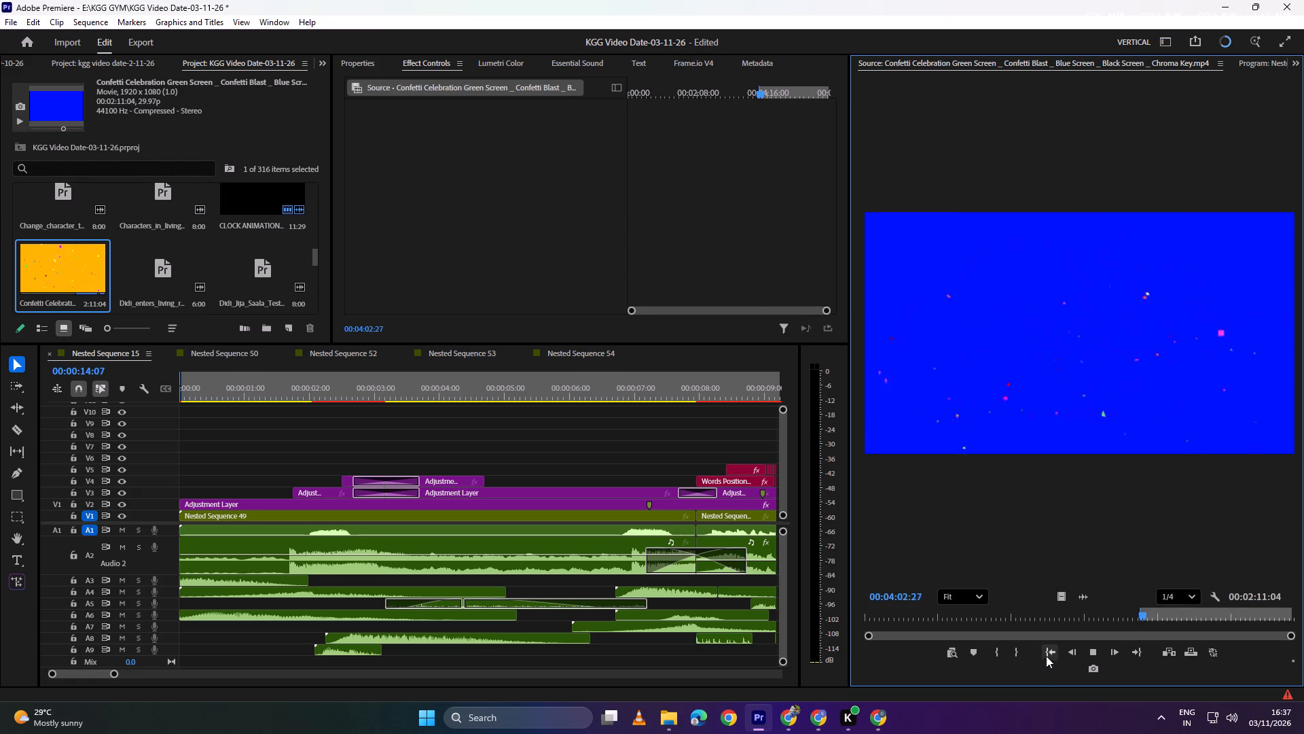
{"action": "key", "text": "space"}
{"action": "left_click", "coordinate": [1019, 649]}
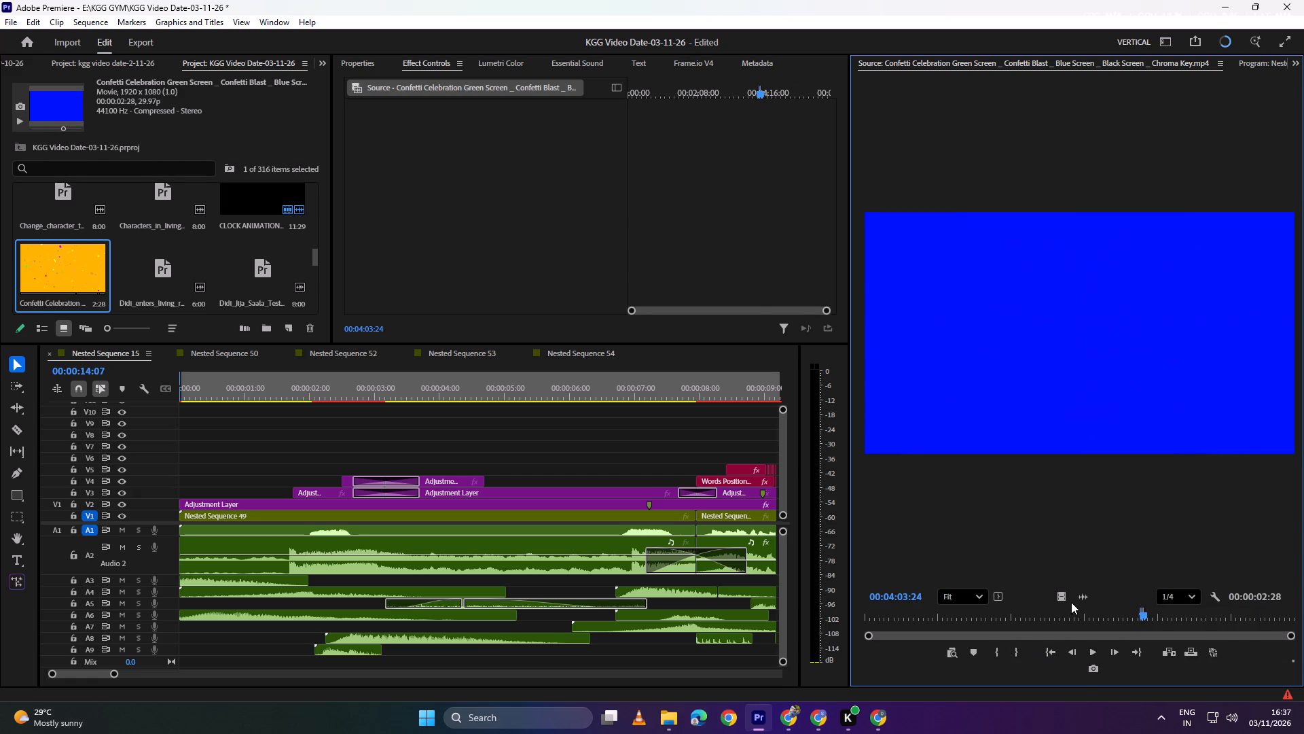
Place only the video of the marked confetti range on track V6, near the four-second mark of Nested Sequence 15.
{"action": "left_click_drag", "start_coordinate": [1064, 598], "coordinate": [425, 455]}
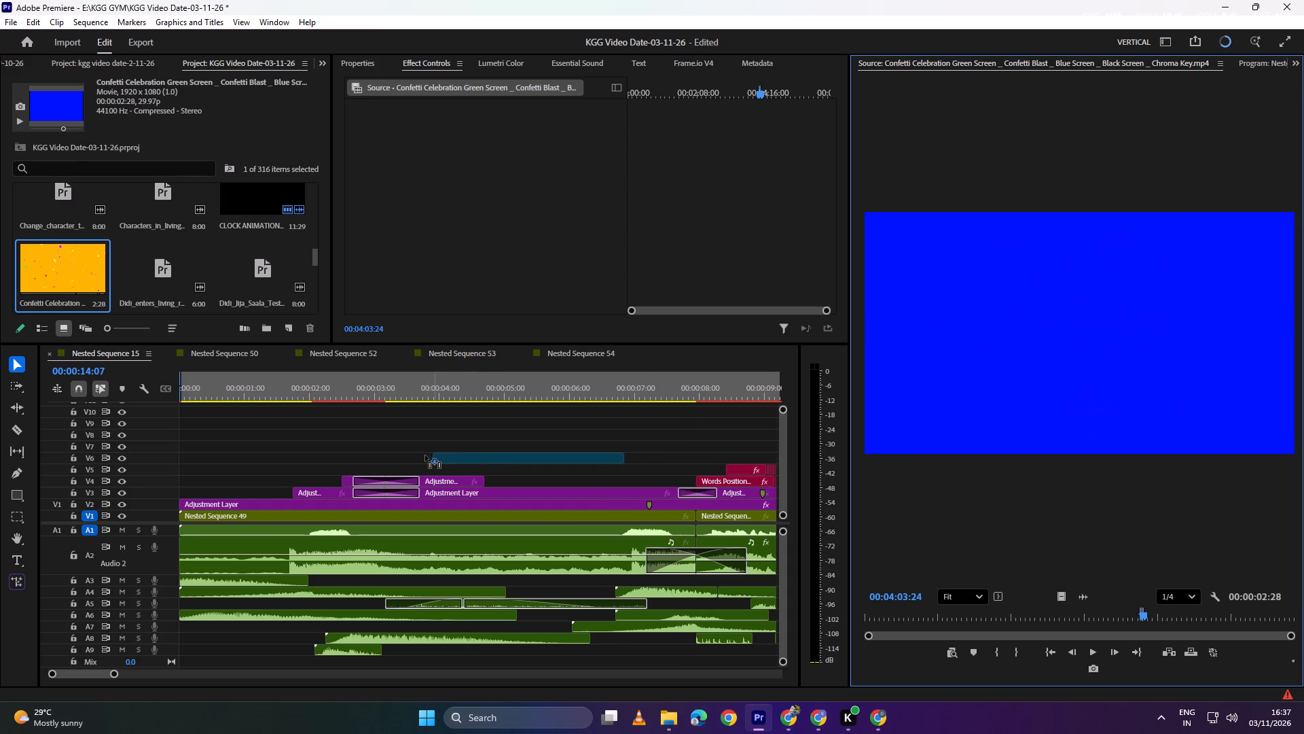
{"action": "left_click_drag", "start_coordinate": [425, 455], "coordinate": [430, 455]}
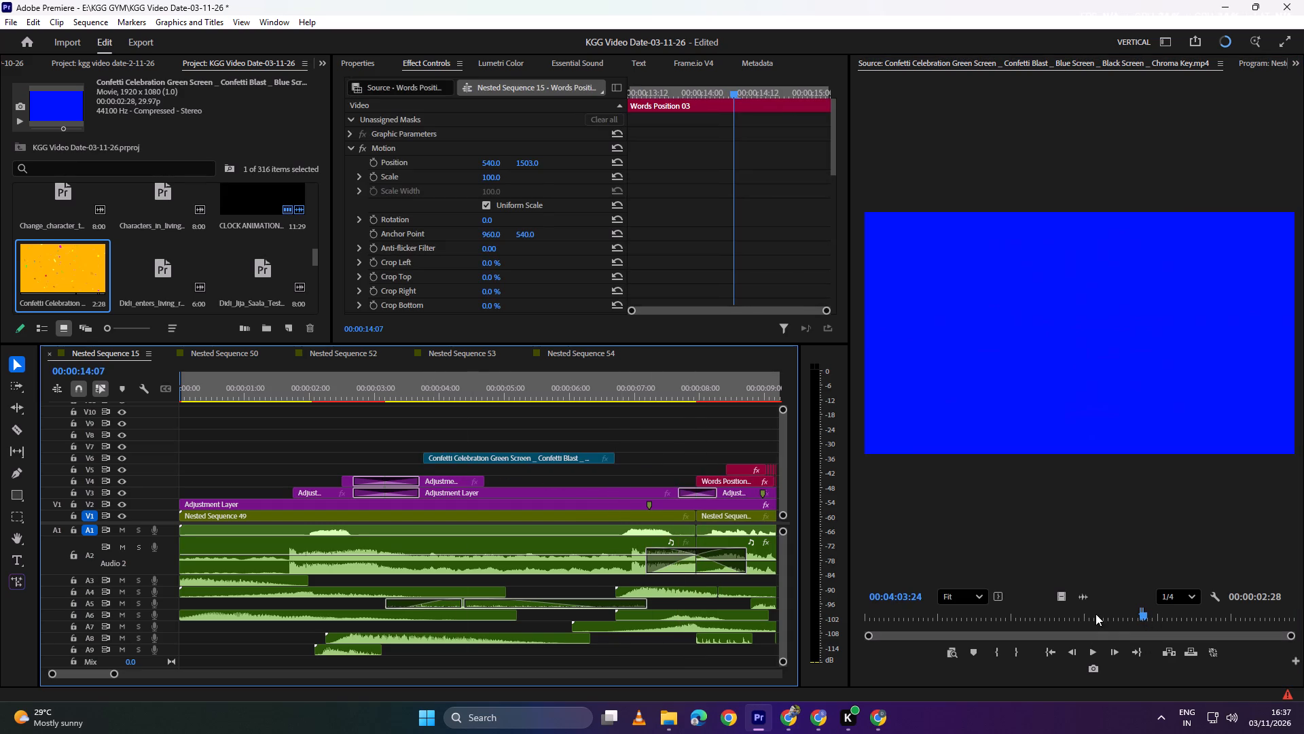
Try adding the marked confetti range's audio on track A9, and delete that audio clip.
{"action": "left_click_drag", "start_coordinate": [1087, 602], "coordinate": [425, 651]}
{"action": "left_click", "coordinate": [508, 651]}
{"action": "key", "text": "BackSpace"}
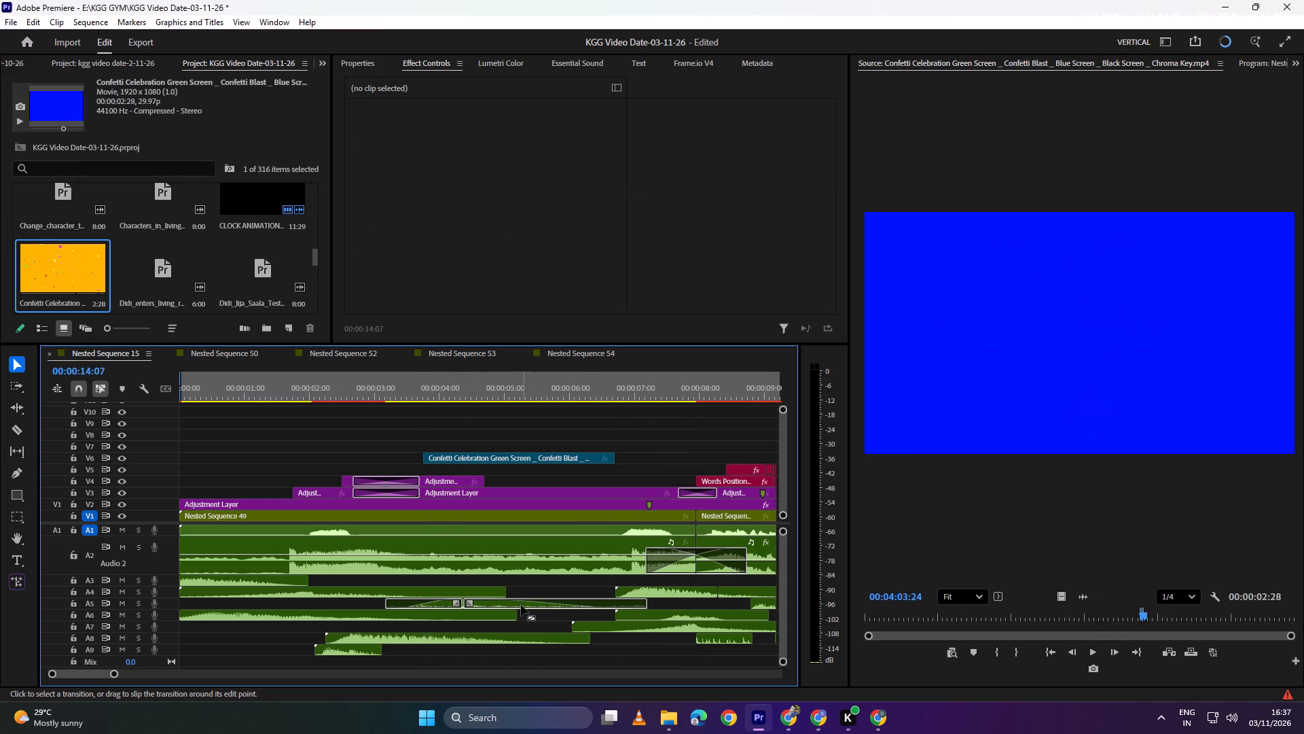
Move the confetti clip to track V3 beneath the location caption and logo clips, aligning its start with theirs.
{"action": "scroll", "coordinate": [520, 605], "scroll_direction": "down", "scroll_amount": 5}
{"action": "scroll", "coordinate": [520, 604], "scroll_direction": "down", "scroll_amount": 5, "text": "alt"}
{"action": "scroll", "coordinate": [516, 459], "scroll_direction": "down", "scroll_amount": 3, "text": "alt"}
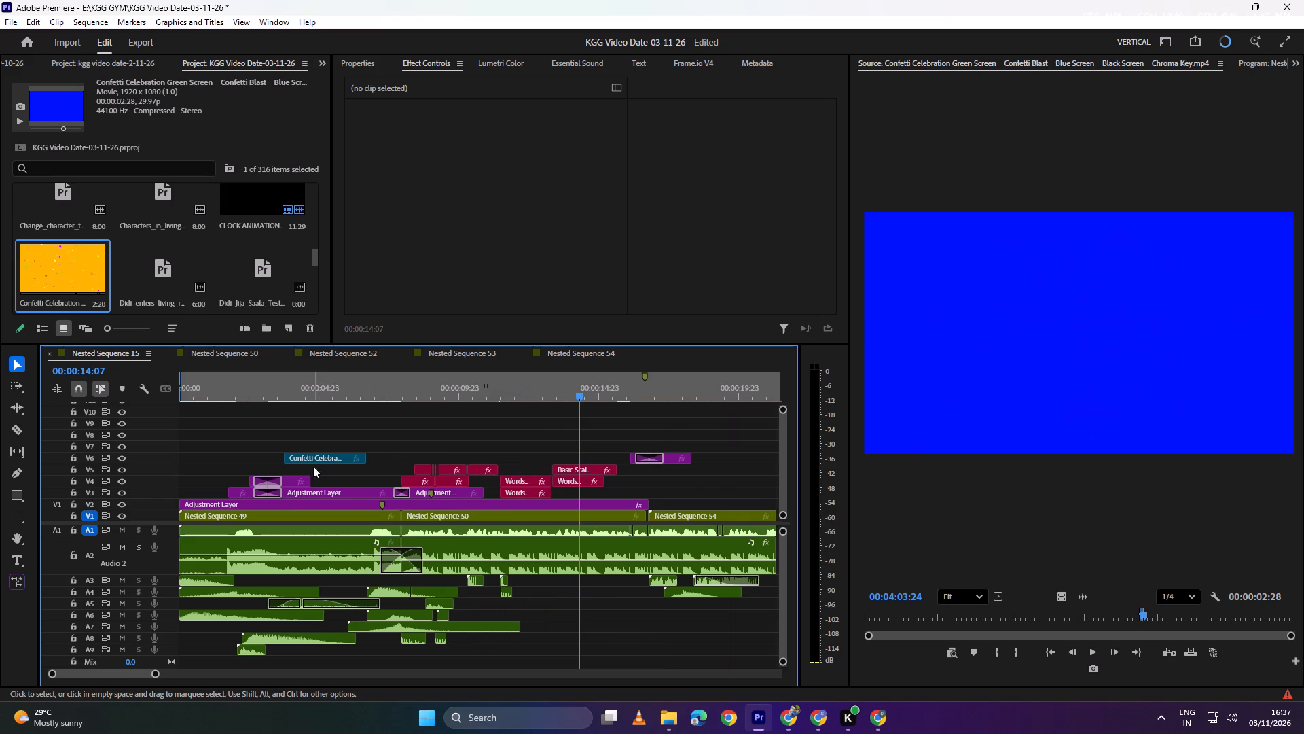
{"action": "left_click", "coordinate": [341, 457]}
{"action": "left_click_drag", "start_coordinate": [325, 457], "coordinate": [606, 501]}
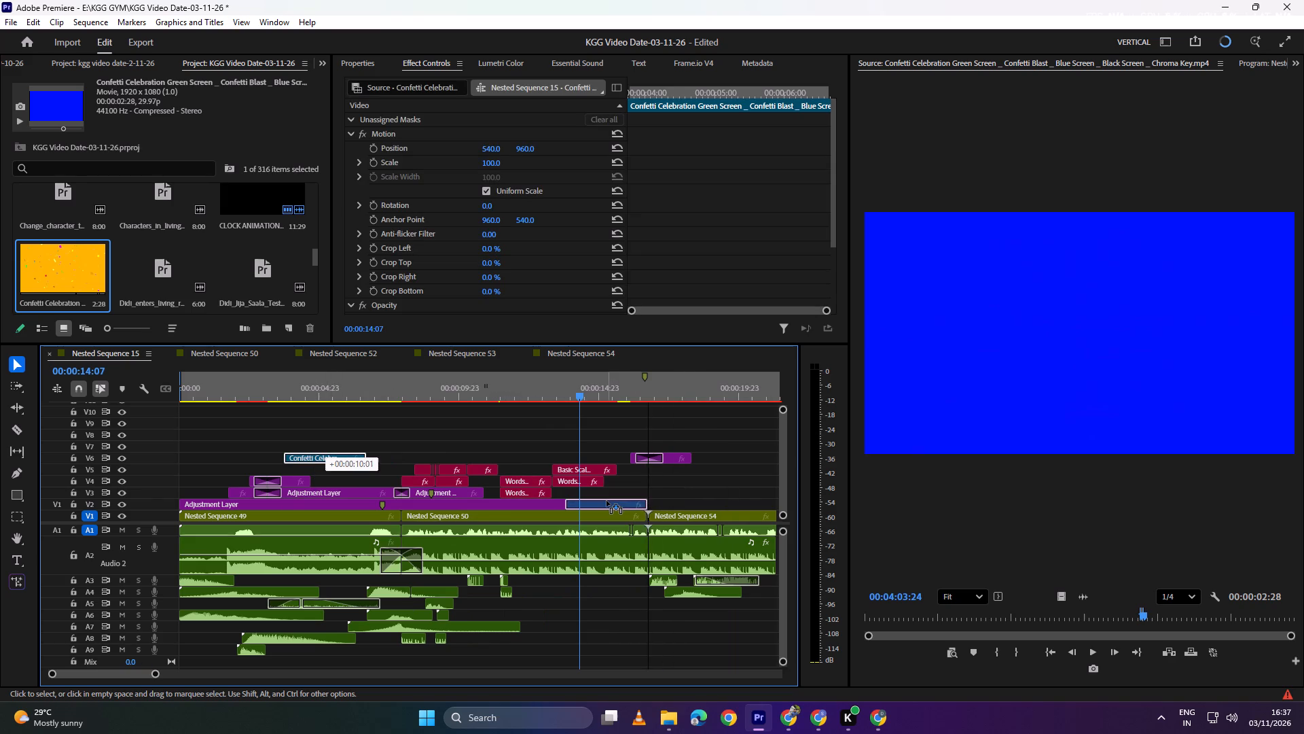
{"action": "left_click_drag", "start_coordinate": [606, 501], "coordinate": [596, 490]}
{"action": "scroll", "coordinate": [595, 490], "scroll_direction": "up", "scroll_amount": 4, "text": "alt"}
{"action": "left_click", "coordinate": [594, 490]}
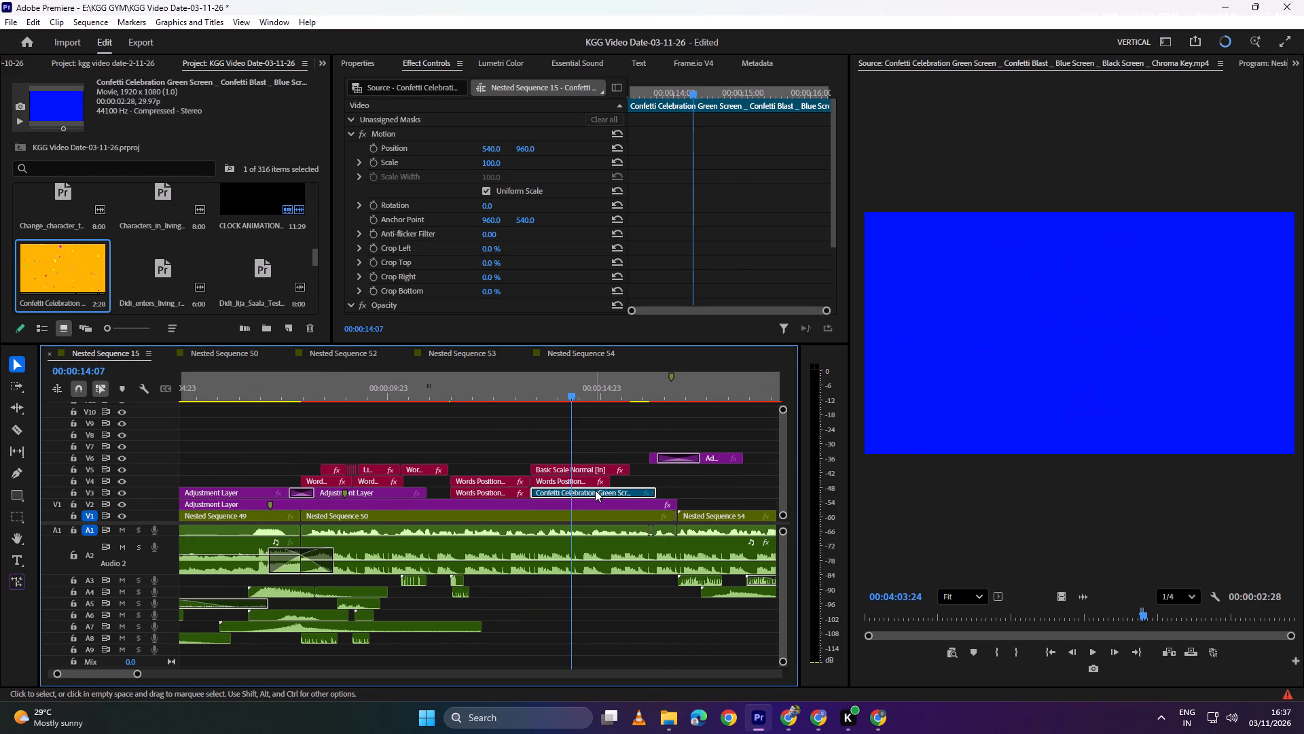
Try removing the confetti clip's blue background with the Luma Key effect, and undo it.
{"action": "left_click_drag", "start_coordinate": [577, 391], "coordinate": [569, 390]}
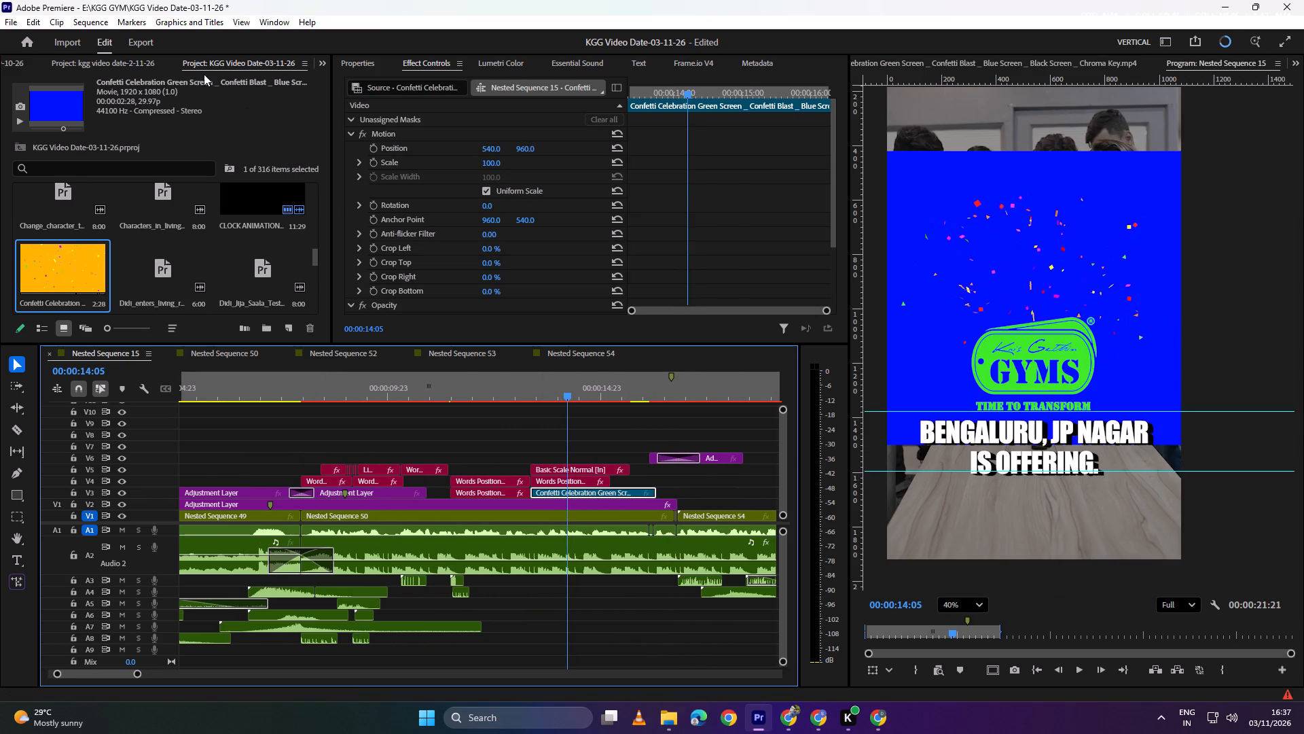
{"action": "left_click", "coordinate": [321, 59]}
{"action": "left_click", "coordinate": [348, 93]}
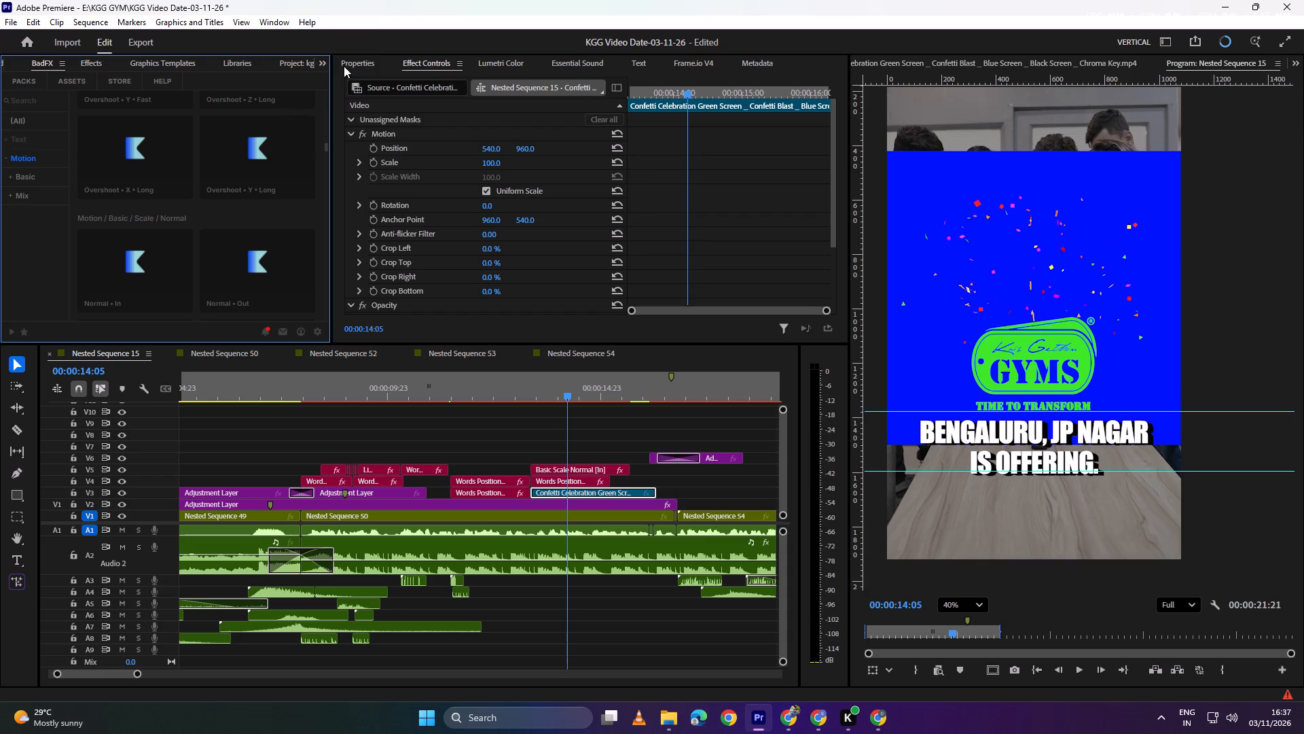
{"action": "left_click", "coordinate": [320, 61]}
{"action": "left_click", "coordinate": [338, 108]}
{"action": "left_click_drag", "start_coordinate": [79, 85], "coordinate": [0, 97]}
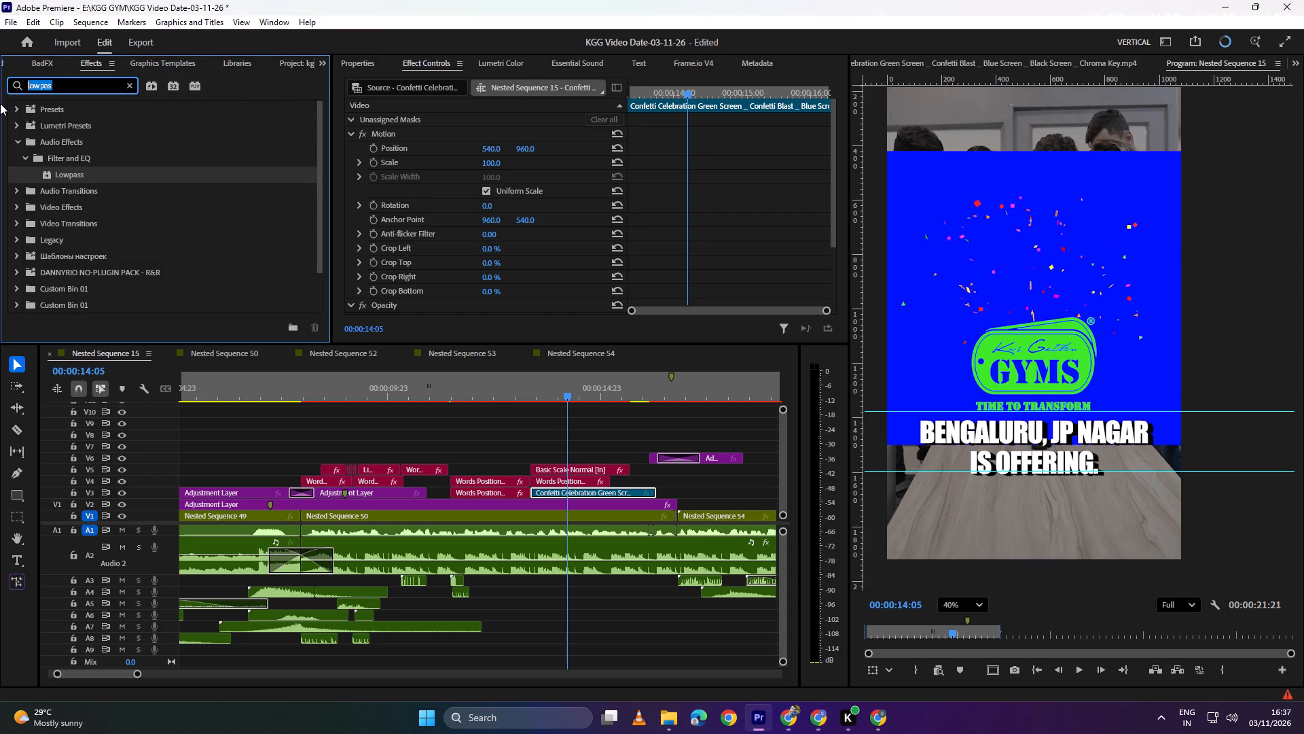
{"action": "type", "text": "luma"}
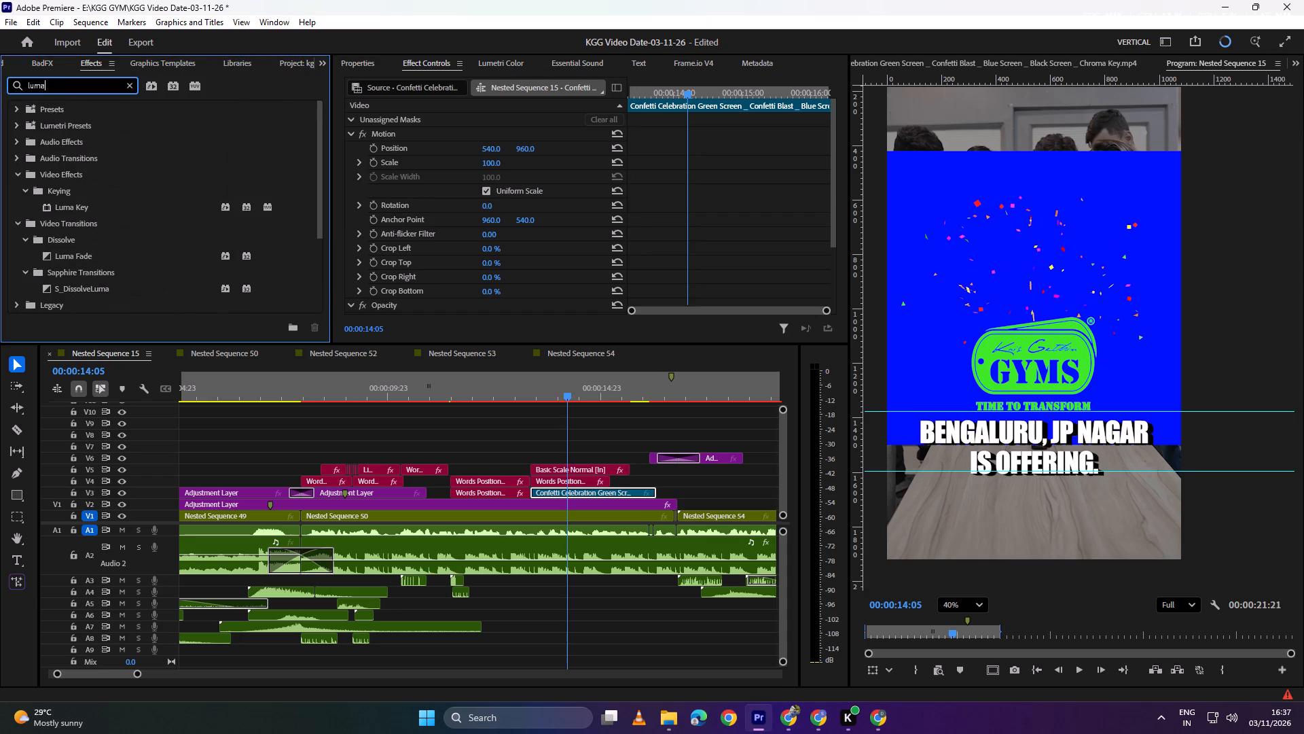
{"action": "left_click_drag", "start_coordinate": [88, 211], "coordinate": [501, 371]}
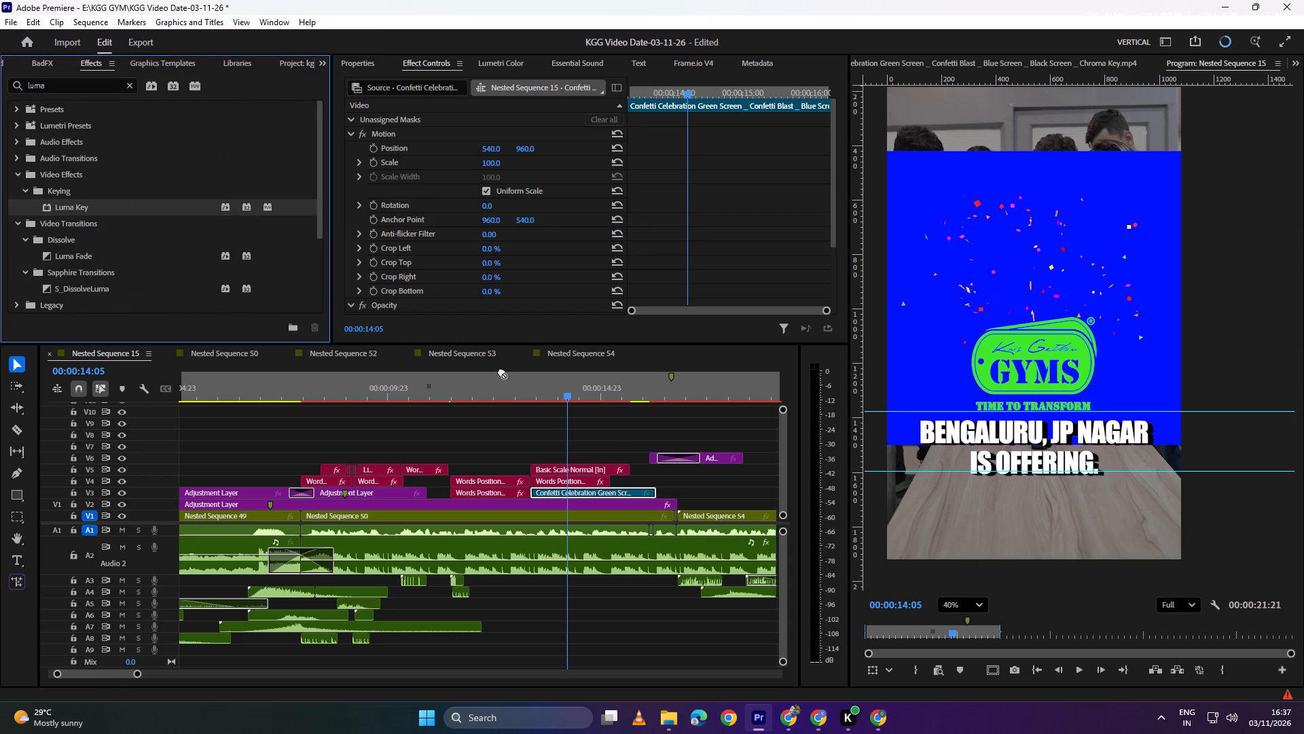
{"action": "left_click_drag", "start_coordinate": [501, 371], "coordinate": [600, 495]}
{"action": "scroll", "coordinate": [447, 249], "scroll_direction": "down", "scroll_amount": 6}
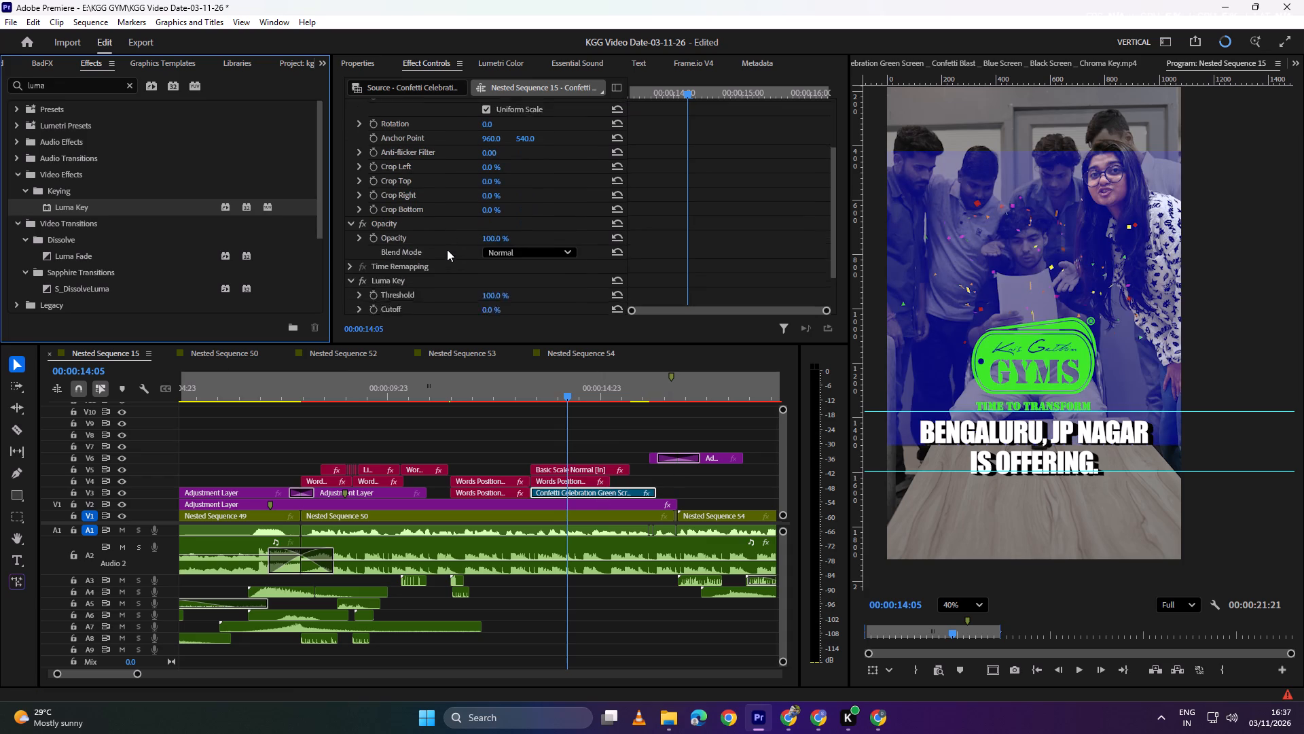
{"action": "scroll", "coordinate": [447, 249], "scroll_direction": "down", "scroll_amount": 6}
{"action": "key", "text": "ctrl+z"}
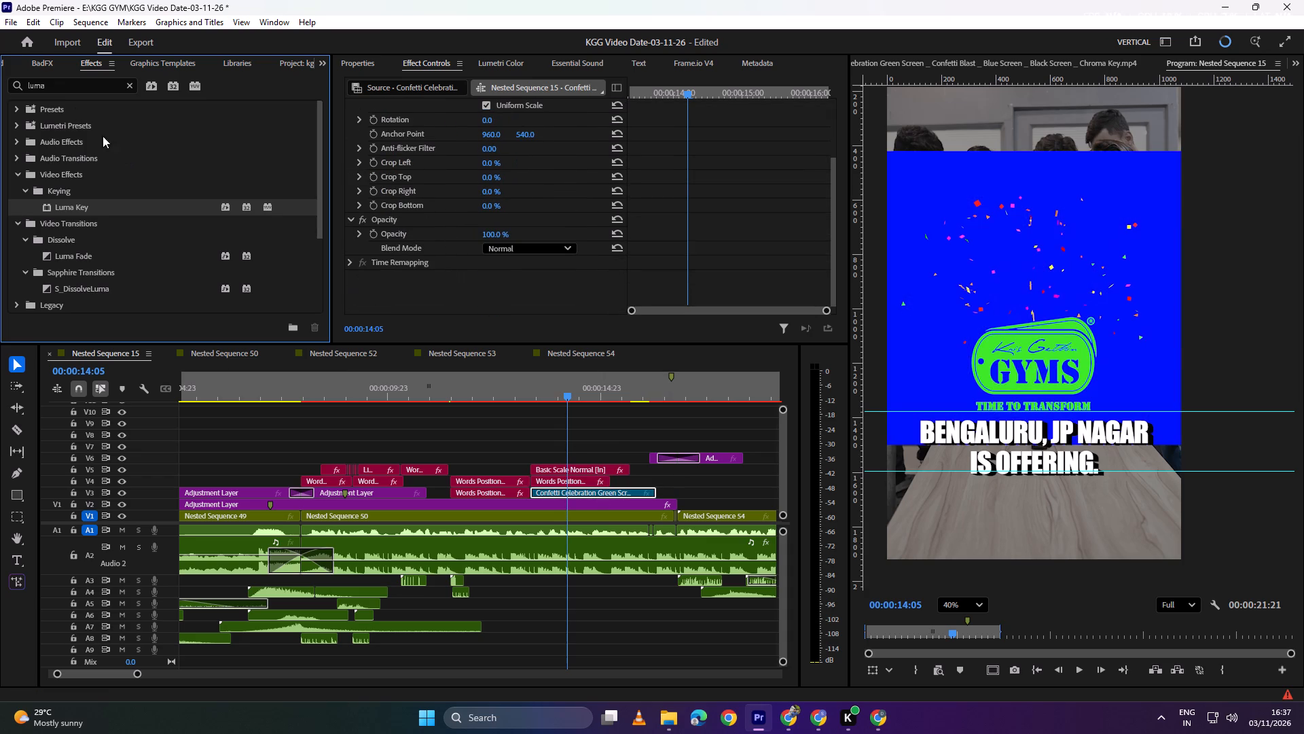
Apply the Ultra Key effect to the confetti clip and sample its blue background as the key colour.
{"action": "left_click", "coordinate": [65, 81]}
{"action": "left_click_drag", "start_coordinate": [65, 84], "coordinate": [0, 90]}
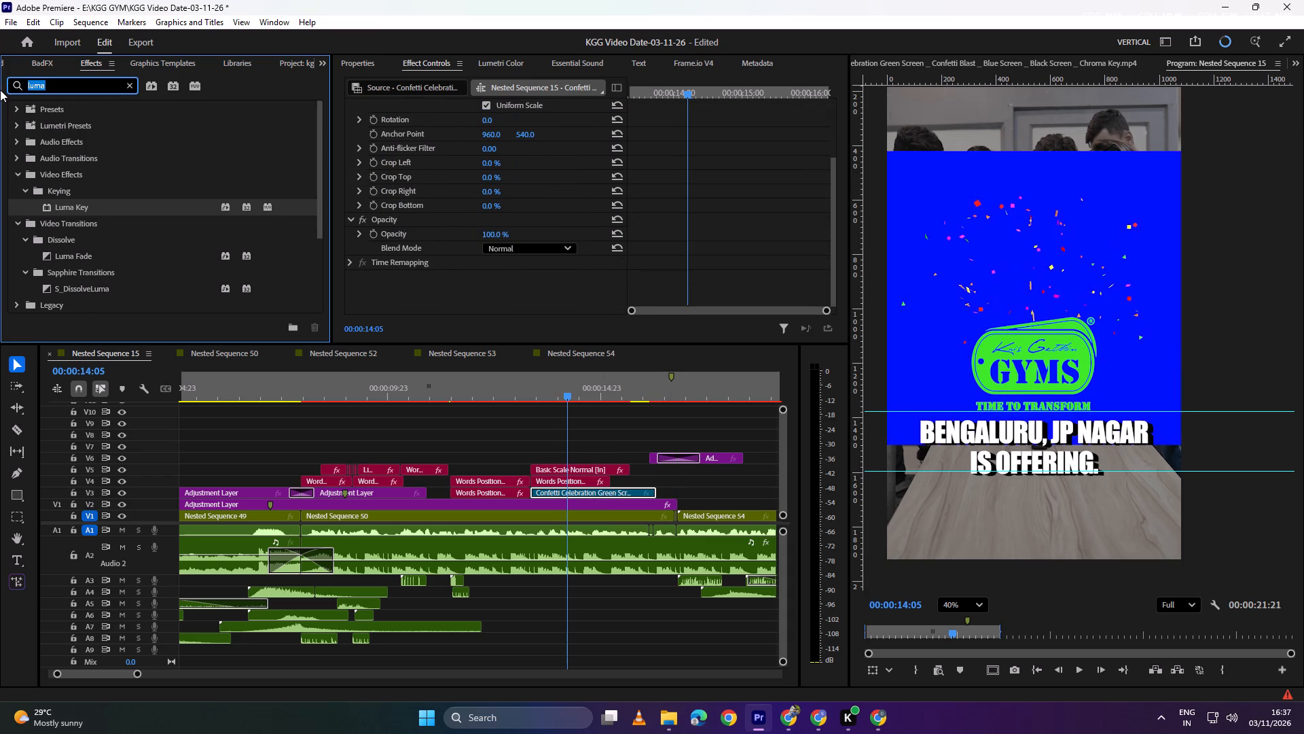
{"action": "key", "text": "BackSpace"}
{"action": "key", "text": "BackSpace"}
{"action": "key", "text": "BackSpace"}
{"action": "key", "text": "BackSpace"}
{"action": "key", "text": "BackSpace"}
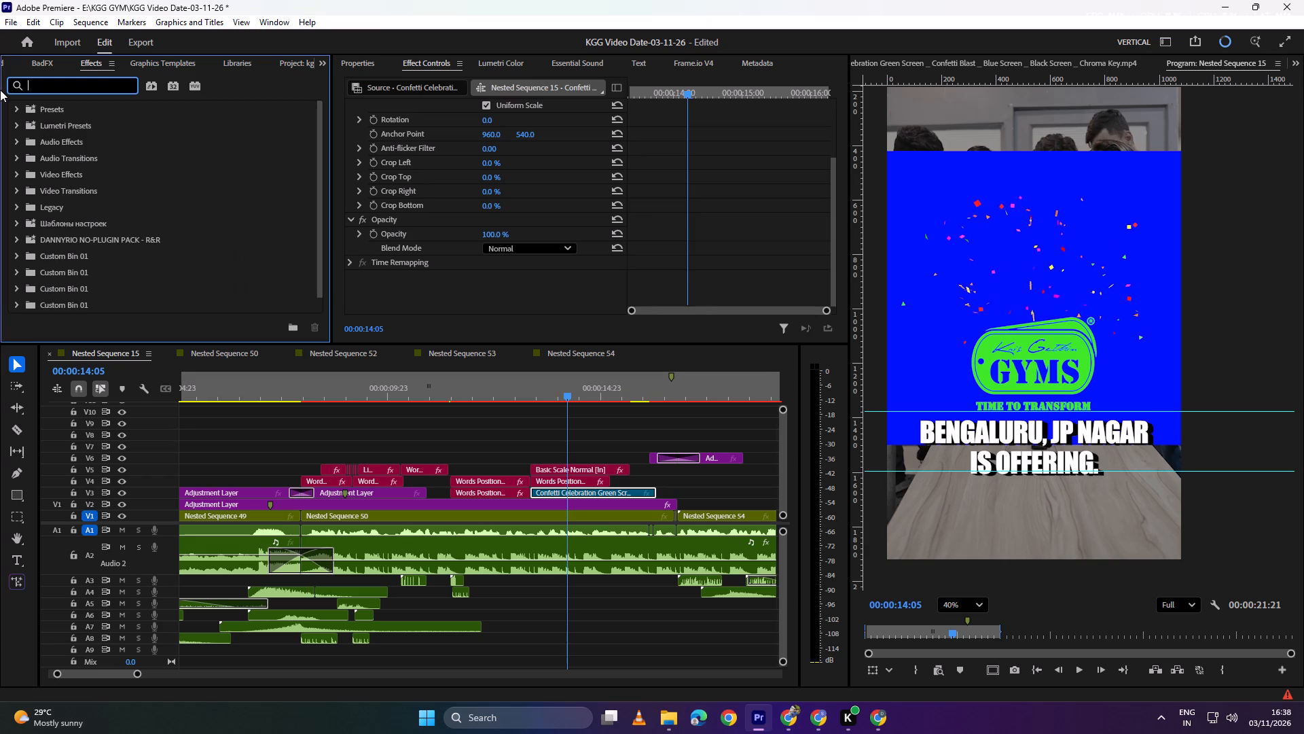
{"action": "type", "text": "ult"}
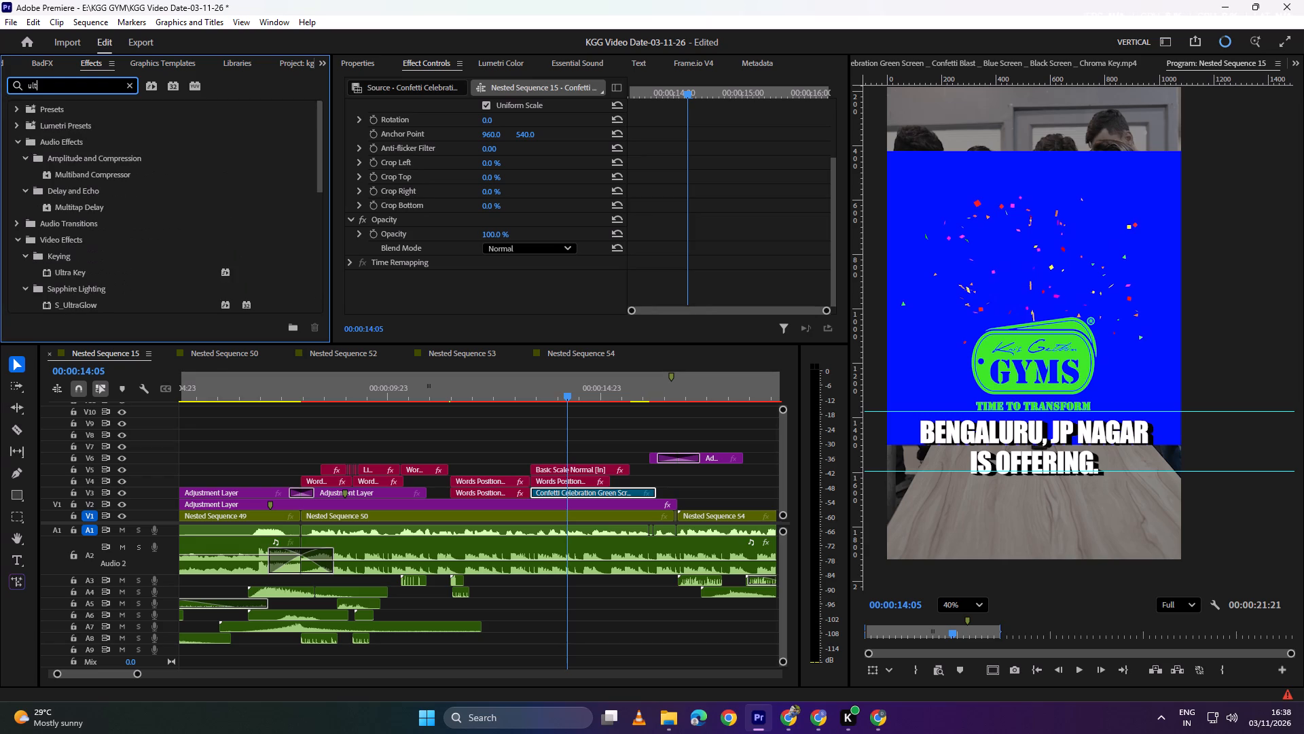
{"action": "left_click_drag", "start_coordinate": [85, 275], "coordinate": [506, 475]}
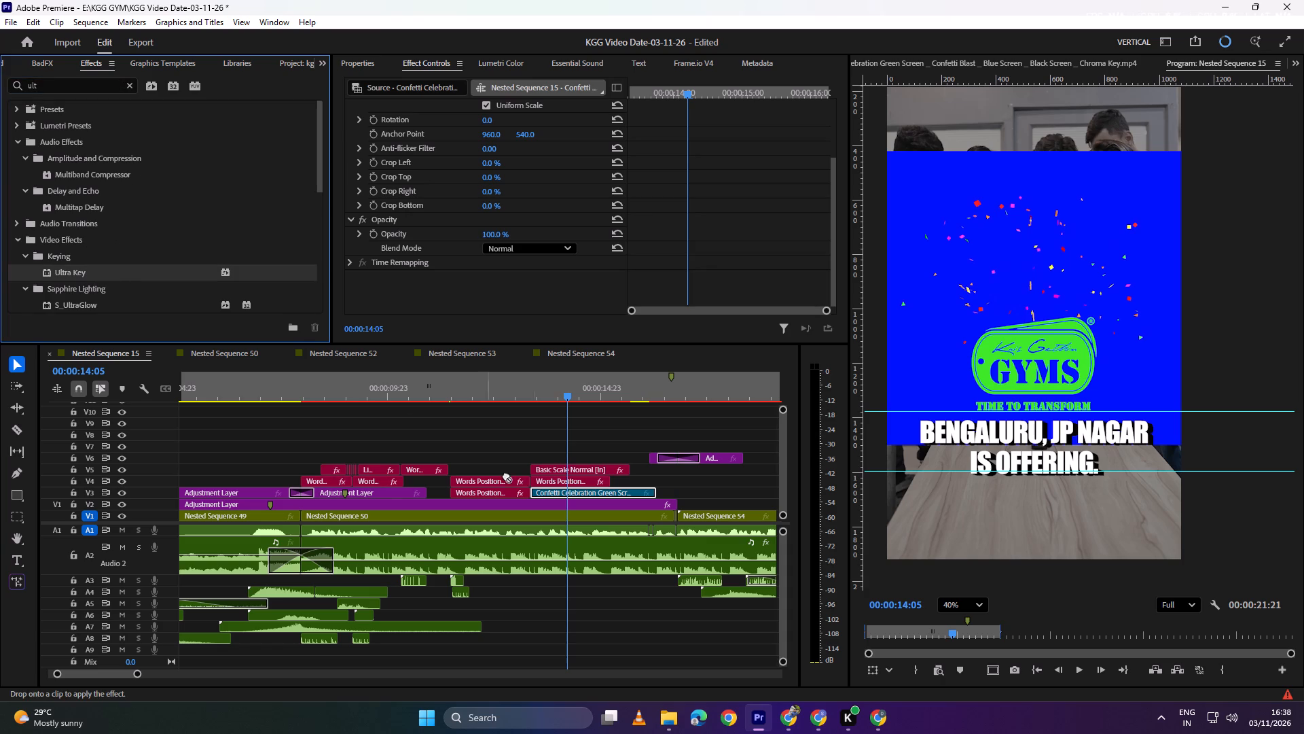
{"action": "left_click_drag", "start_coordinate": [506, 475], "coordinate": [566, 491]}
{"action": "scroll", "coordinate": [454, 234], "scroll_direction": "down", "scroll_amount": 3}
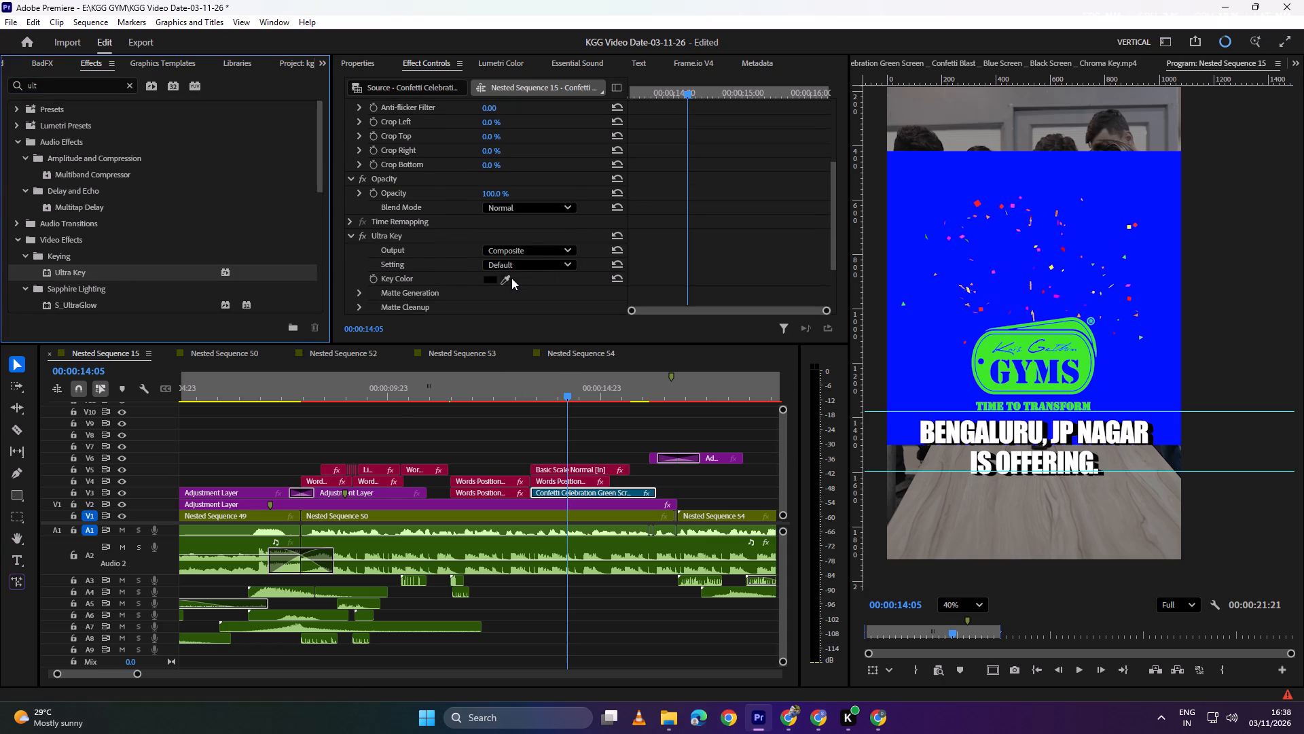
{"action": "left_click", "coordinate": [506, 279]}
{"action": "left_click", "coordinate": [920, 267]}
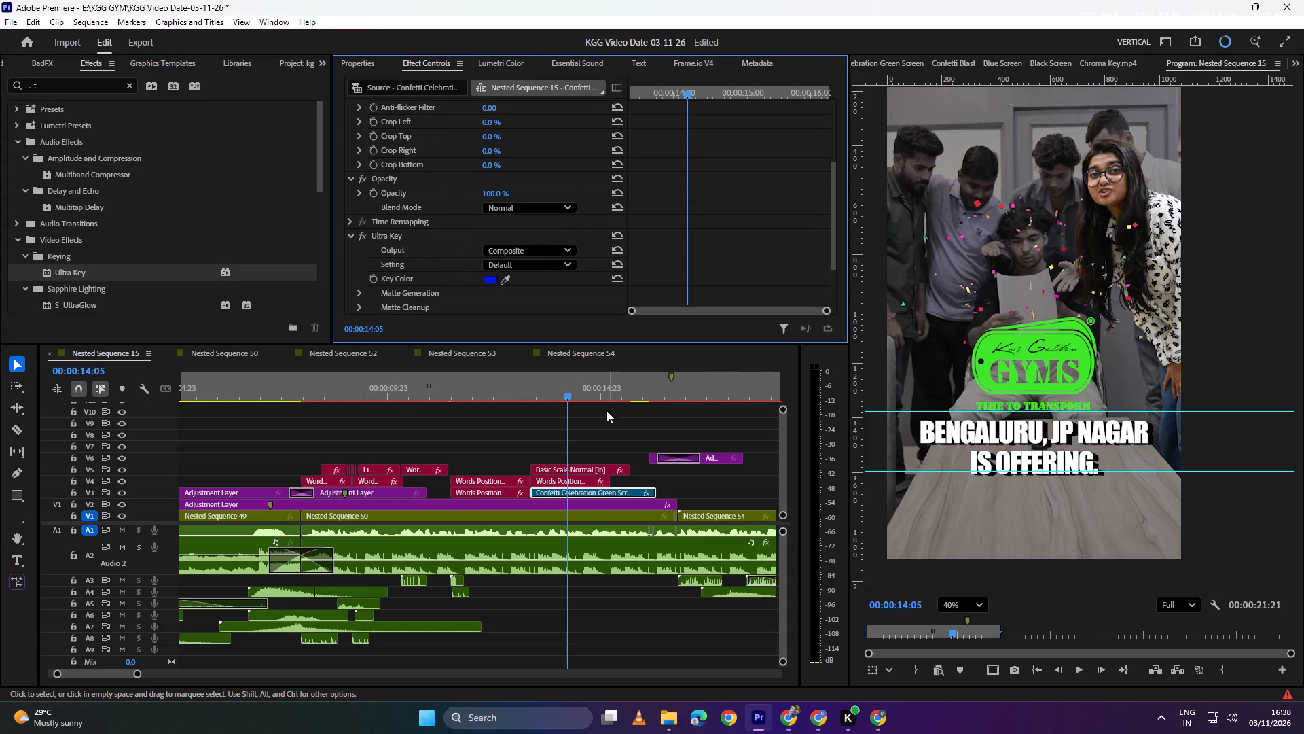
Lower the confetti burst behind the logo and caption to vertical position 1692, and play it back.
{"action": "left_click_drag", "start_coordinate": [572, 391], "coordinate": [528, 400]}
{"action": "key", "text": "space"}
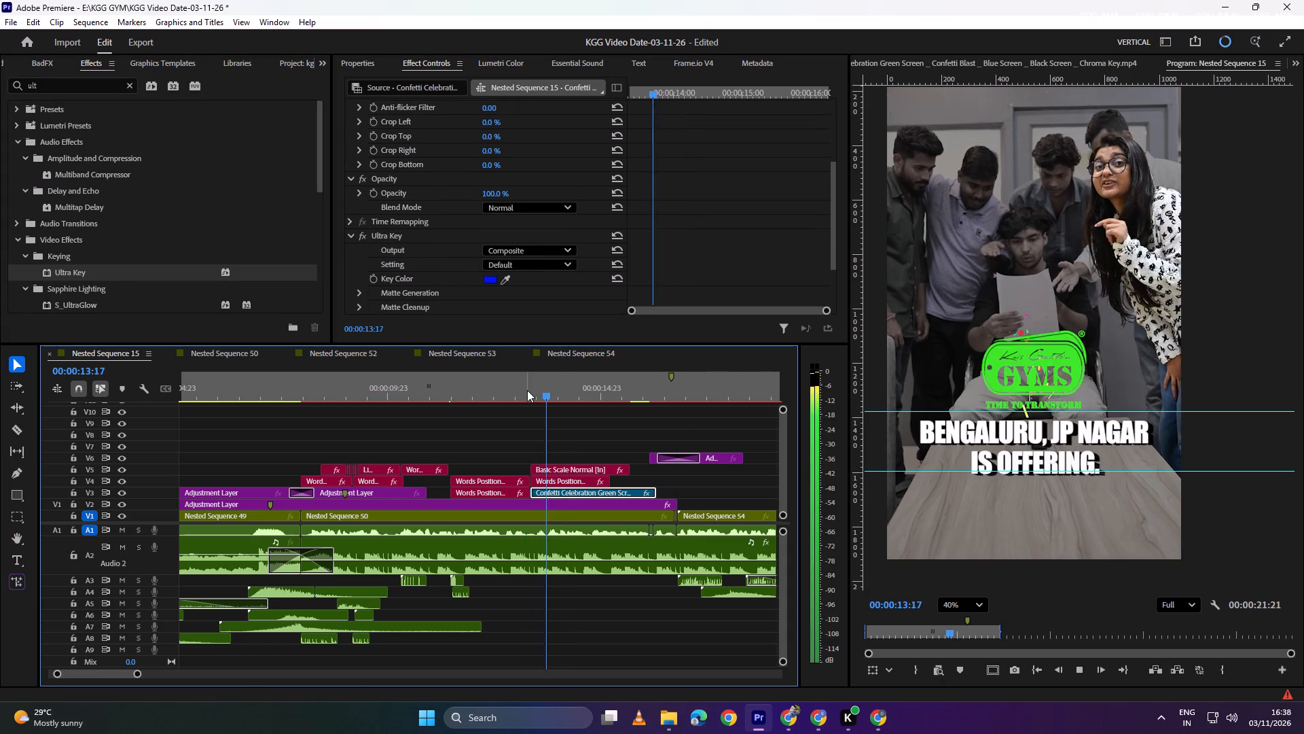
{"action": "key", "text": "space"}
{"action": "left_click", "coordinate": [604, 492]}
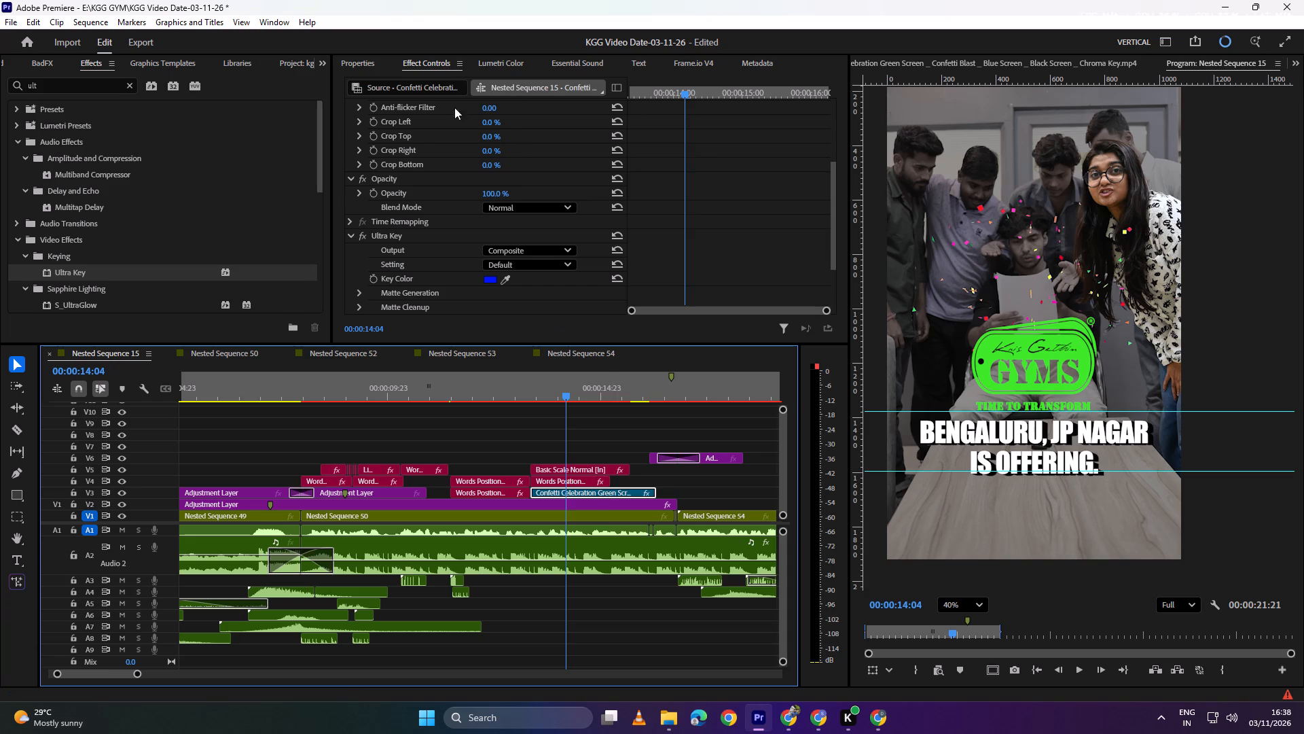
{"action": "scroll", "coordinate": [423, 186], "scroll_direction": "up", "scroll_amount": 9}
{"action": "left_click_drag", "start_coordinate": [525, 143], "coordinate": [777, 143]}
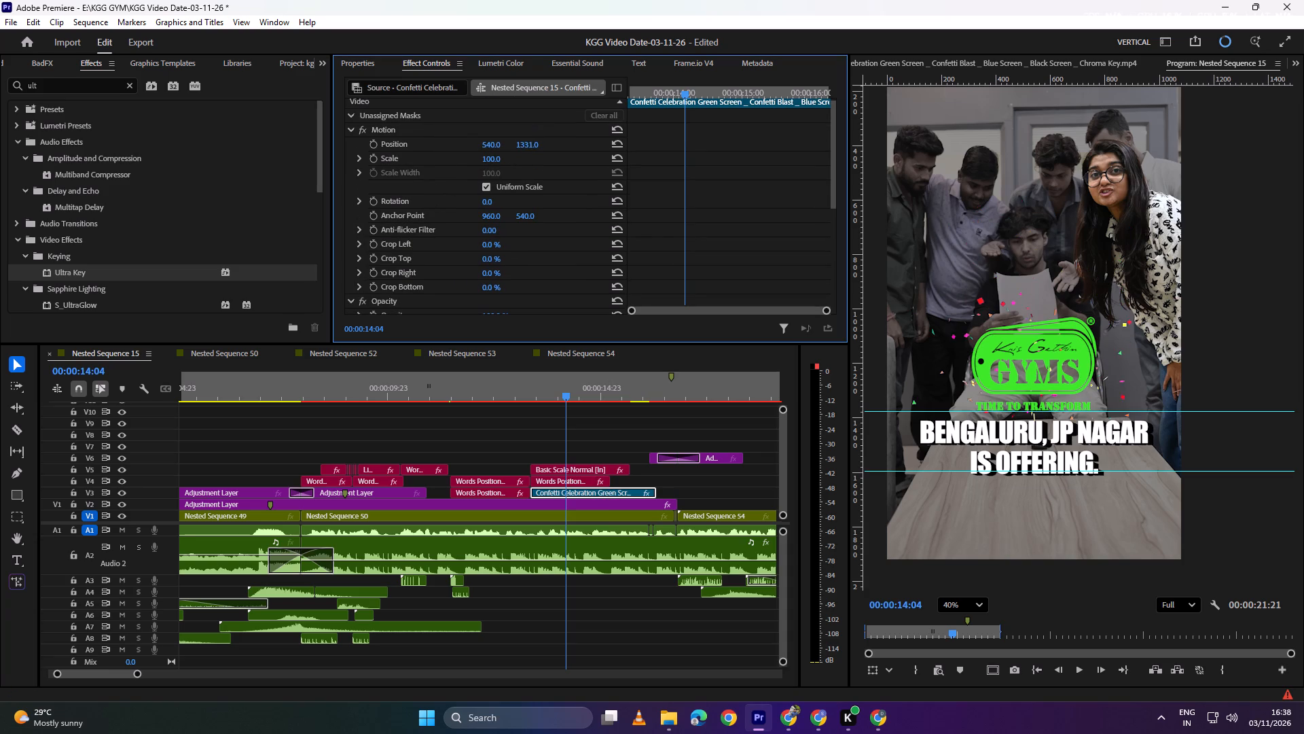
{"action": "left_click_drag", "start_coordinate": [777, 143], "coordinate": [1021, 133]}
{"action": "left_click_drag", "start_coordinate": [563, 389], "coordinate": [535, 394]}
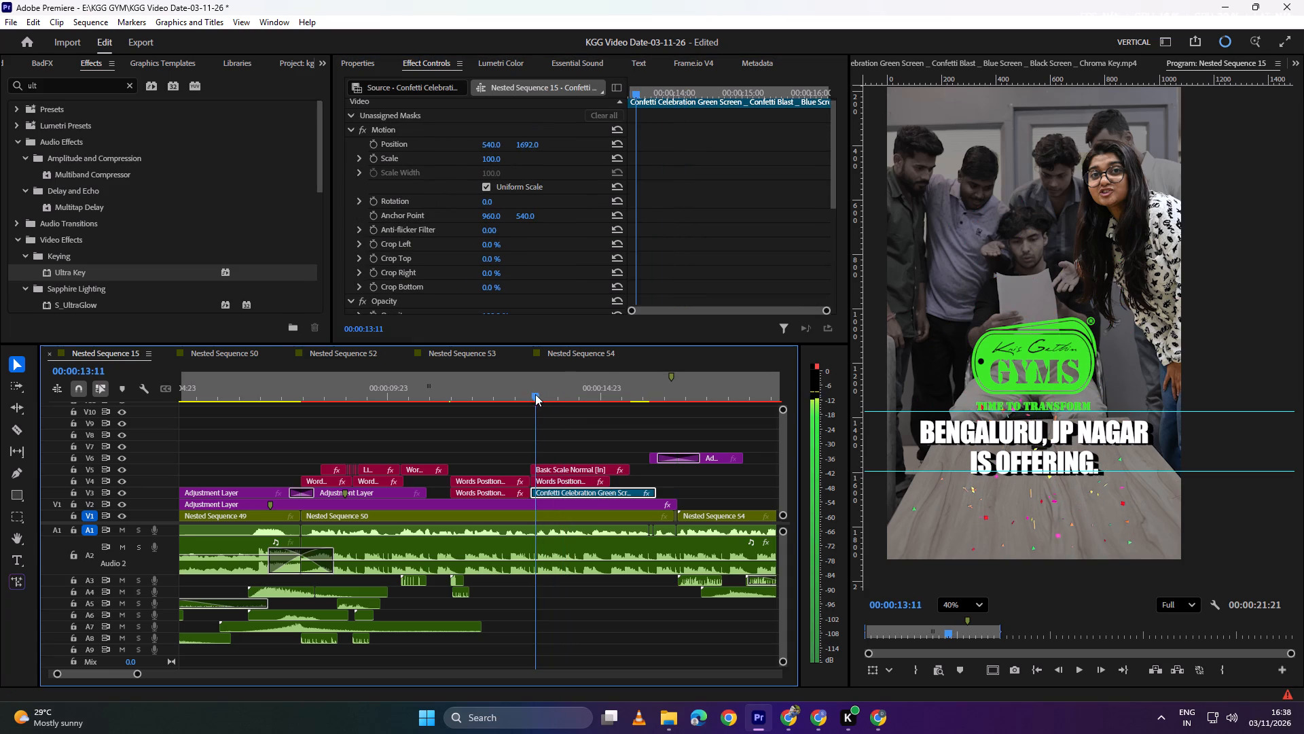
{"action": "left_click_drag", "start_coordinate": [535, 394], "coordinate": [534, 394]}
{"action": "key", "text": "space"}
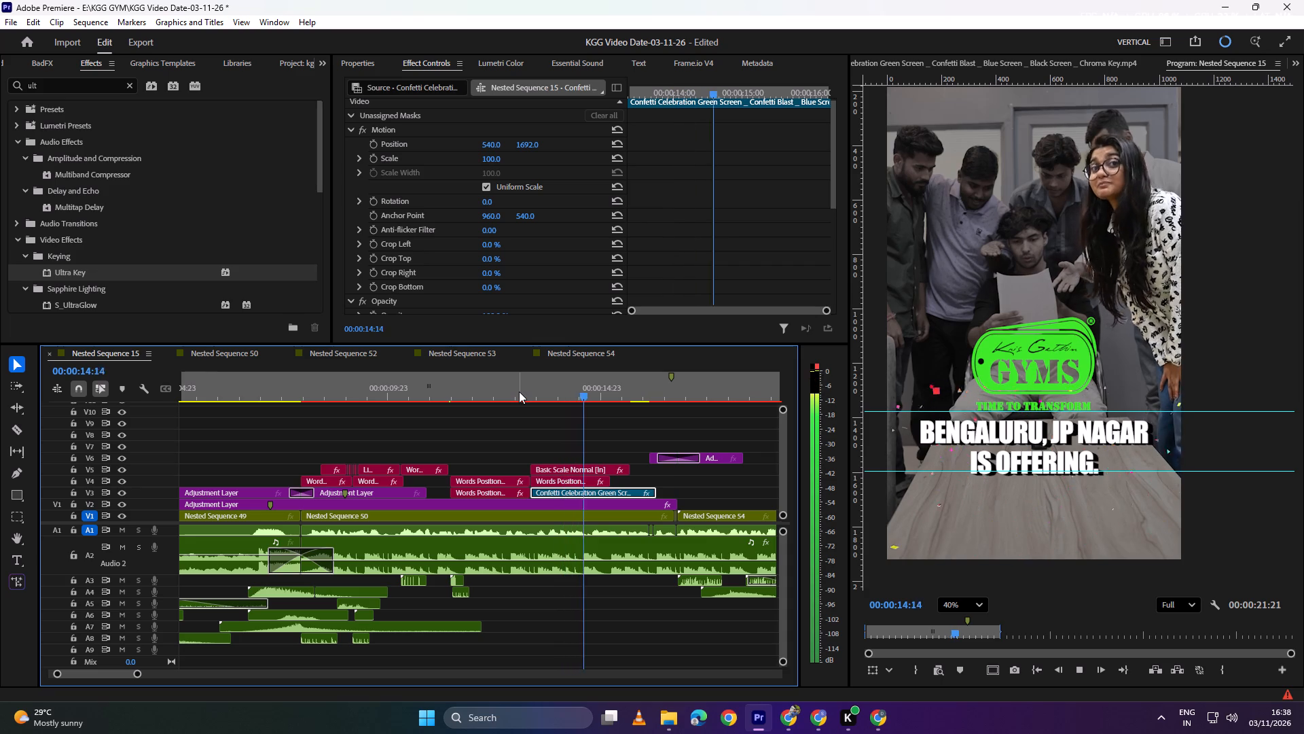
{"action": "key", "text": "space"}
Extend the location caption on V4, the logo on V5 and the confetti on V3 to the start of Nested Sequence 54.
{"action": "left_click_drag", "start_coordinate": [613, 485], "coordinate": [618, 485]}
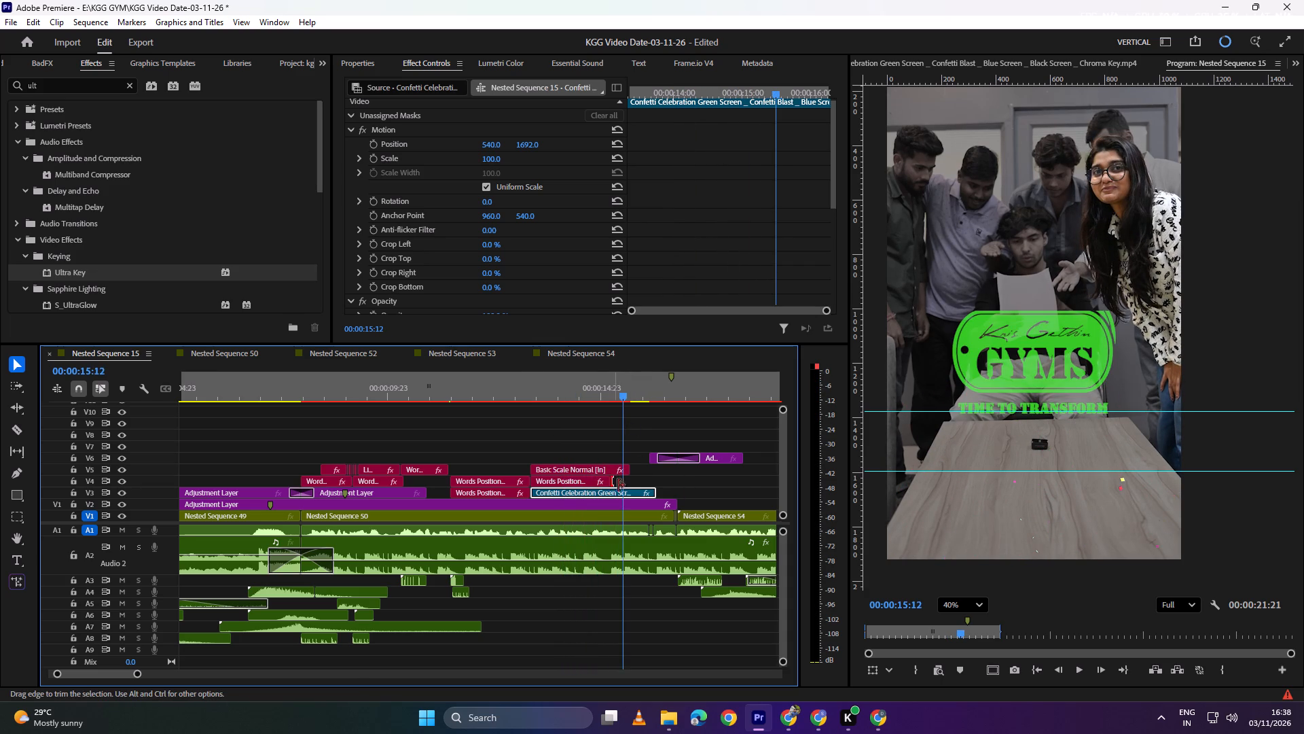
{"action": "left_click_drag", "start_coordinate": [618, 485], "coordinate": [683, 483]}
{"action": "left_click_drag", "start_coordinate": [632, 468], "coordinate": [674, 469]}
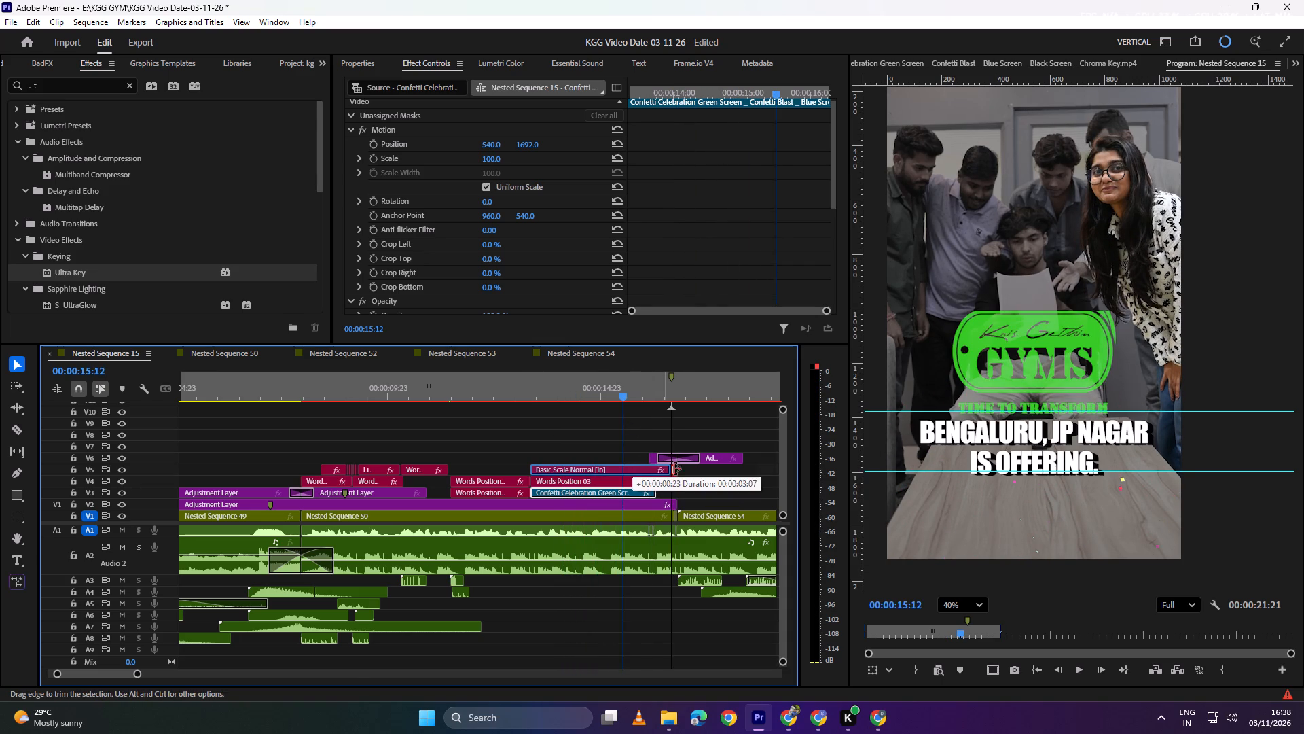
{"action": "left_click_drag", "start_coordinate": [674, 469], "coordinate": [678, 470]}
{"action": "scroll", "coordinate": [676, 486], "scroll_direction": "up", "scroll_amount": 7, "text": "alt"}
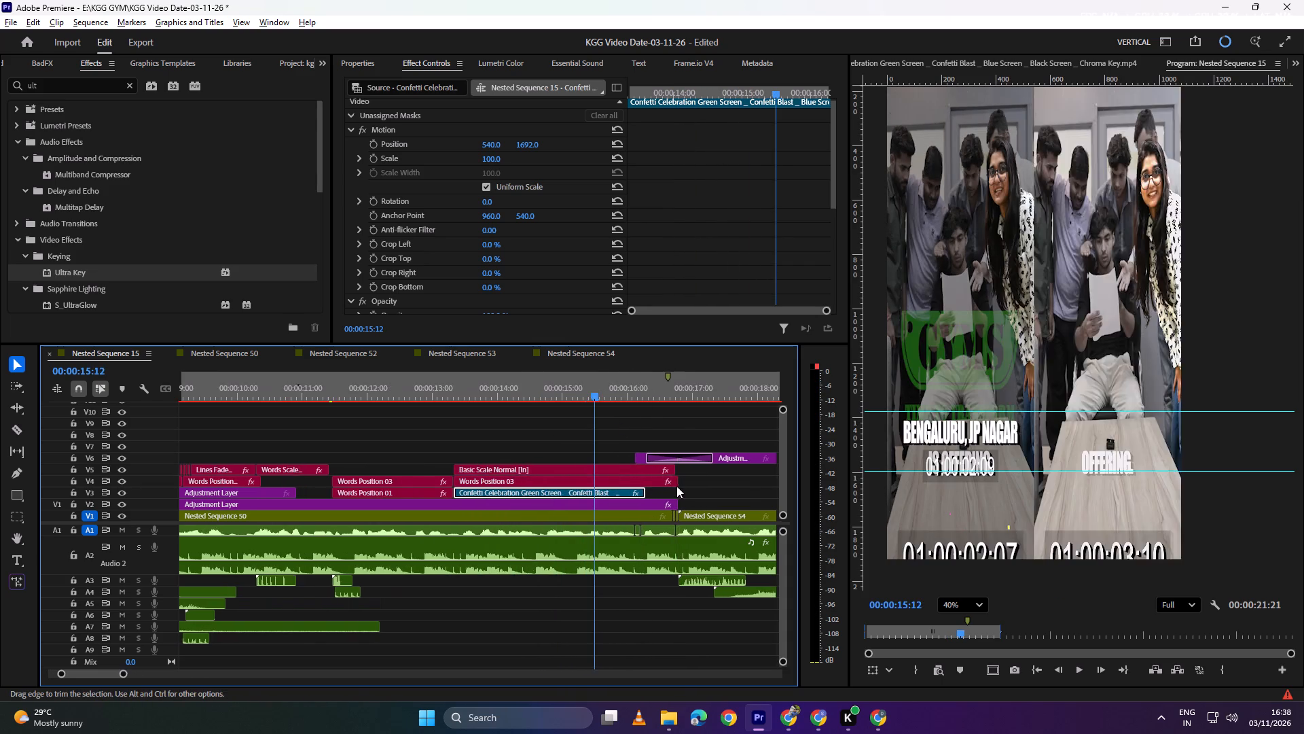
{"action": "scroll", "coordinate": [676, 486], "scroll_direction": "up", "scroll_amount": 2, "text": "alt"}
{"action": "left_click_drag", "start_coordinate": [630, 495], "coordinate": [685, 491]}
{"action": "scroll", "coordinate": [682, 486], "scroll_direction": "up", "scroll_amount": 9, "text": "alt"}
{"action": "left_click_drag", "start_coordinate": [664, 468], "coordinate": [678, 467]}
{"action": "scroll", "coordinate": [663, 457], "scroll_direction": "down", "scroll_amount": 10, "text": "alt"}
Play back the logo, caption and confetti section from about 00:00:13:12, and replay its transition into the pre-sales title from about 00:00:16:06.
{"action": "left_click_drag", "start_coordinate": [556, 386], "coordinate": [480, 394]}
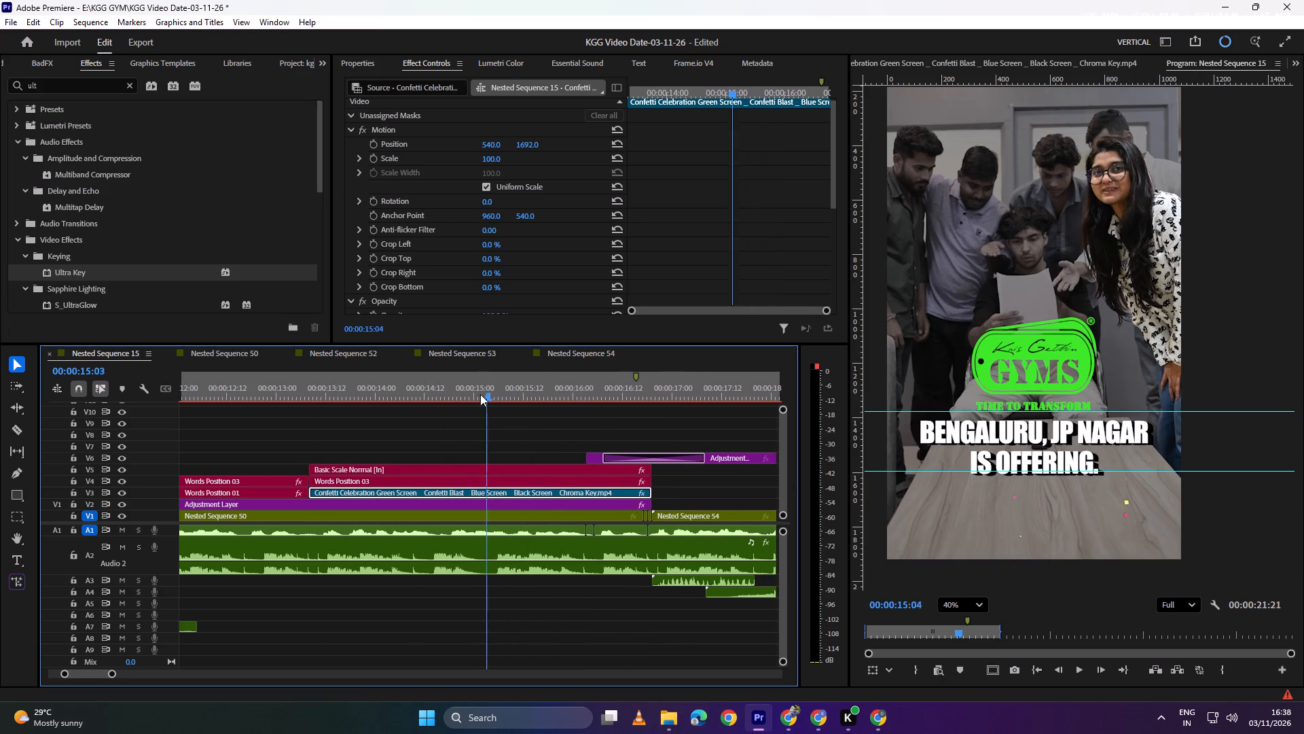
{"action": "left_click_drag", "start_coordinate": [480, 394], "coordinate": [329, 394]}
{"action": "key", "text": "space"}
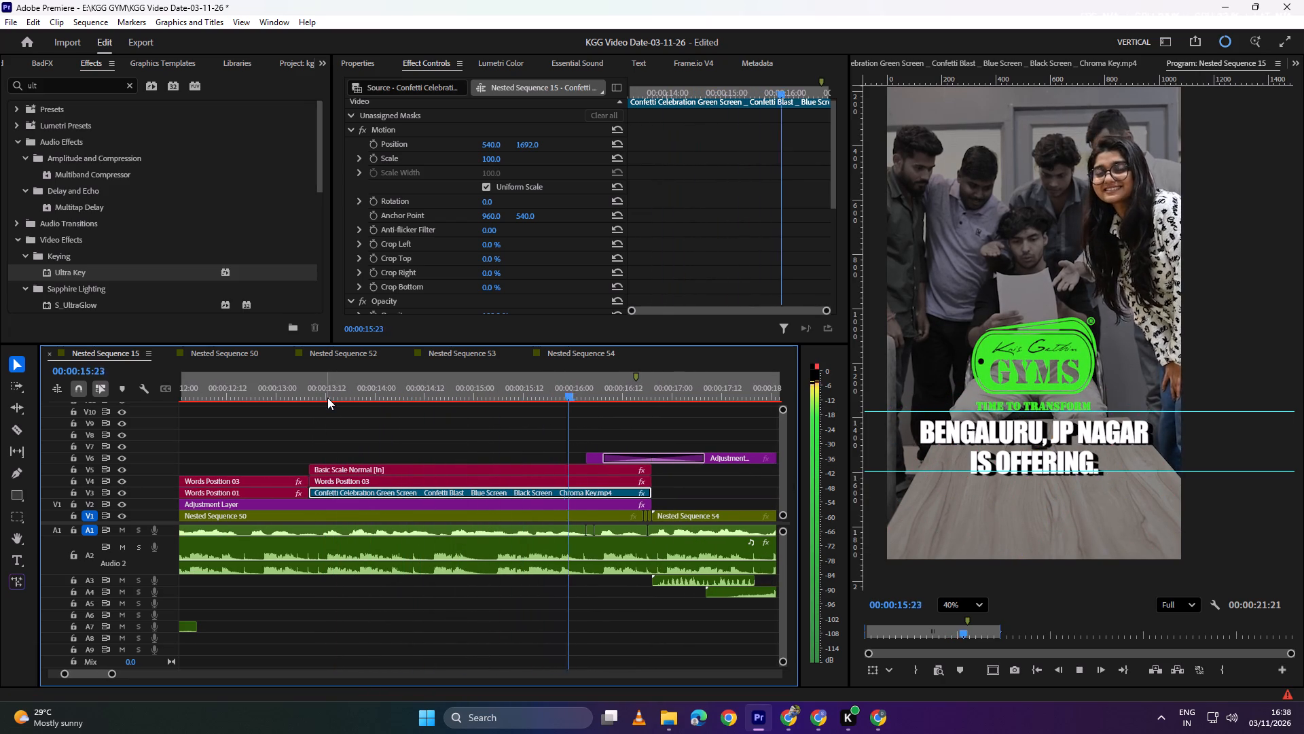
{"action": "key", "text": "space"}
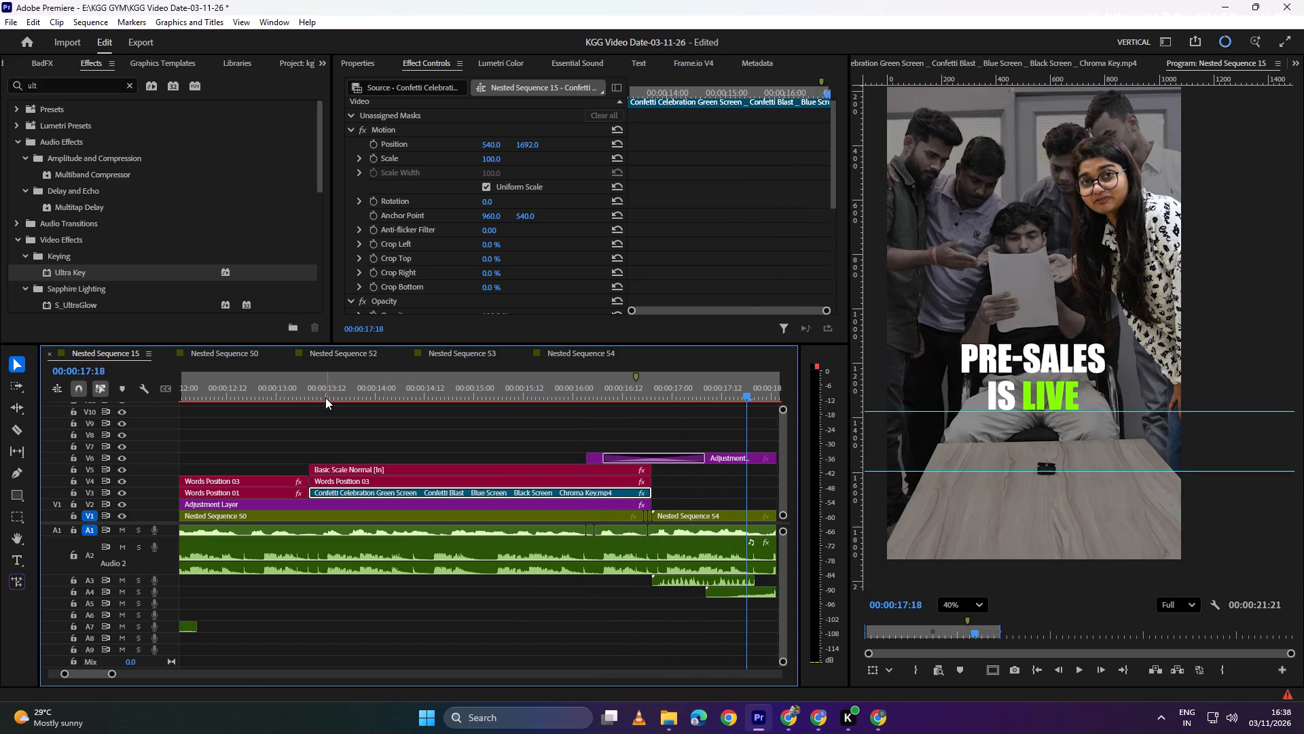
{"action": "scroll", "coordinate": [587, 470], "scroll_direction": "down", "scroll_amount": 5, "text": "alt"}
{"action": "left_click_drag", "start_coordinate": [625, 389], "coordinate": [596, 392]}
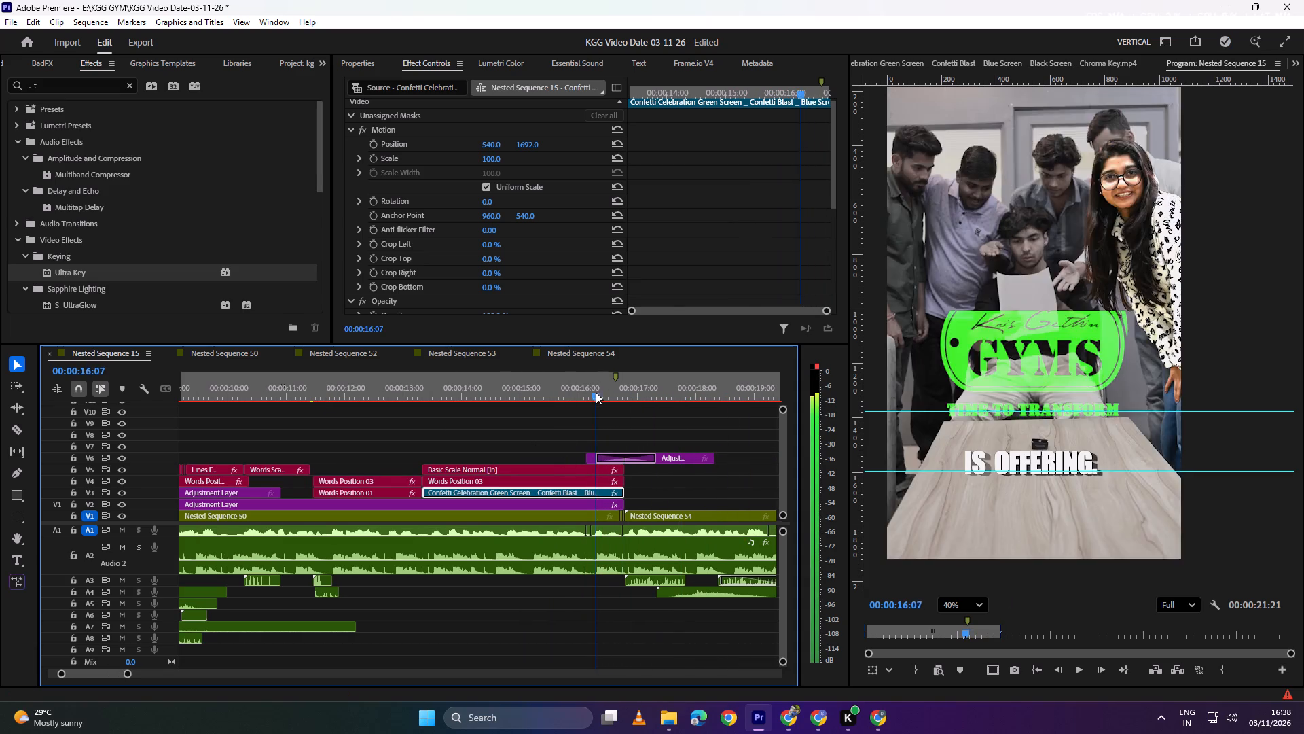
{"action": "left_click_drag", "start_coordinate": [596, 392], "coordinate": [592, 391]}
{"action": "key", "text": "space"}
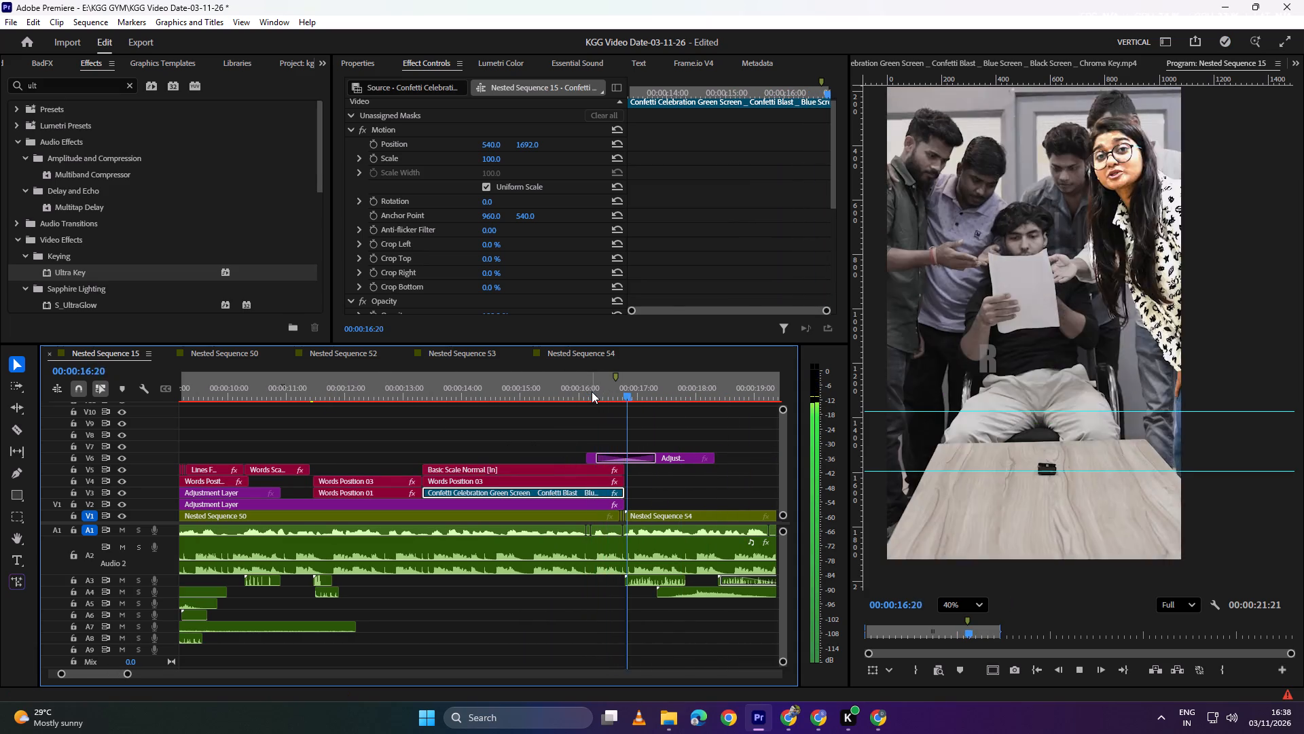
Cut the logo clip on V5 at about 00:00:15:16 and delete the part after the cut.
{"action": "key", "text": "space"}
{"action": "left_click_drag", "start_coordinate": [647, 379], "coordinate": [612, 383]}
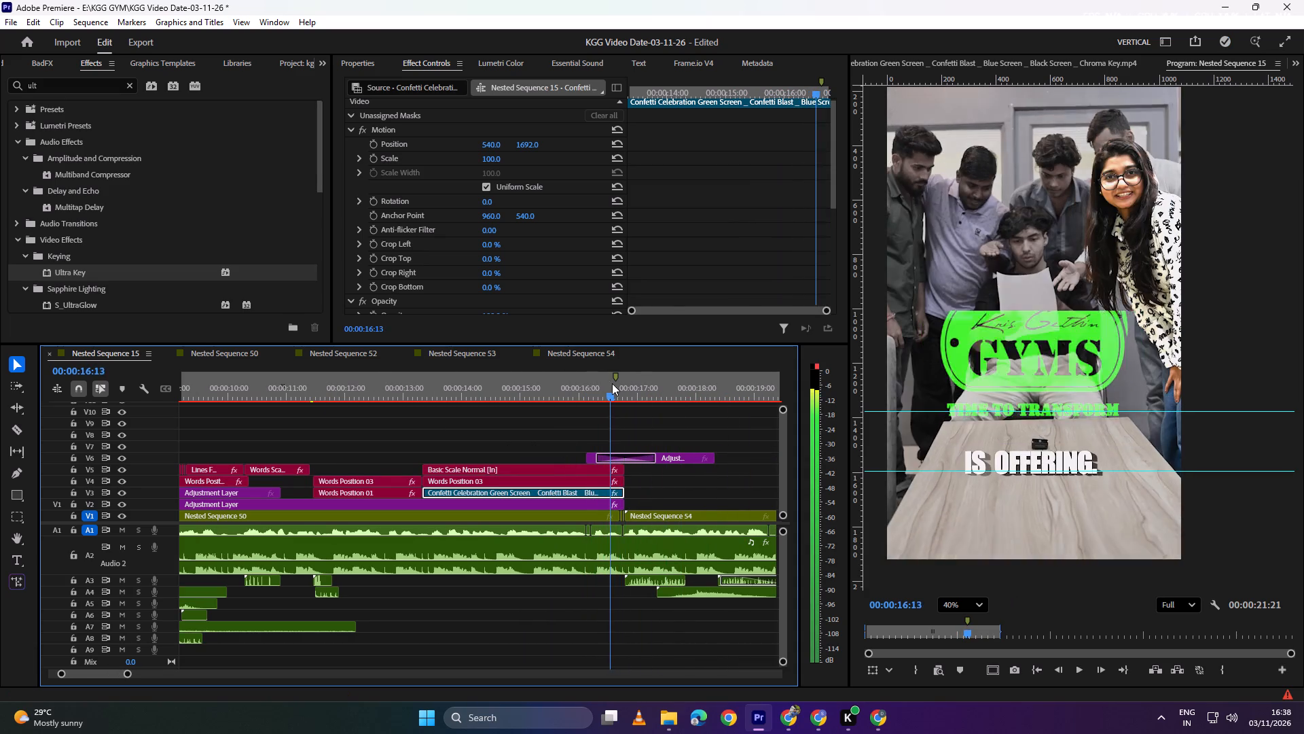
{"action": "left_click_drag", "start_coordinate": [612, 383], "coordinate": [599, 383]}
{"action": "left_click", "coordinate": [603, 471]}
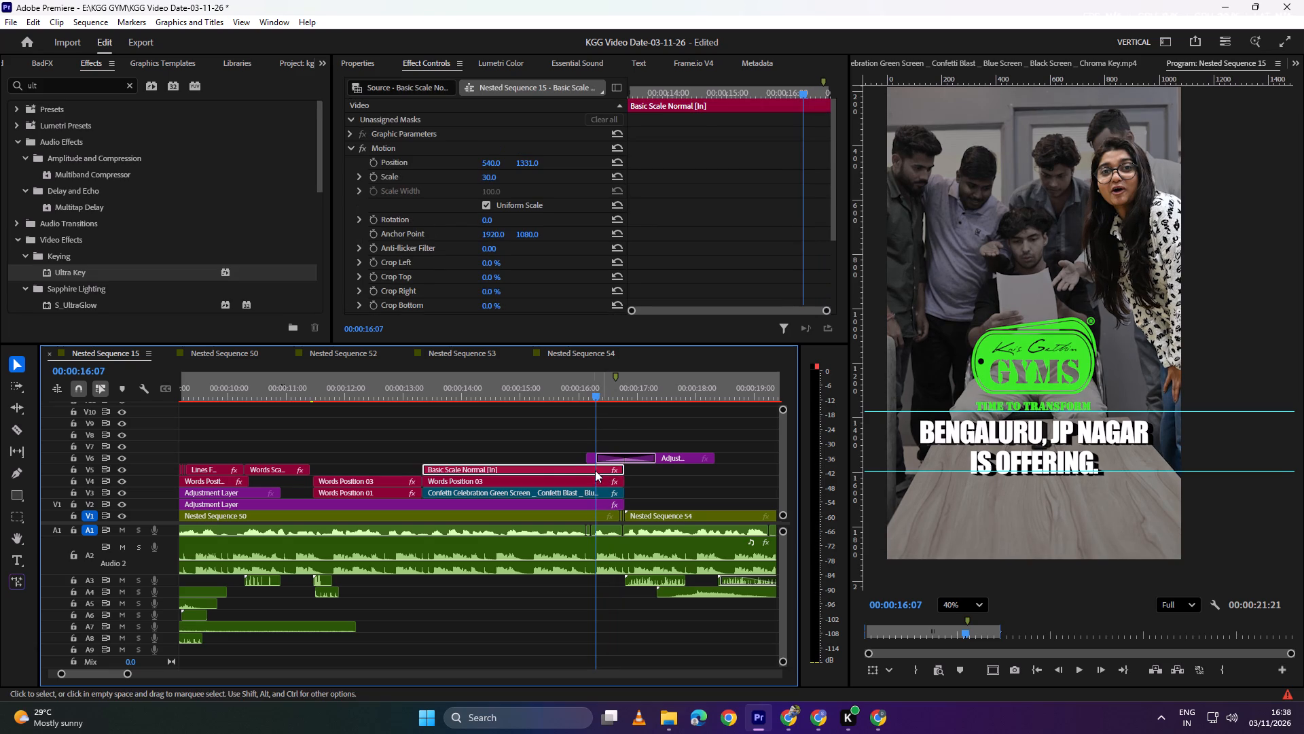
{"action": "key", "text": "c"}
{"action": "left_click", "coordinate": [560, 466]}
{"action": "key", "text": "v"}
{"action": "left_click", "coordinate": [579, 469]}
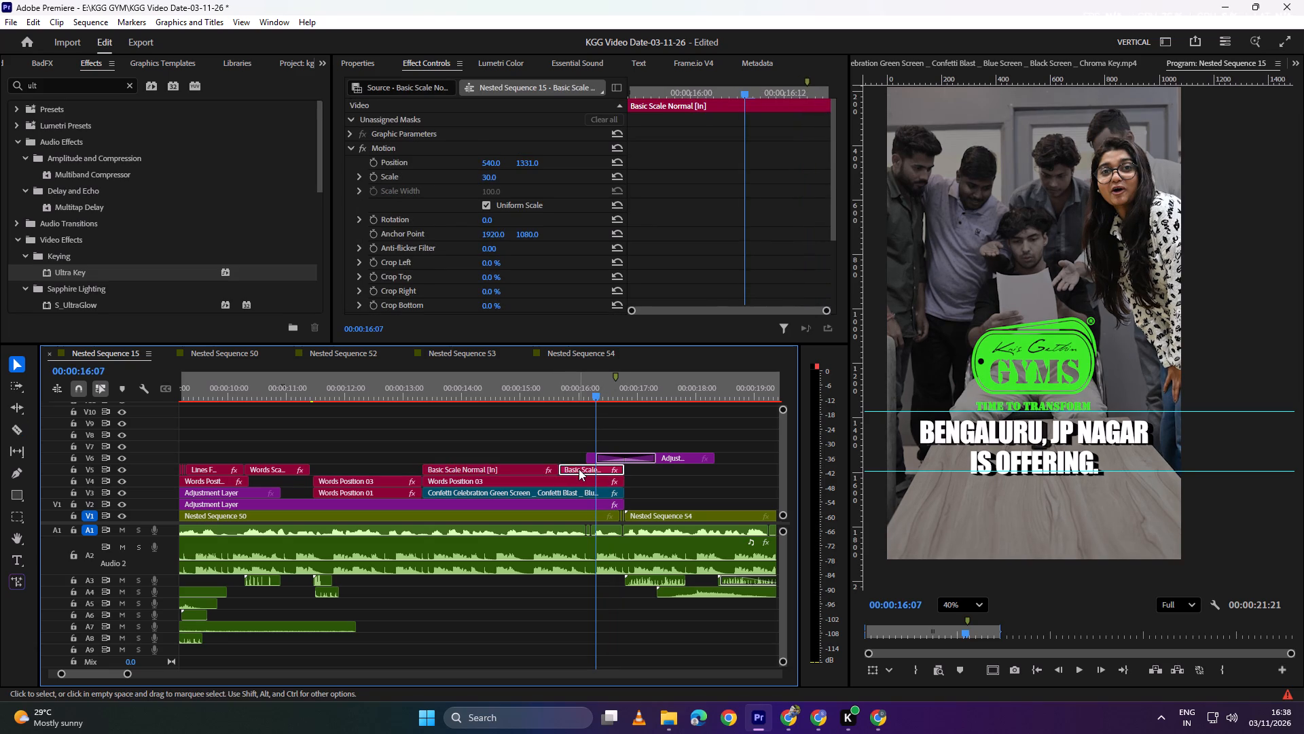
{"action": "key", "text": "BackSpace"}
Split the remaining V5 logo clip at about 00:00:15:08 and lengthen its short last piece's duration past the start of Nested Sequence 54.
{"action": "left_click", "coordinate": [540, 468]}
{"action": "key", "text": "c"}
{"action": "left_click", "coordinate": [540, 468]}
{"action": "key", "text": "v"}
{"action": "left_click", "coordinate": [549, 468]}
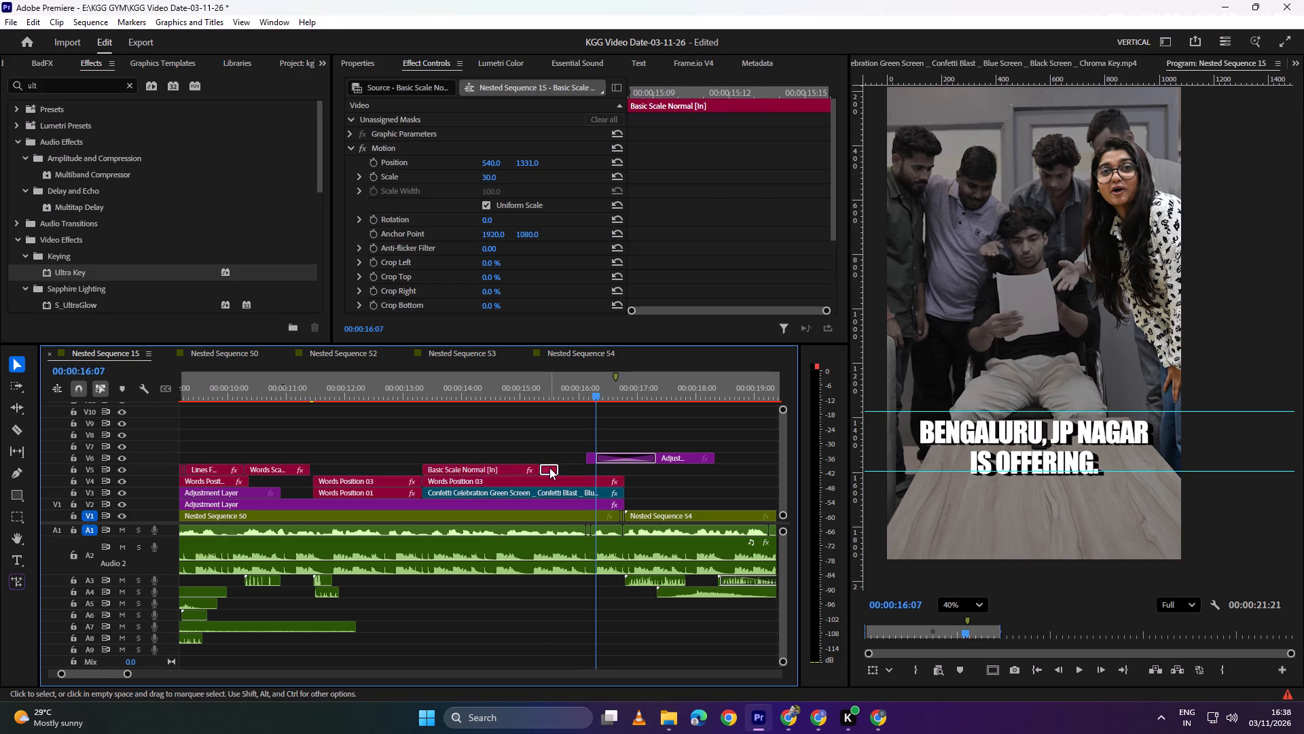
{"action": "right_click", "coordinate": [549, 468]}
{"action": "left_click", "coordinate": [597, 427]}
{"action": "key", "text": "0"}
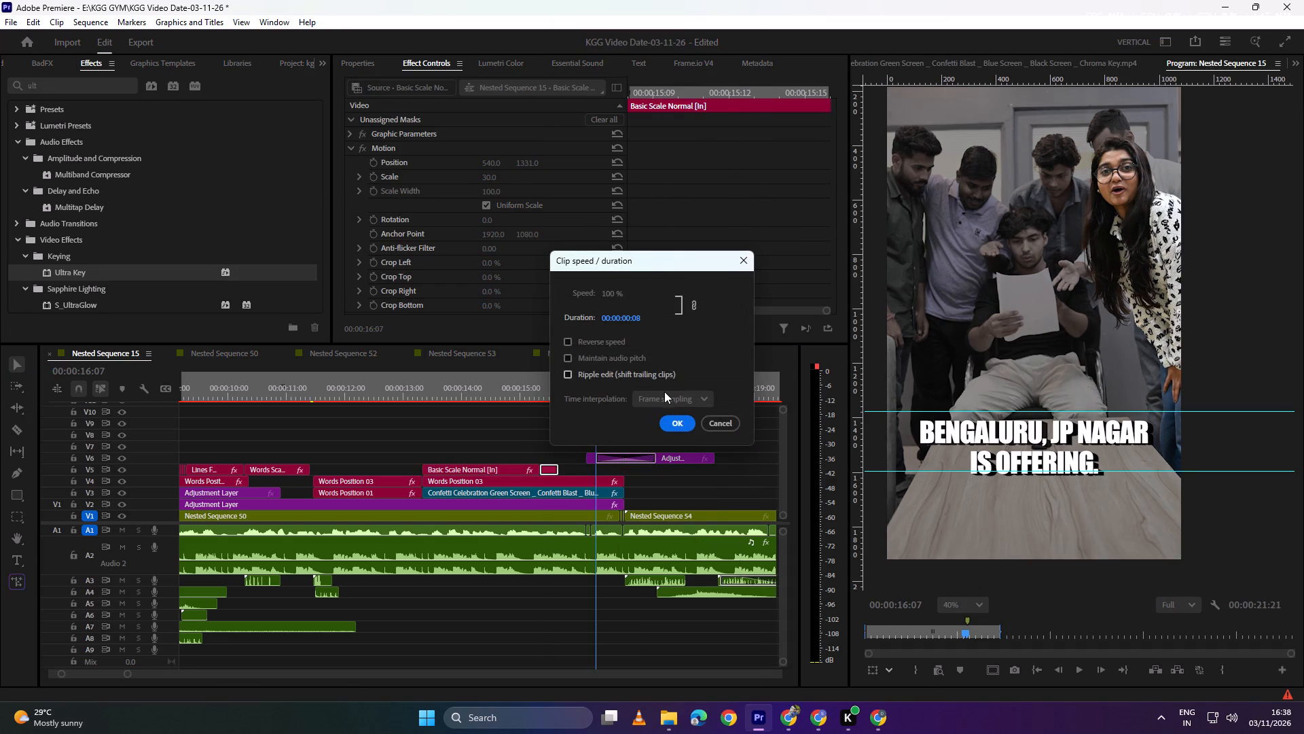
{"action": "left_click_drag", "start_coordinate": [629, 320], "coordinate": [641, 317]}
{"action": "left_click_drag", "start_coordinate": [641, 317], "coordinate": [659, 316]}
{"action": "left_click", "coordinate": [678, 426]}
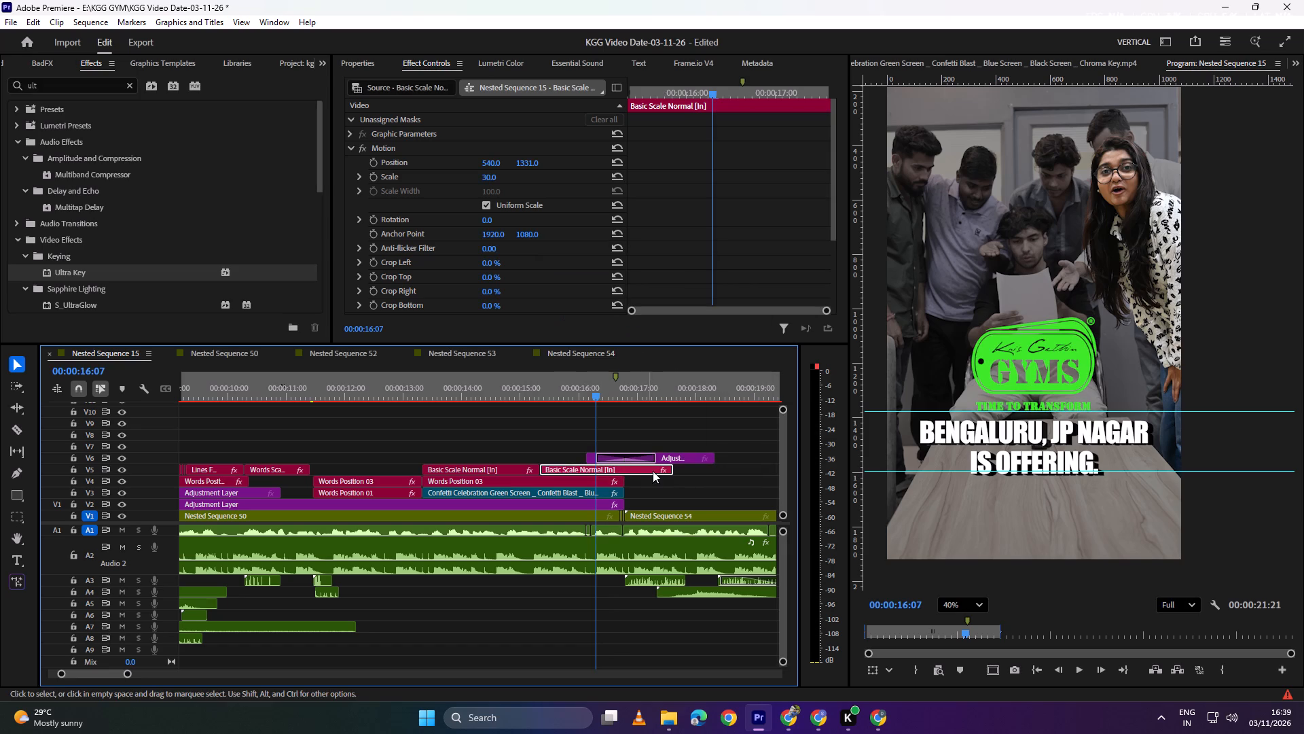
Cut the lengthened logo piece at the start of Nested Sequence 54 and delete the excess.
{"action": "left_click", "coordinate": [636, 468]}
{"action": "key", "text": "c"}
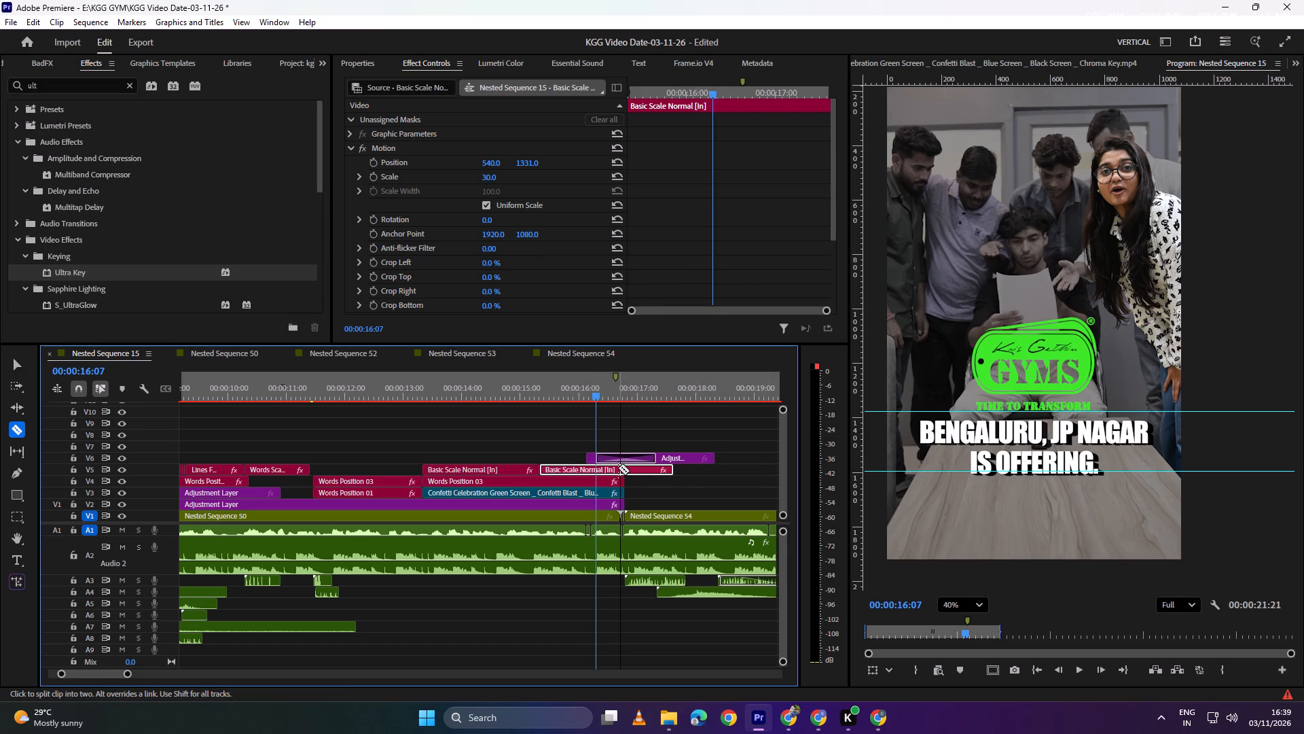
{"action": "left_click", "coordinate": [627, 467]}
{"action": "key", "text": "v"}
{"action": "left_click", "coordinate": [638, 470]}
{"action": "key", "text": "BackSpace"}
Play back the logo section from about 00:00:13:08, and replay its transition into the pre-sales title.
{"action": "left_click_drag", "start_coordinate": [592, 383], "coordinate": [426, 408]}
{"action": "key", "text": "space"}
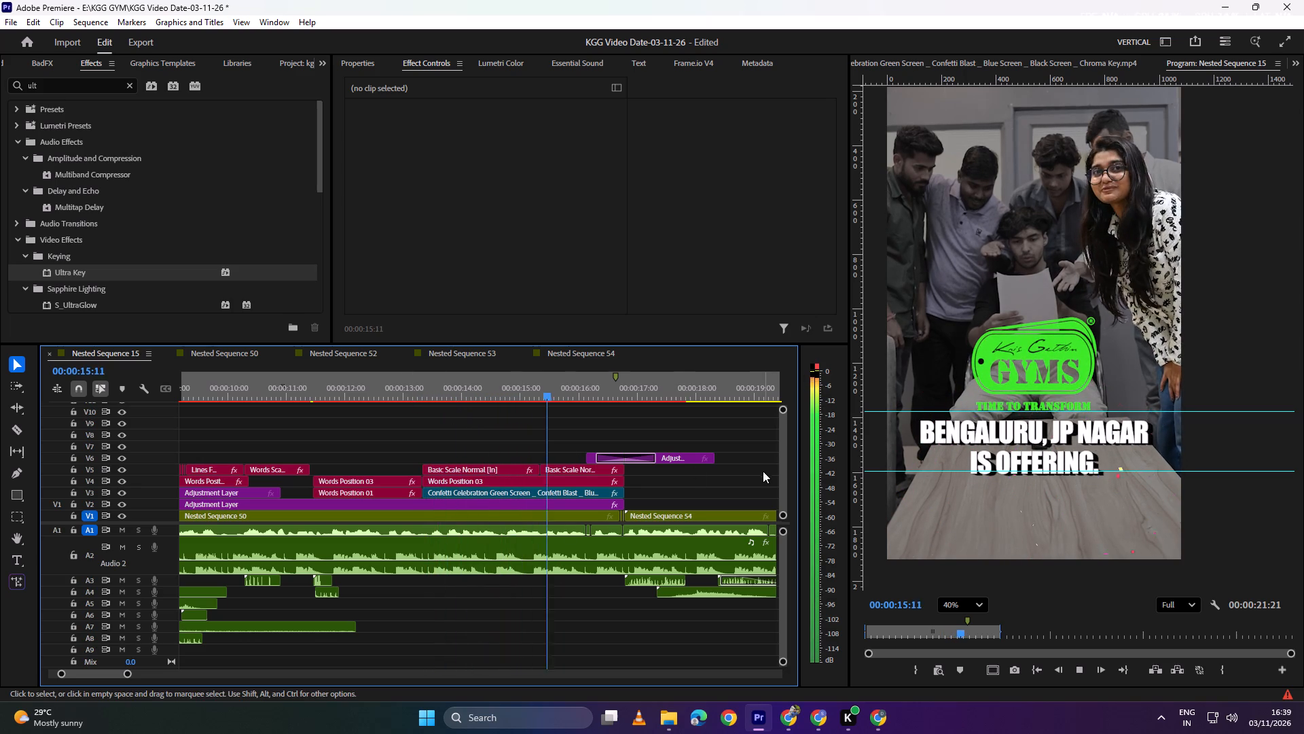
{"action": "key", "text": "space"}
{"action": "key", "text": "space"}
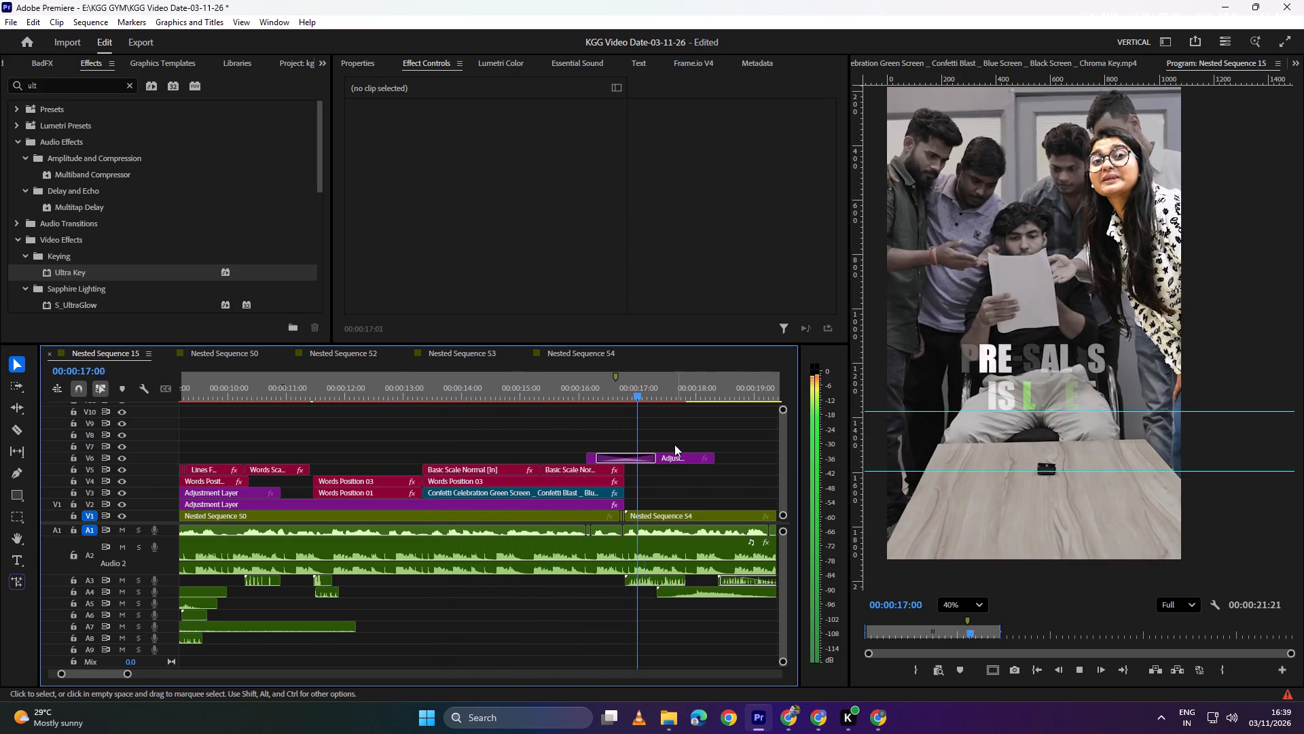
{"action": "scroll", "coordinate": [674, 444], "scroll_direction": "down", "scroll_amount": 10, "text": "alt"}
{"action": "key", "text": "space"}
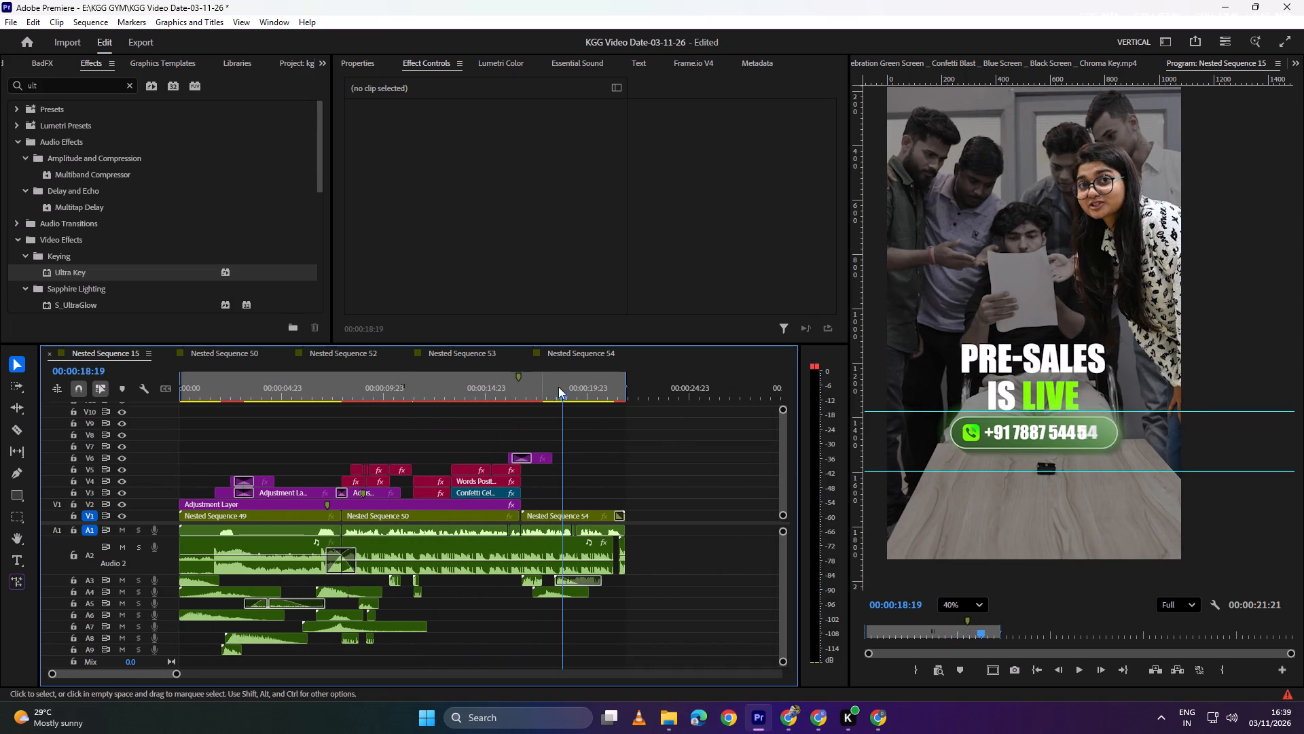
{"action": "left_click_drag", "start_coordinate": [565, 383], "coordinate": [511, 393]}
{"action": "key", "text": "space"}
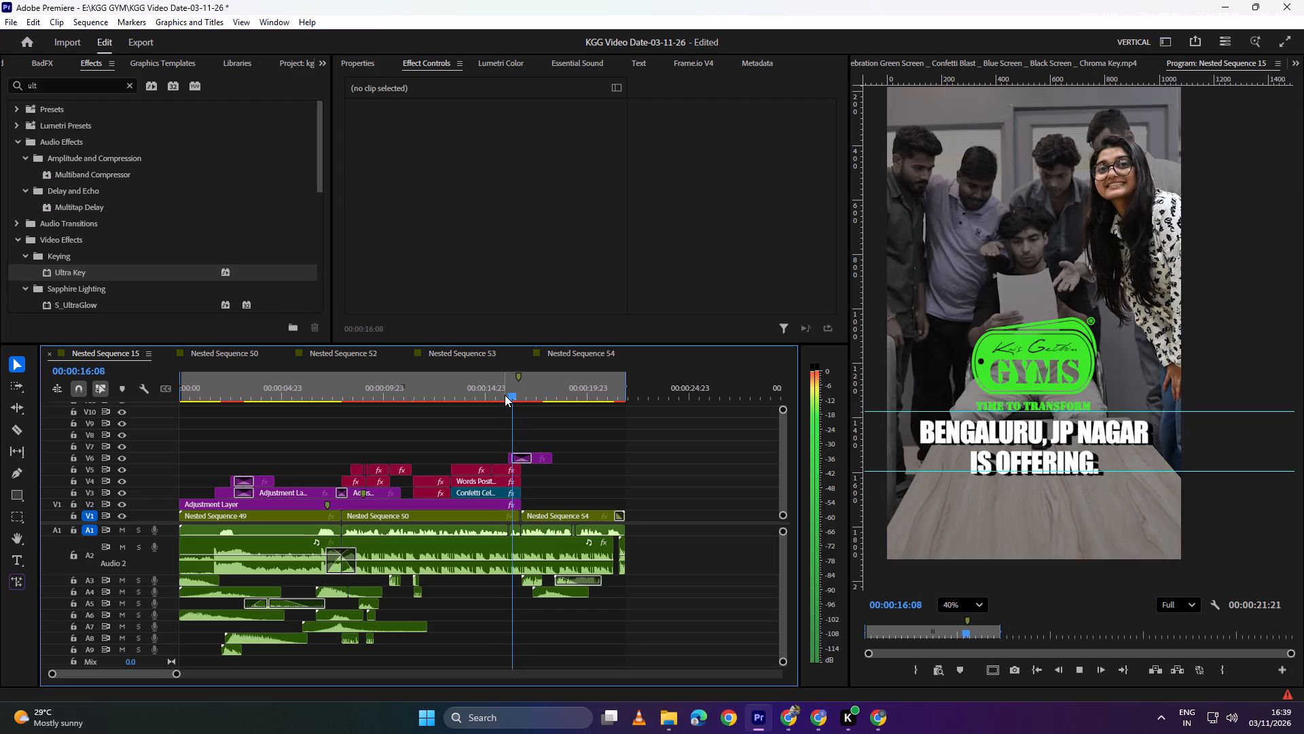
{"action": "scroll", "coordinate": [539, 451], "scroll_direction": "up", "scroll_amount": 4, "text": "alt"}
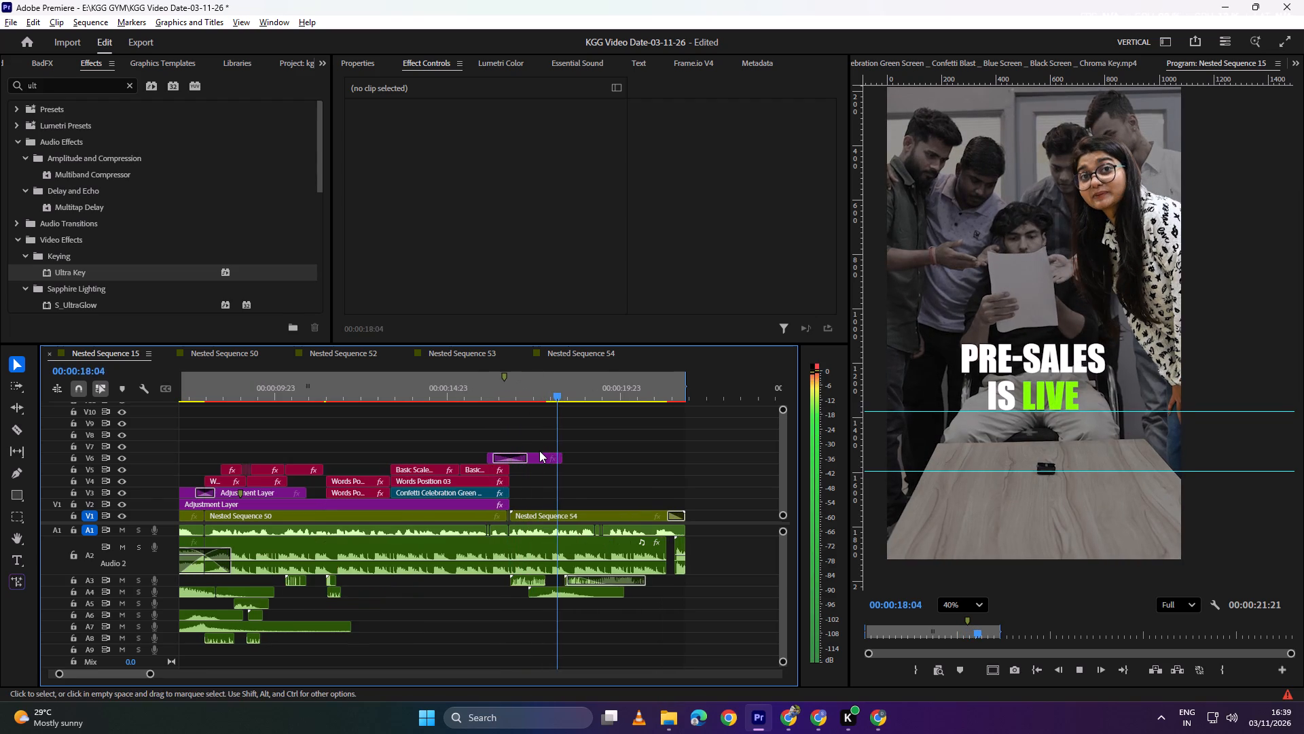
{"action": "scroll", "coordinate": [539, 451], "scroll_direction": "up", "scroll_amount": 5, "text": "alt"}
{"action": "key", "text": "space"}
{"action": "left_click_drag", "start_coordinate": [554, 389], "coordinate": [468, 403]}
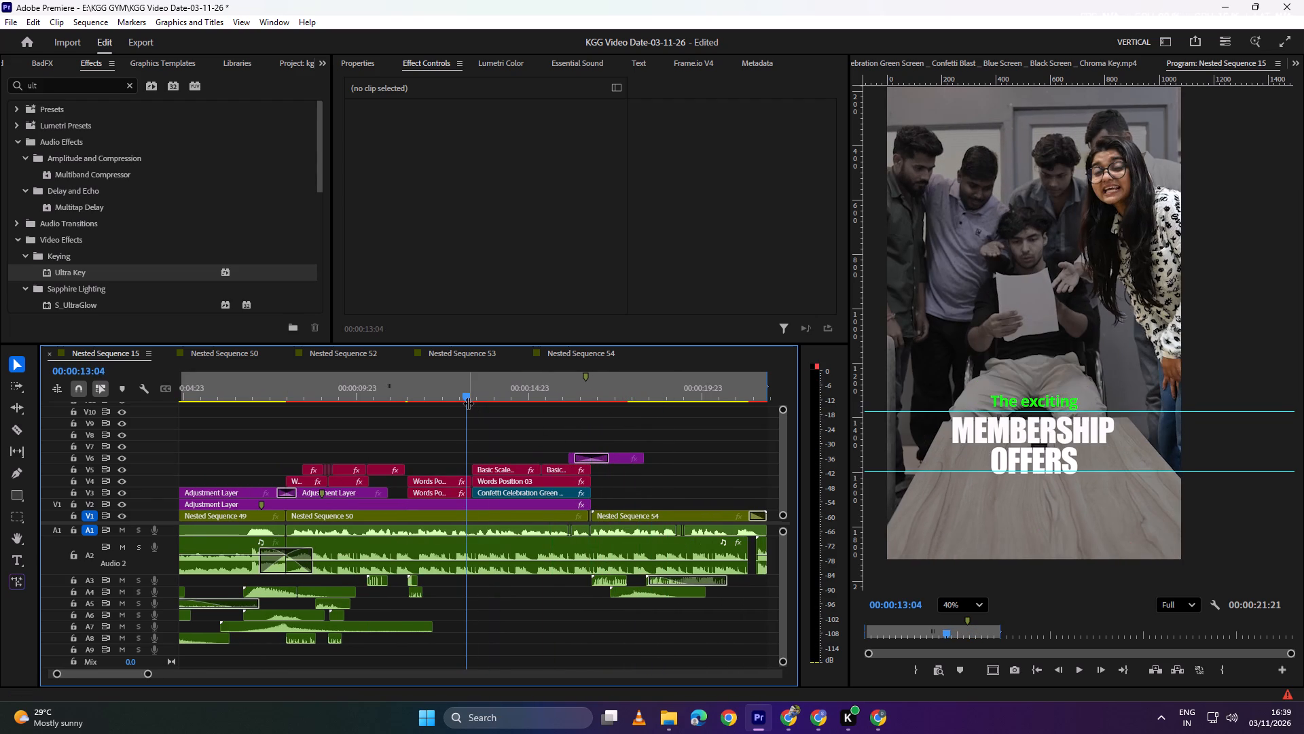
{"action": "key", "text": "space"}
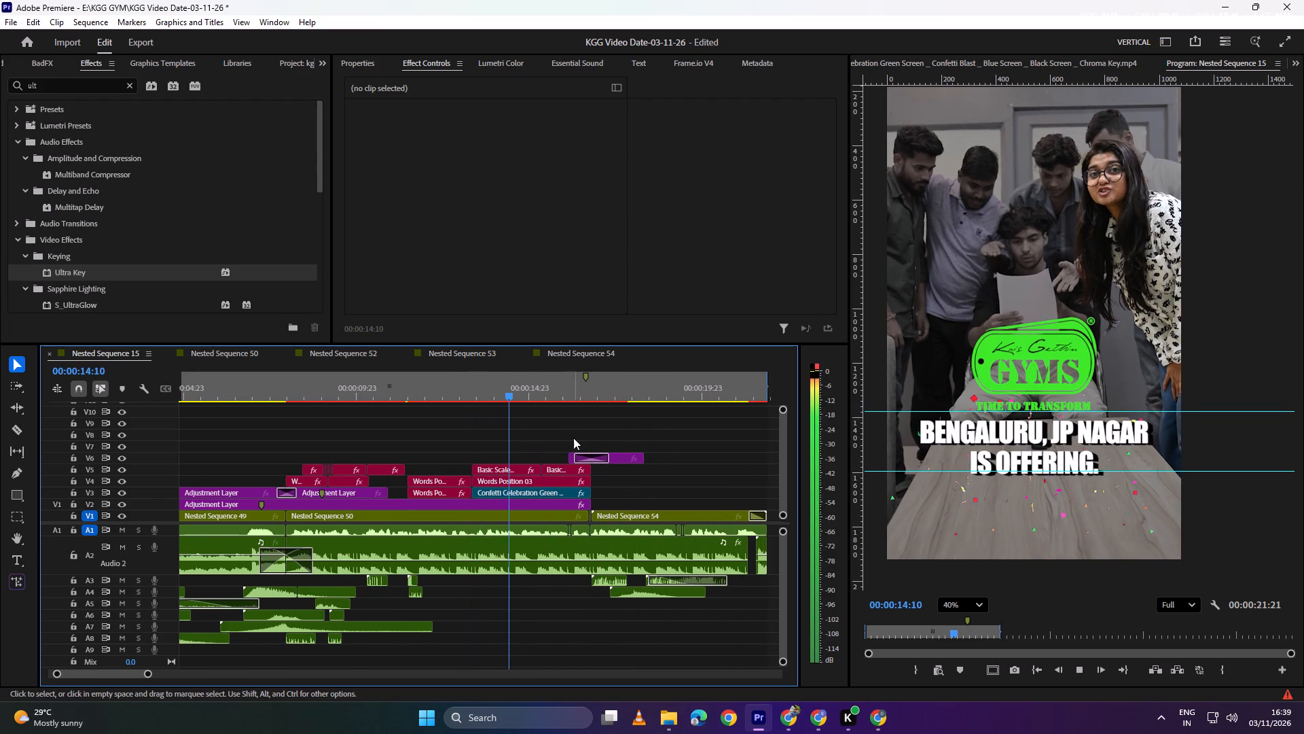
{"action": "key", "text": "space"}
{"action": "scroll", "coordinate": [987, 467], "scroll_direction": "up", "scroll_amount": 2, "text": "alt"}
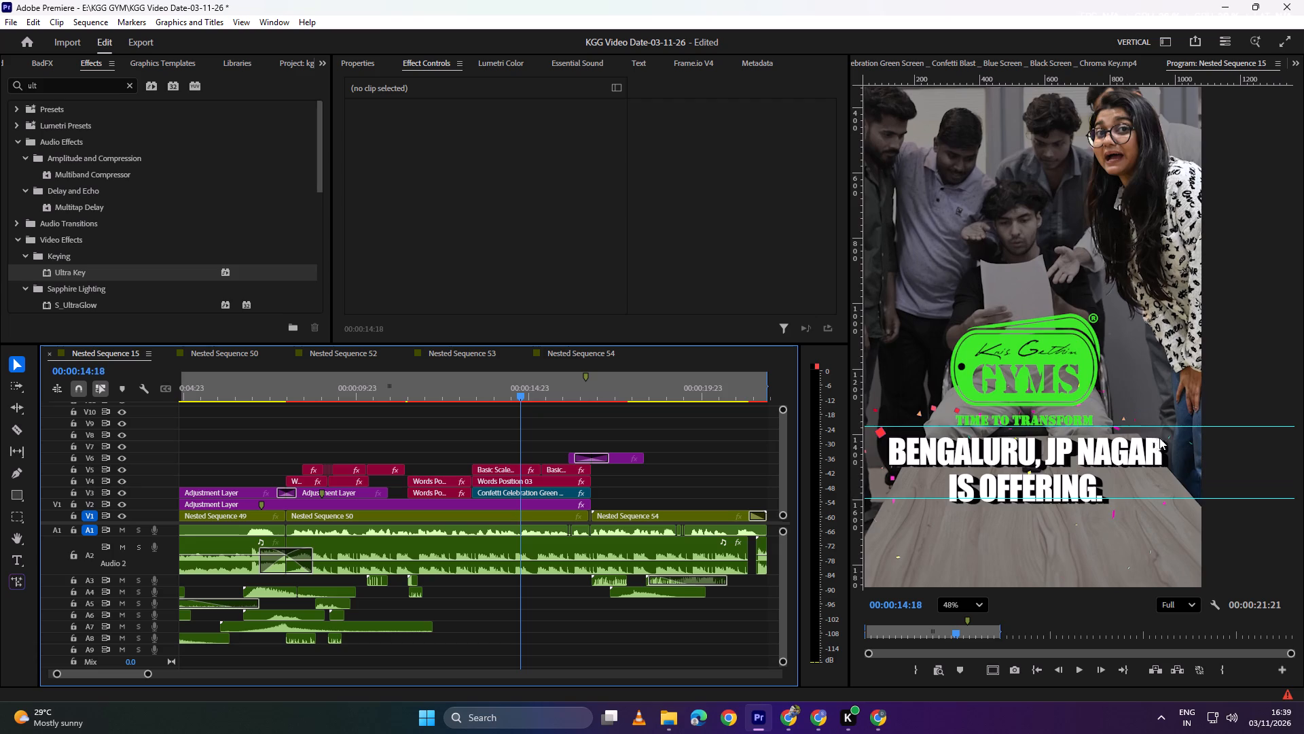
{"action": "scroll", "coordinate": [1146, 438], "scroll_direction": "down", "scroll_amount": 6}
{"action": "middle_click_drag", "start_coordinate": [1053, 461], "coordinate": [1098, 447]}
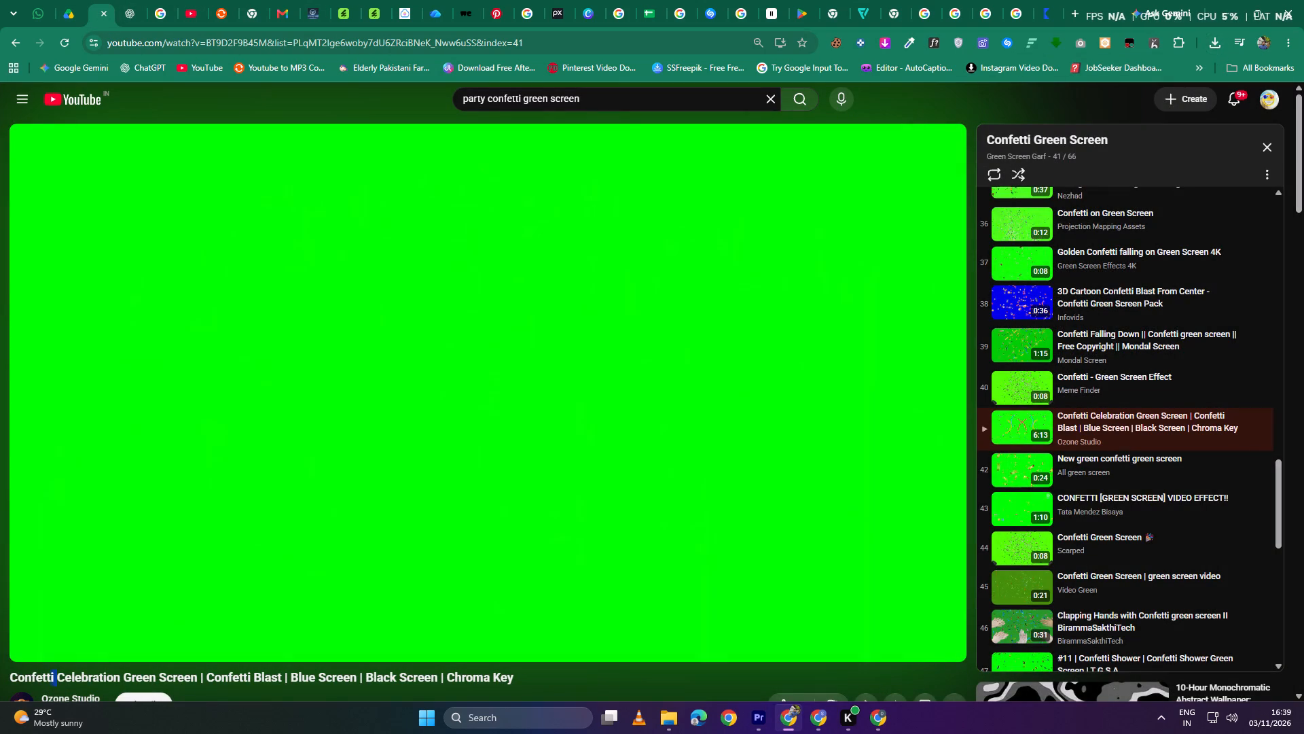
{"action": "left_click_drag", "start_coordinate": [48, 675], "coordinate": [3, 678]}
{"action": "key", "text": "ctrl+c"}
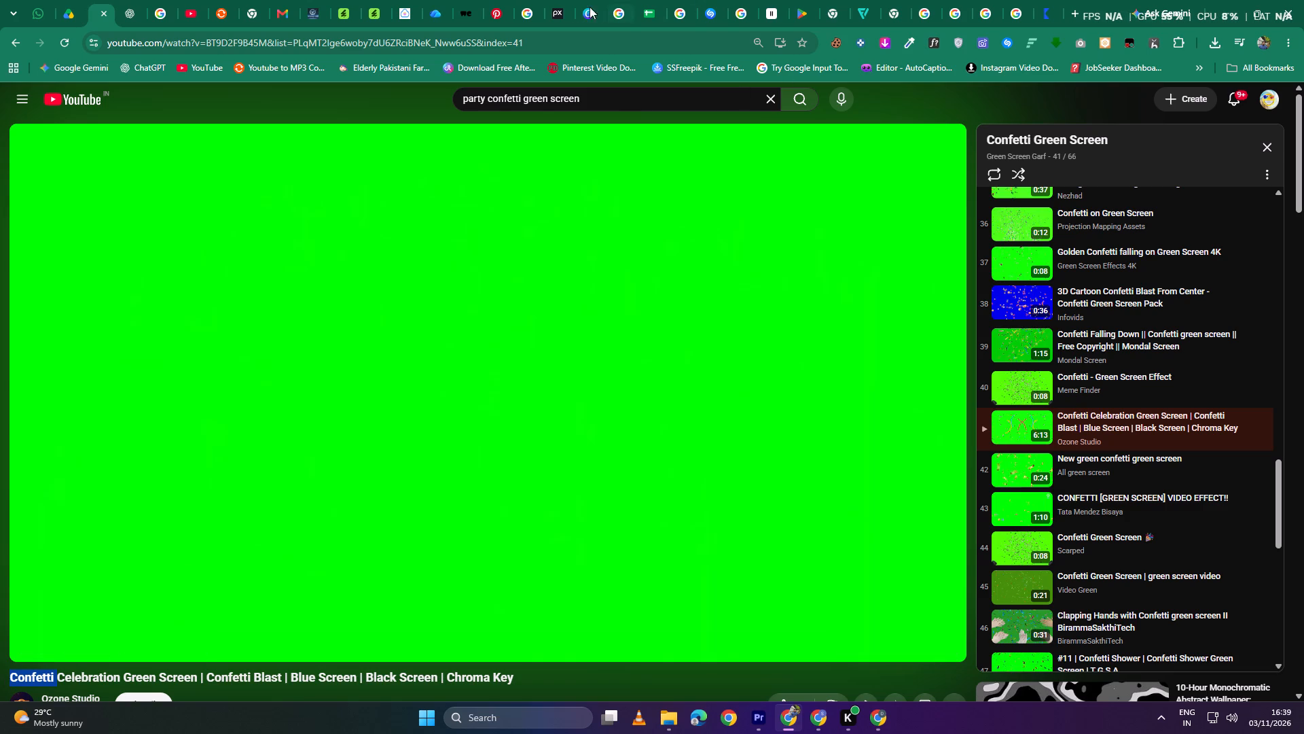
{"action": "left_click", "coordinate": [556, 15]}
{"action": "left_click", "coordinate": [375, 169]}
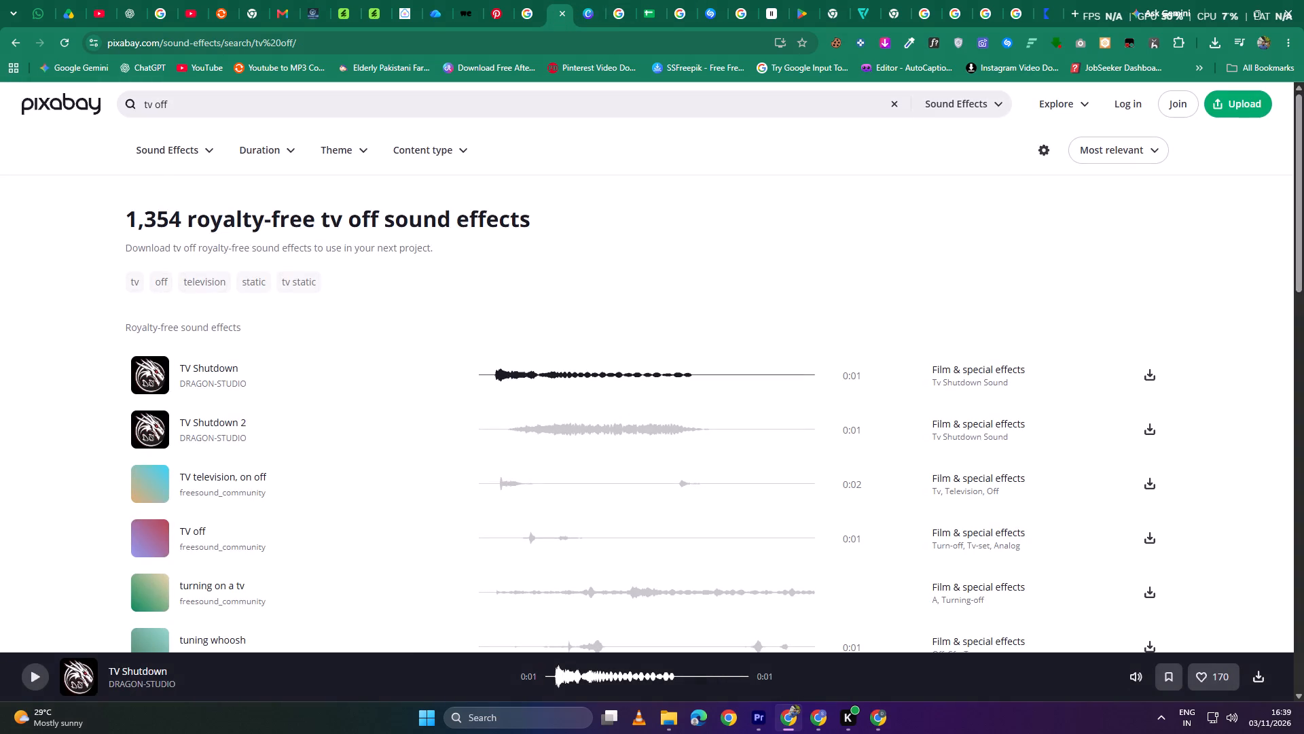
{"action": "left_click_drag", "start_coordinate": [198, 106], "coordinate": [0, 105]}
{"action": "key", "text": "ctrl+v"}
{"action": "key", "text": "Return"}
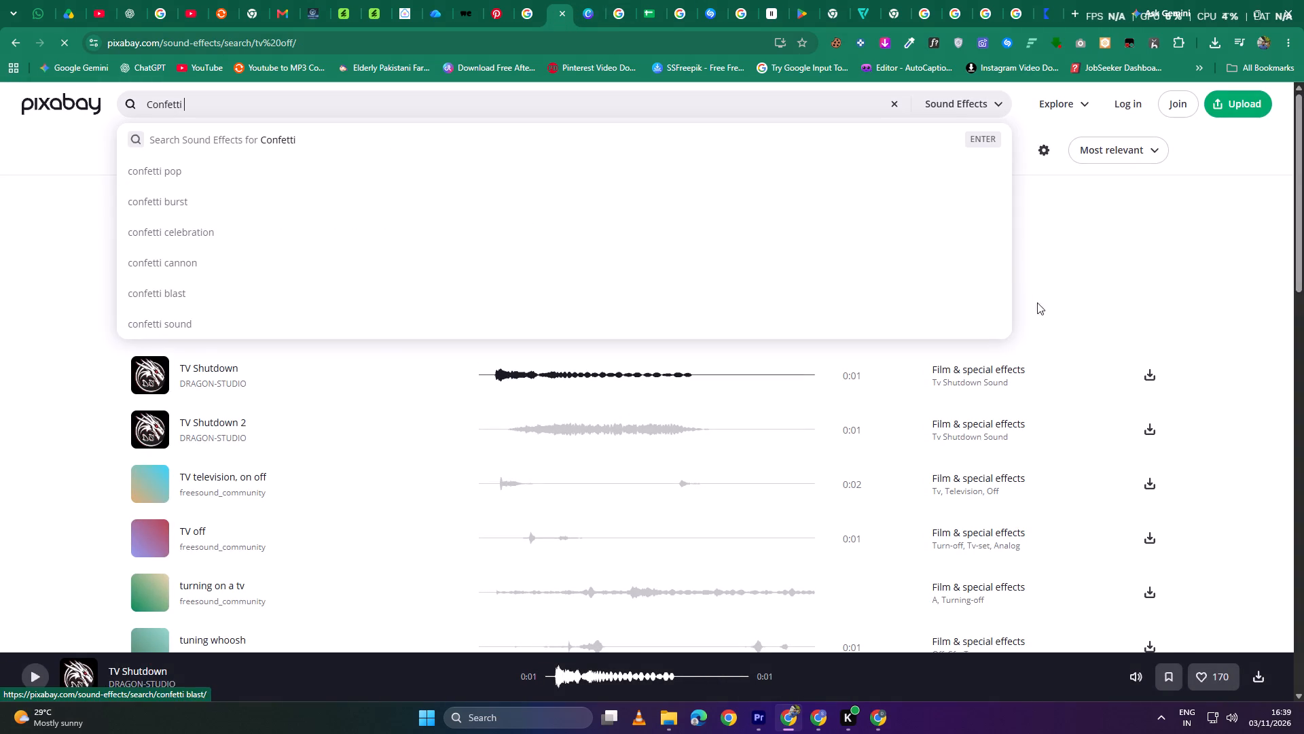
Audition the Pixabay confetti sounds, including 1gift-confetti, Fireworks_1, Birthday Party Horn and Male Curiously Saying Surprise.
{"action": "left_click", "coordinate": [483, 368]}
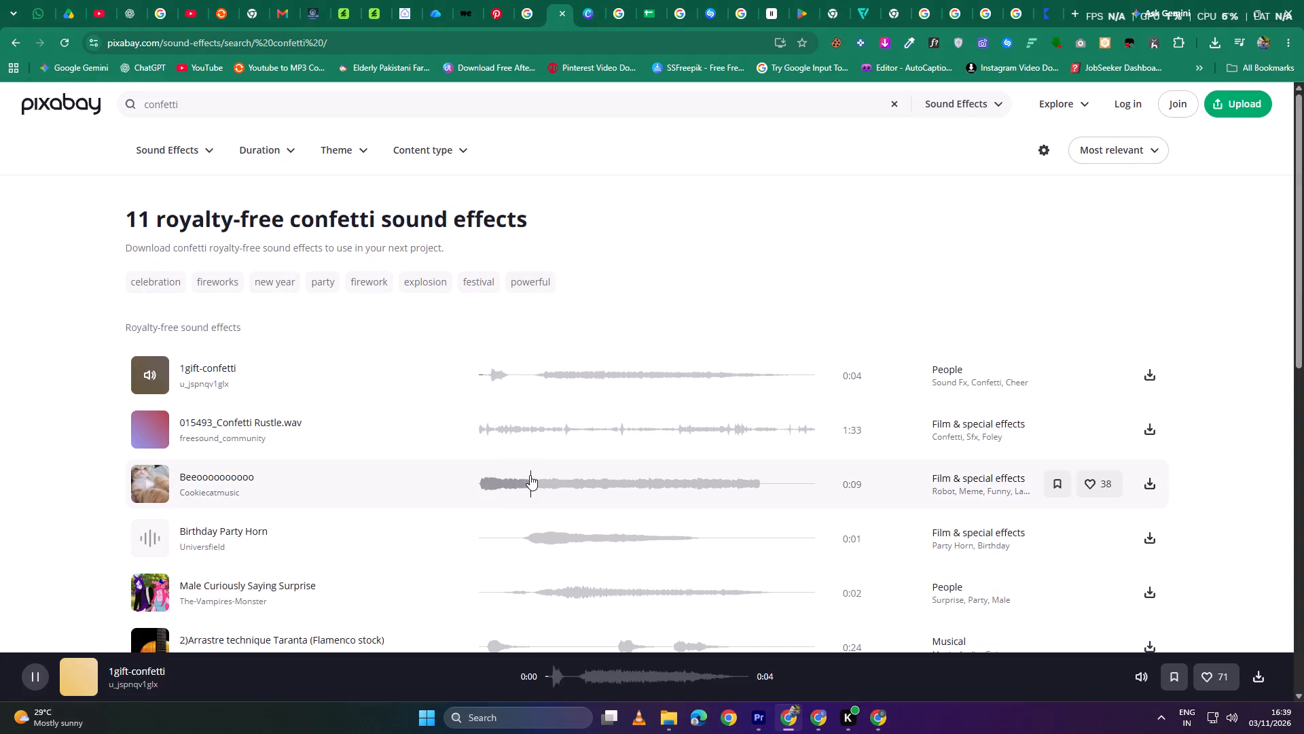
{"action": "left_click", "coordinate": [492, 476]}
{"action": "left_click", "coordinate": [511, 589]}
{"action": "scroll", "coordinate": [582, 501], "scroll_direction": "down", "scroll_amount": 1}
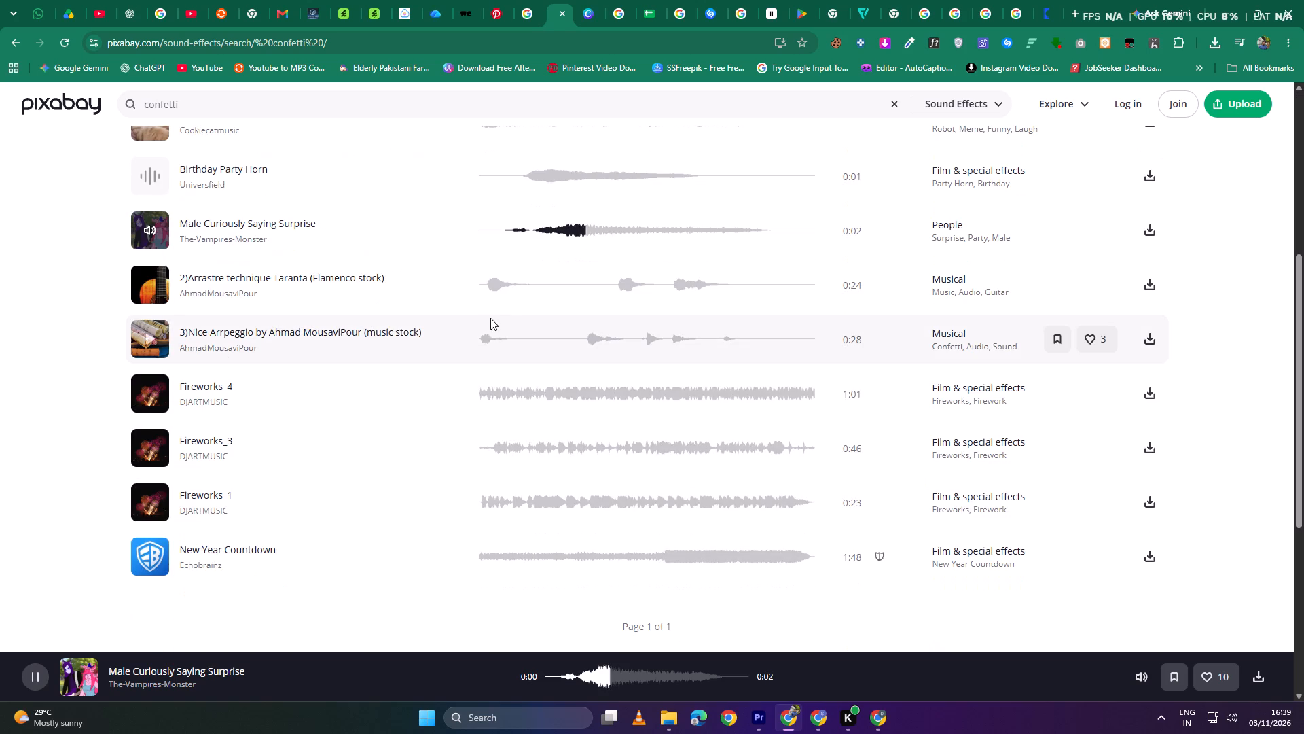
{"action": "left_click", "coordinate": [485, 332]}
{"action": "left_click", "coordinate": [492, 496]}
{"action": "scroll", "coordinate": [667, 565], "scroll_direction": "down", "scroll_amount": 1}
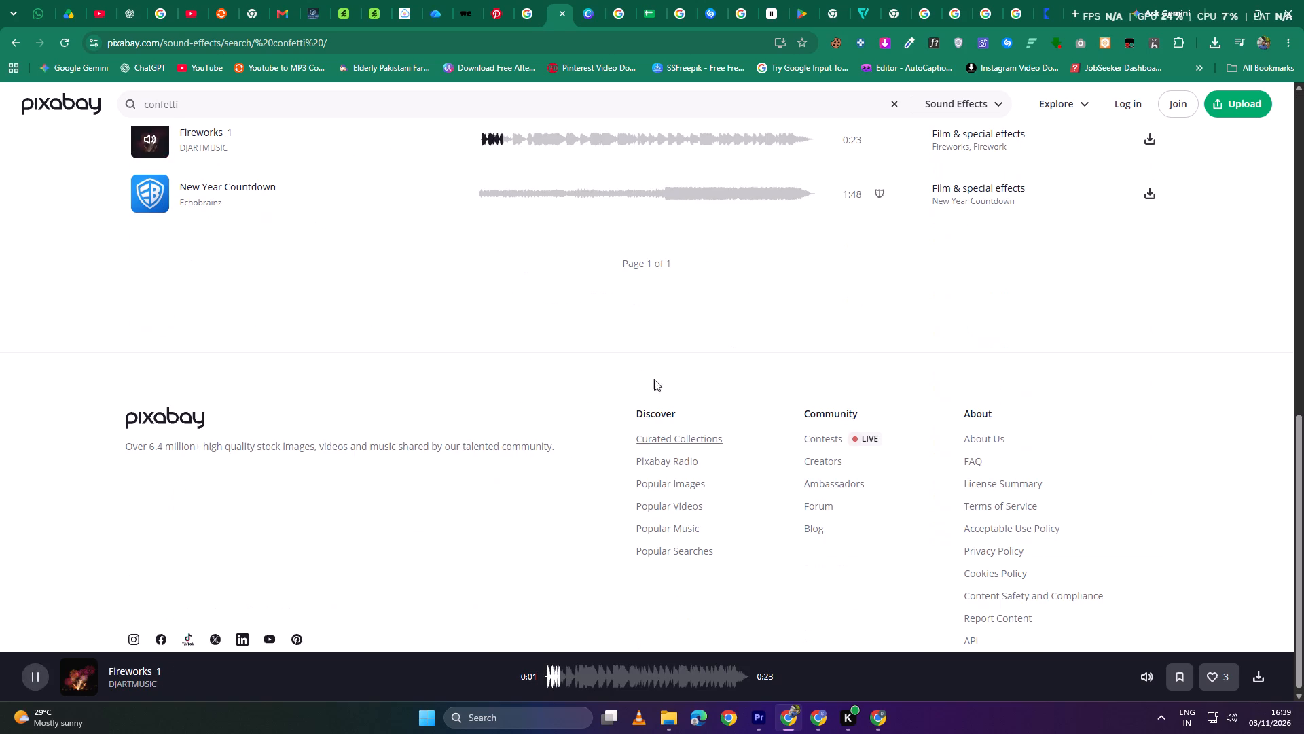
{"action": "left_click", "coordinate": [654, 257]}
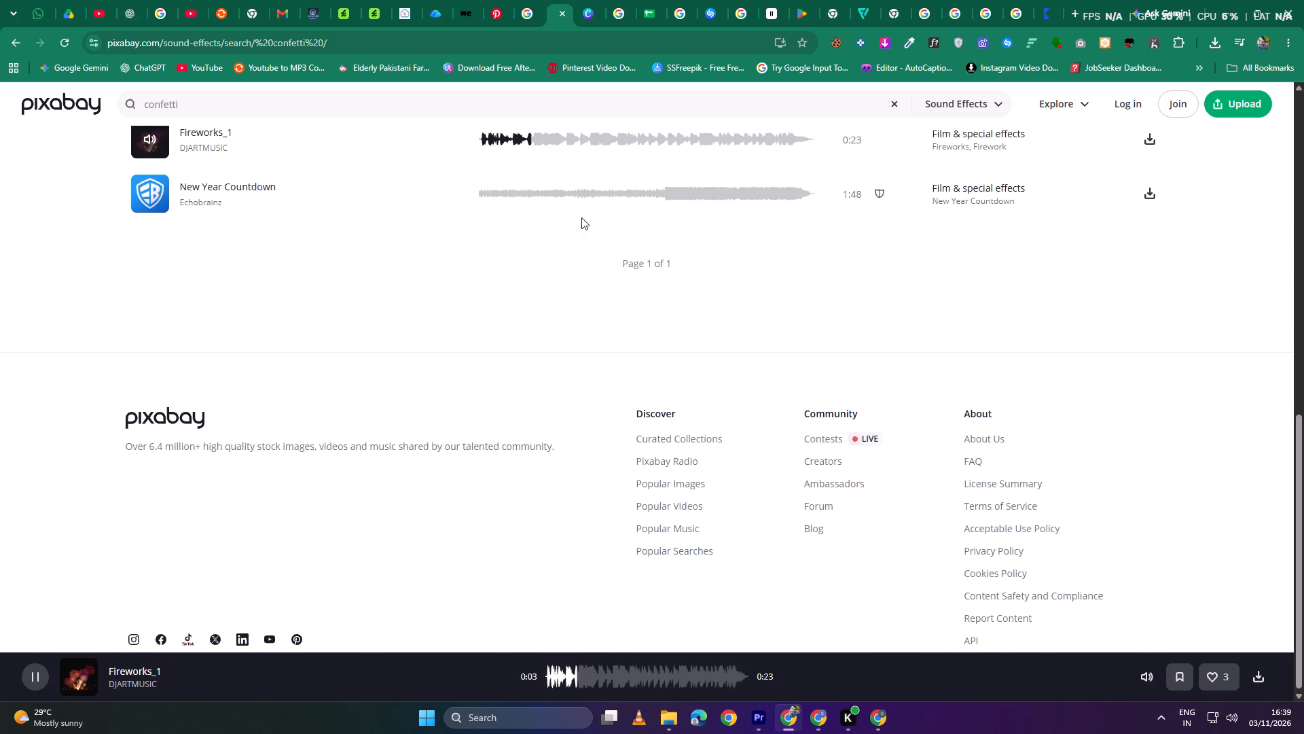
{"action": "scroll", "coordinate": [559, 213], "scroll_direction": "up", "scroll_amount": 2}
{"action": "left_click", "coordinate": [515, 444]}
{"action": "left_click", "coordinate": [540, 530]}
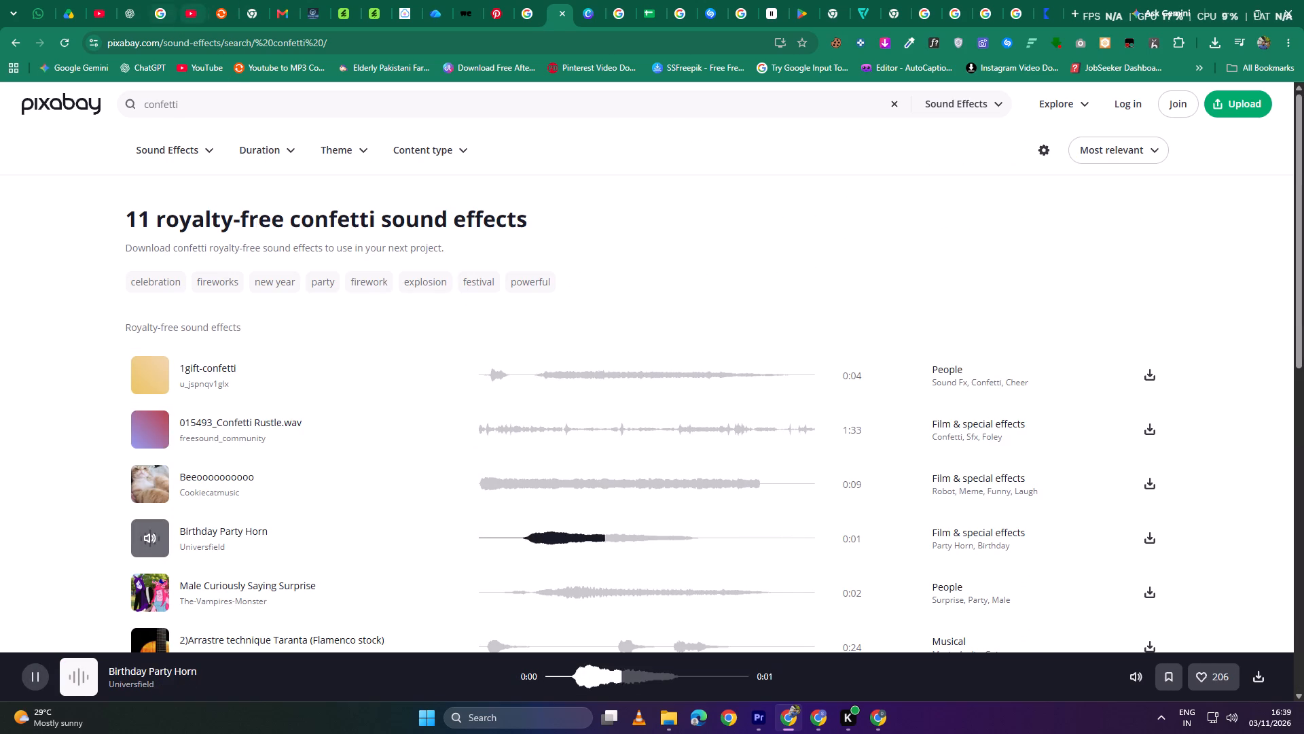
{"action": "left_click", "coordinate": [496, 528]}
{"action": "left_click", "coordinate": [518, 605]}
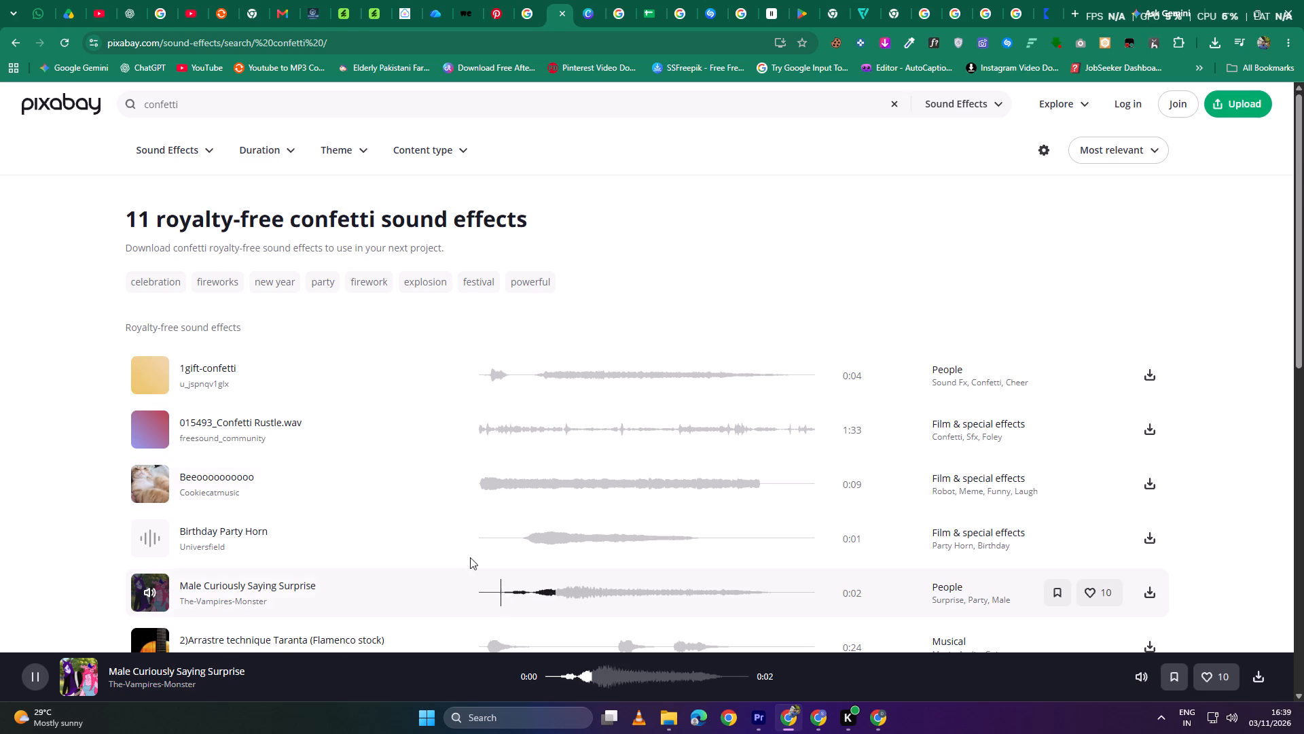
Search YouTube for confetti sound and listen to the balloon burst video and the free-to-use CONFETTI- Sound Effect video.
{"action": "left_click", "coordinate": [99, 12]}
{"action": "left_click_drag", "start_coordinate": [607, 99], "coordinate": [228, 87]}
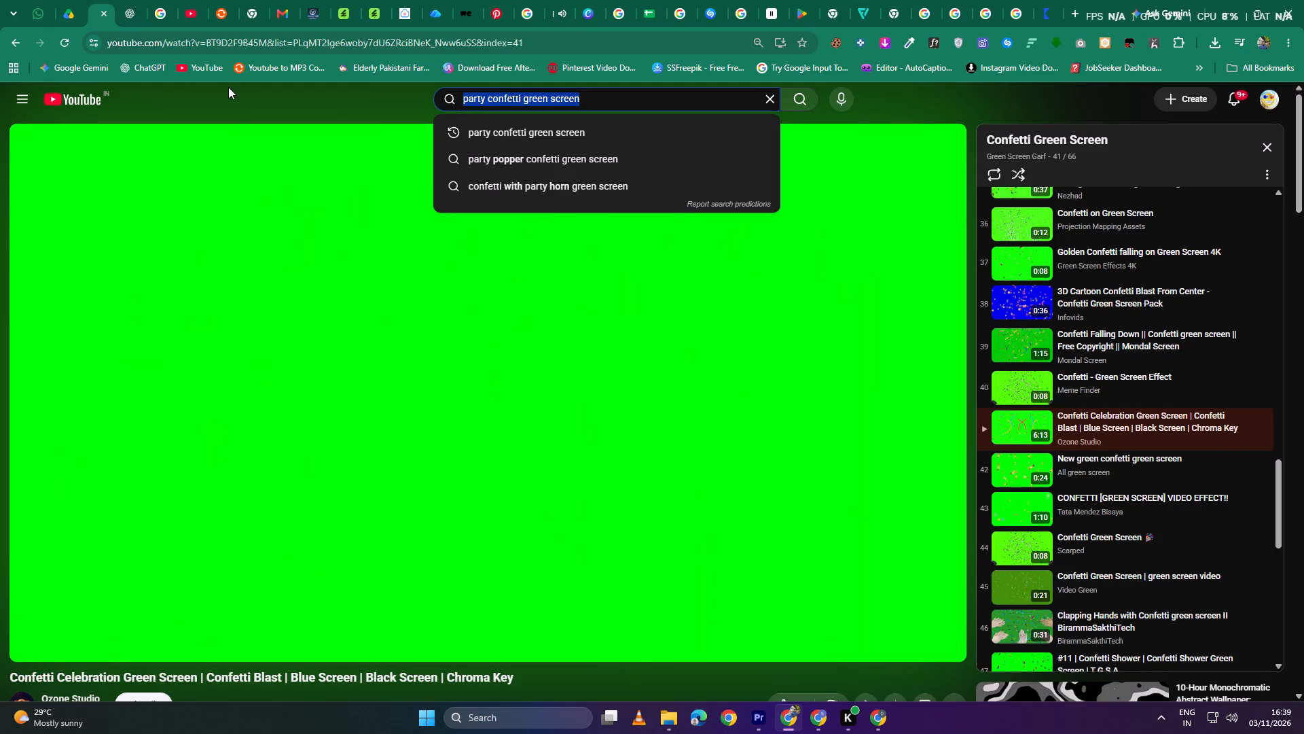
{"action": "key", "text": "ctrl+v"}
{"action": "left_click", "coordinate": [528, 136]}
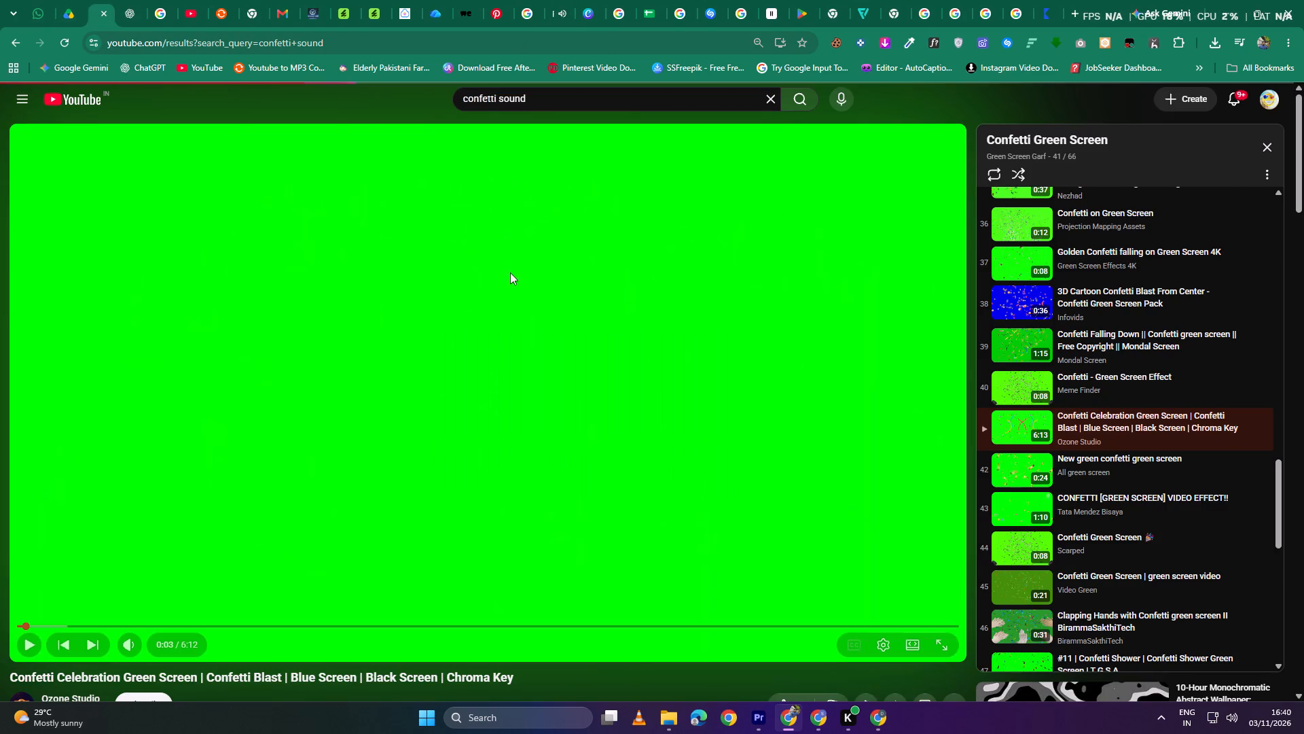
{"action": "left_click", "coordinate": [523, 482]}
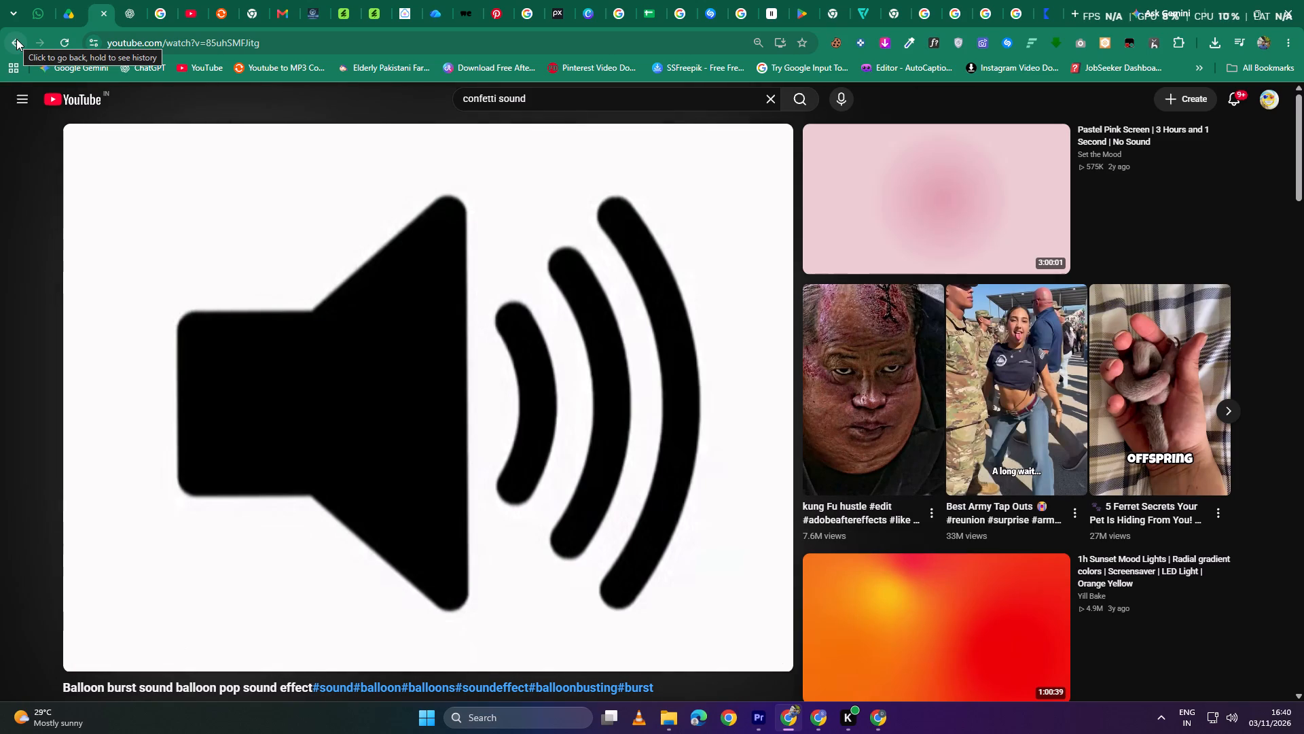
{"action": "left_click", "coordinate": [16, 39]}
{"action": "left_click", "coordinate": [439, 606]}
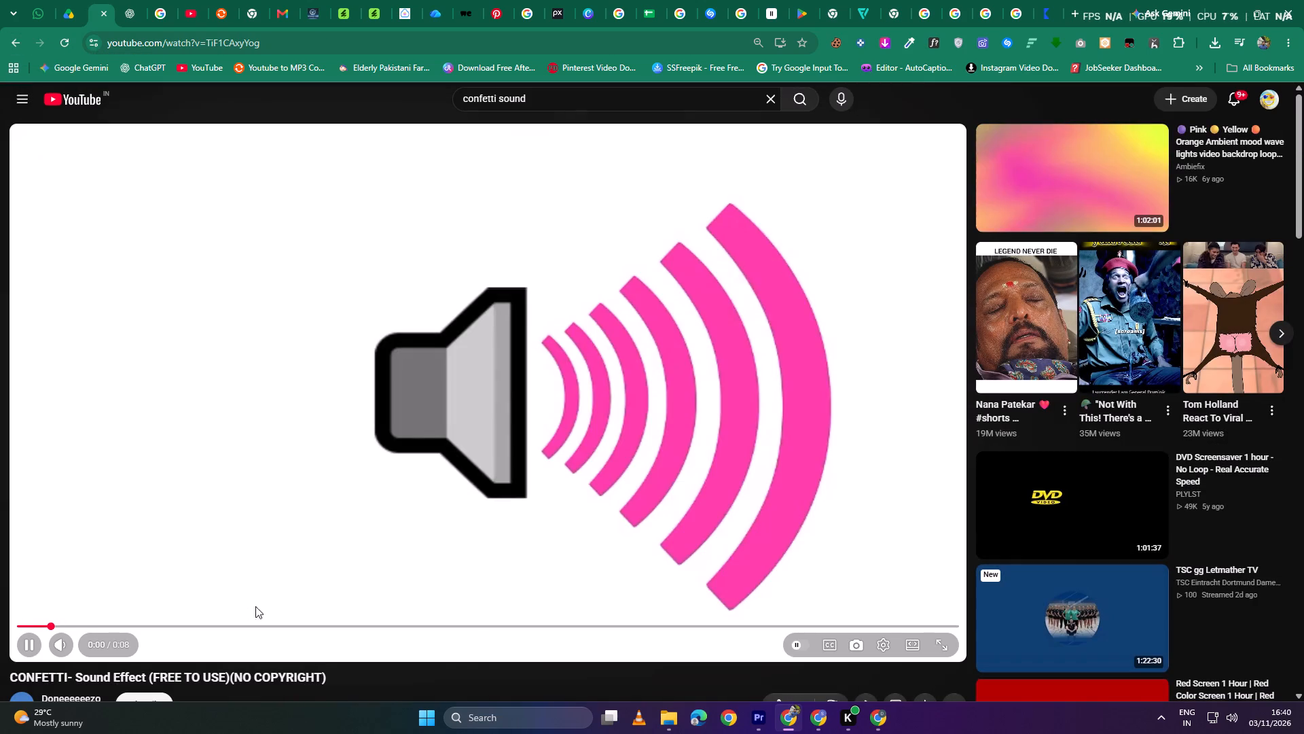
Return to the confetti sound results and audition the Confetti Blast with Kids Cheering and Confetti Green Screen Effect Shorts.
{"action": "left_click", "coordinate": [14, 39]}
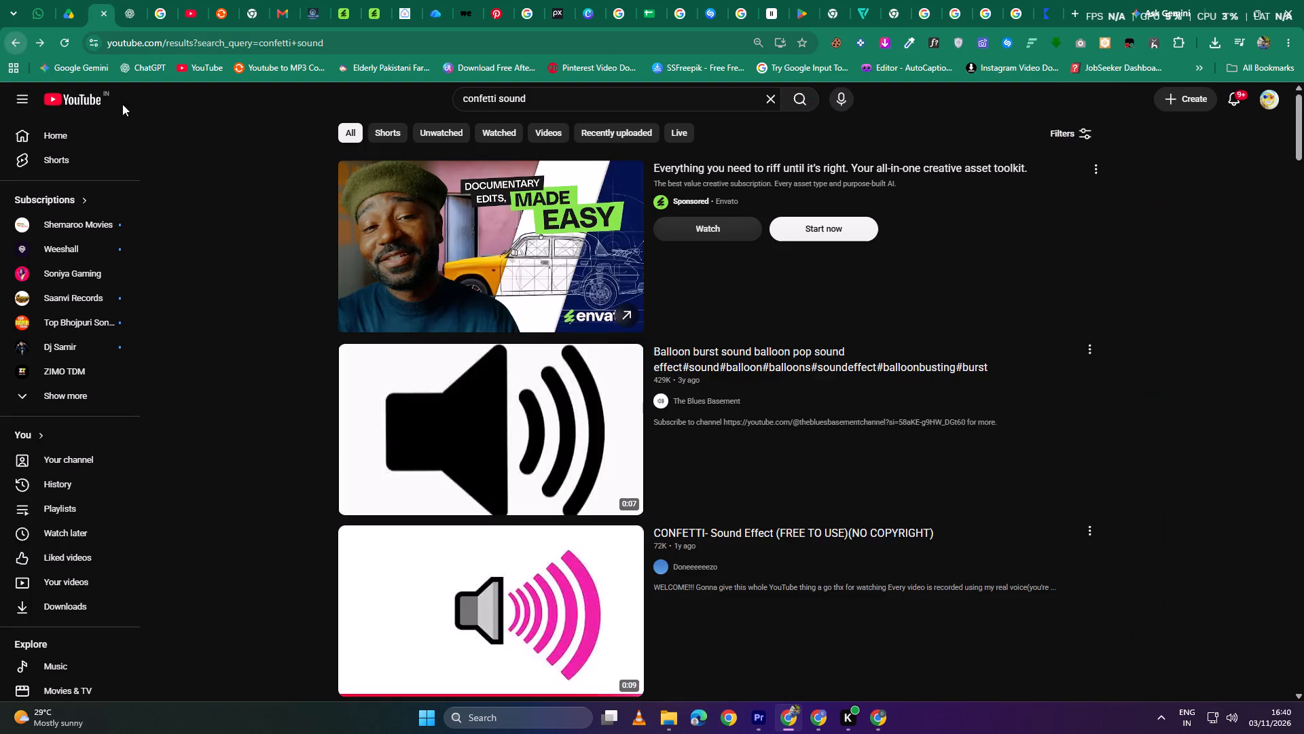
{"action": "scroll", "coordinate": [572, 415], "scroll_direction": "down", "scroll_amount": 1}
{"action": "scroll", "coordinate": [519, 381], "scroll_direction": "down", "scroll_amount": 1}
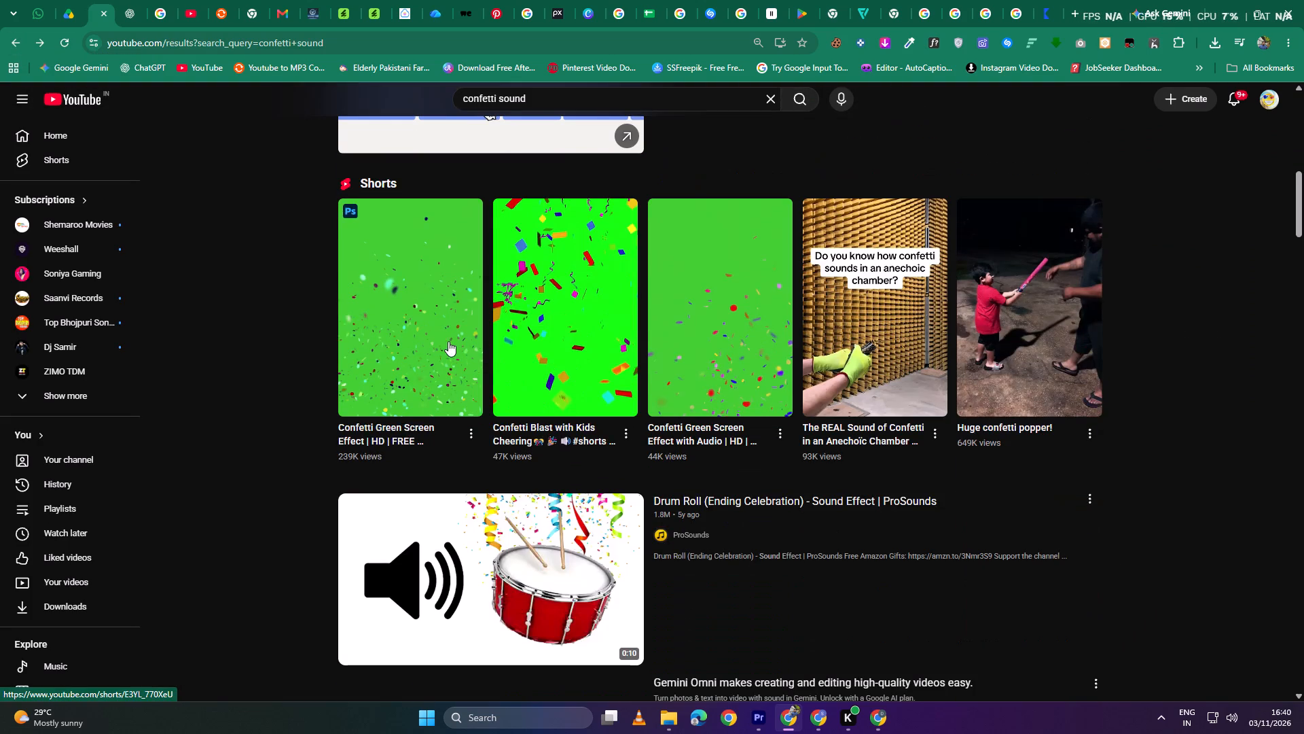
{"action": "left_click", "coordinate": [541, 334]}
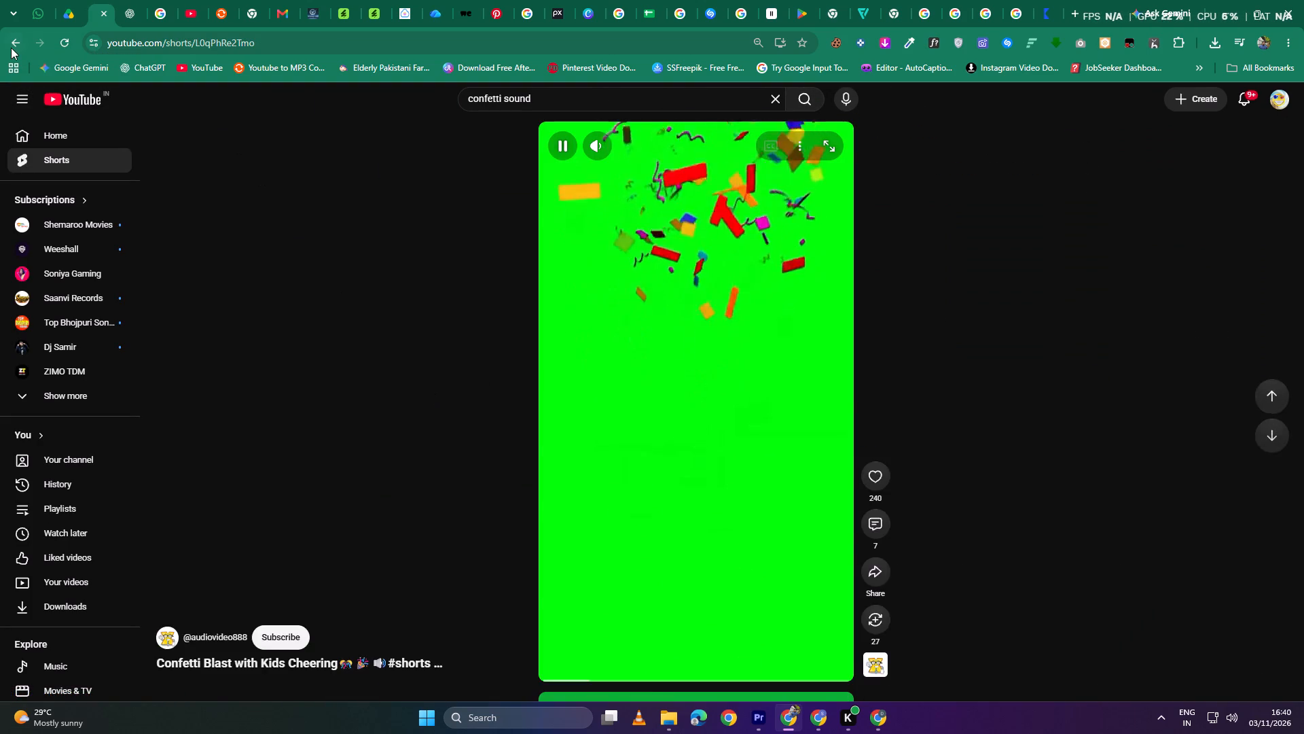
{"action": "left_click", "coordinate": [11, 48]}
{"action": "left_click", "coordinate": [435, 355]}
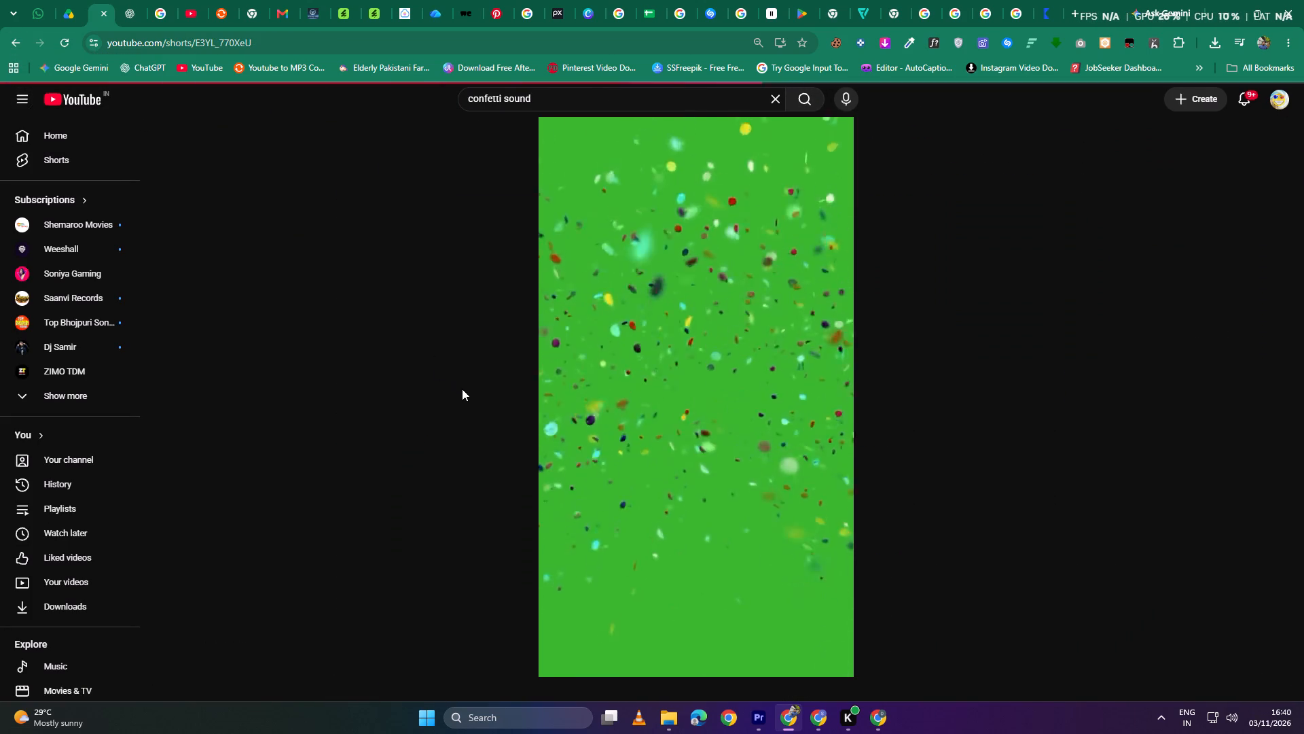
{"action": "left_click", "coordinate": [19, 44]}
{"action": "left_click", "coordinate": [780, 315]}
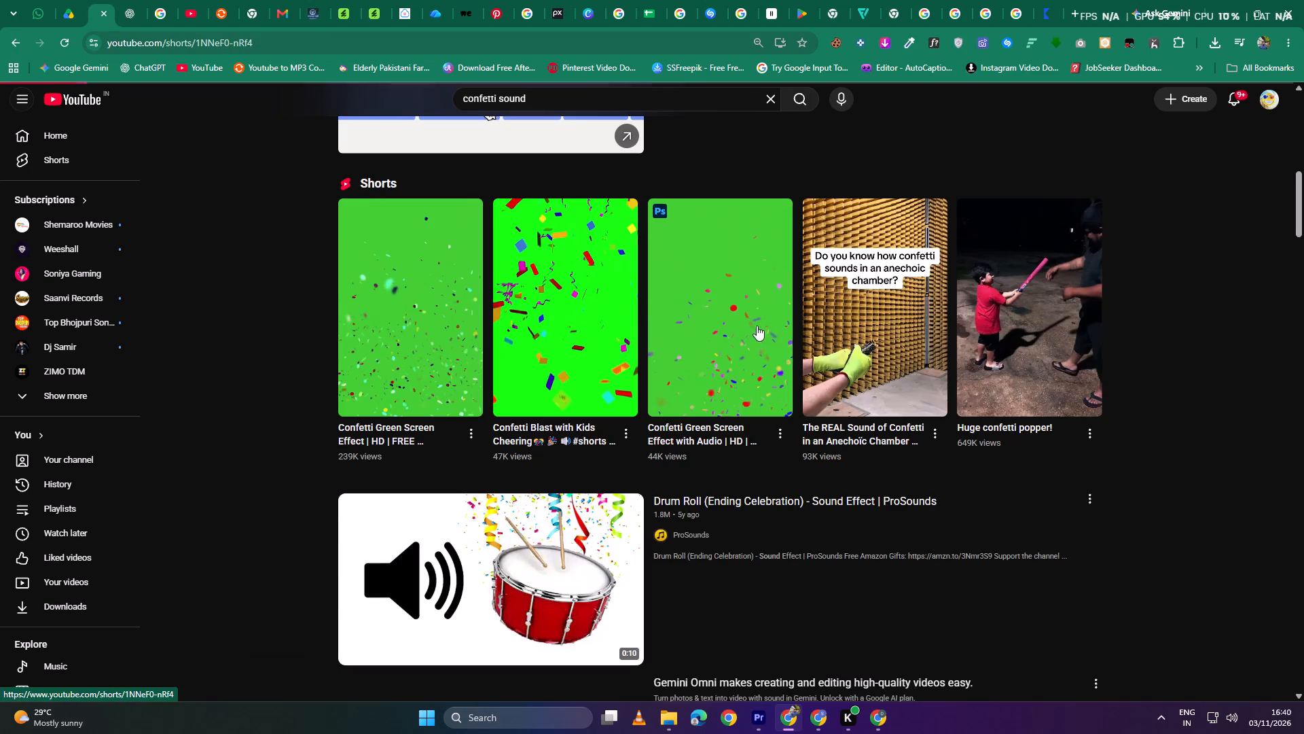
{"action": "left_click", "coordinate": [13, 37]}
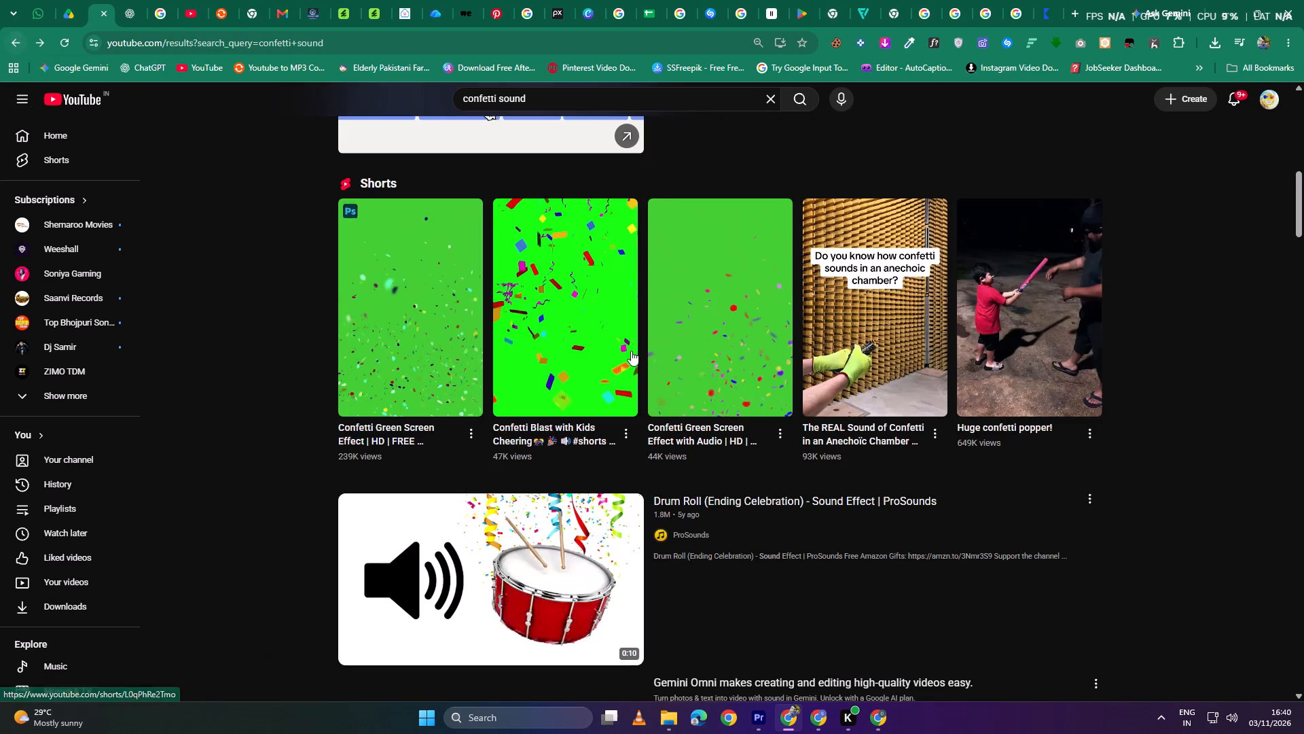
Copy the share link of the Short Confetti Green Screen Effect with Audio and convert it to a 128kb/s MP3 on CnvMP3.
{"action": "left_click", "coordinate": [764, 288]}
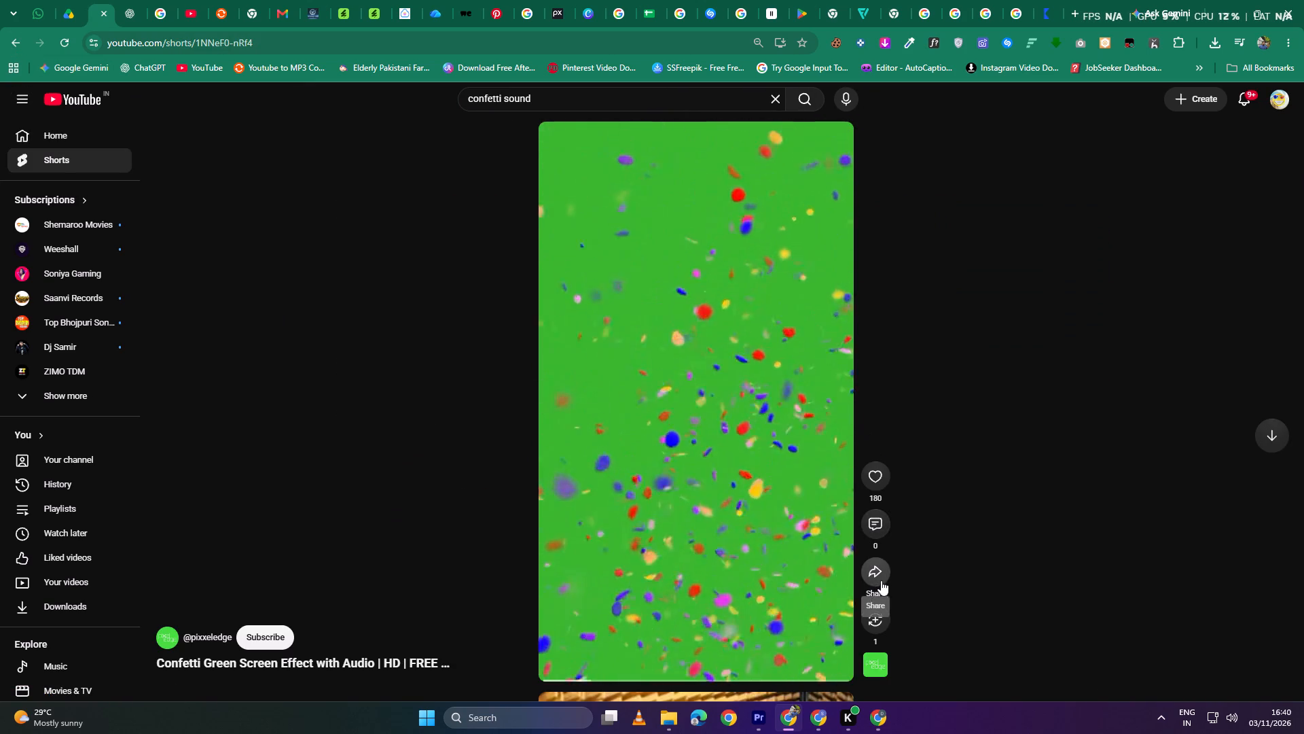
{"action": "left_click", "coordinate": [873, 574]}
{"action": "left_click", "coordinate": [754, 428]}
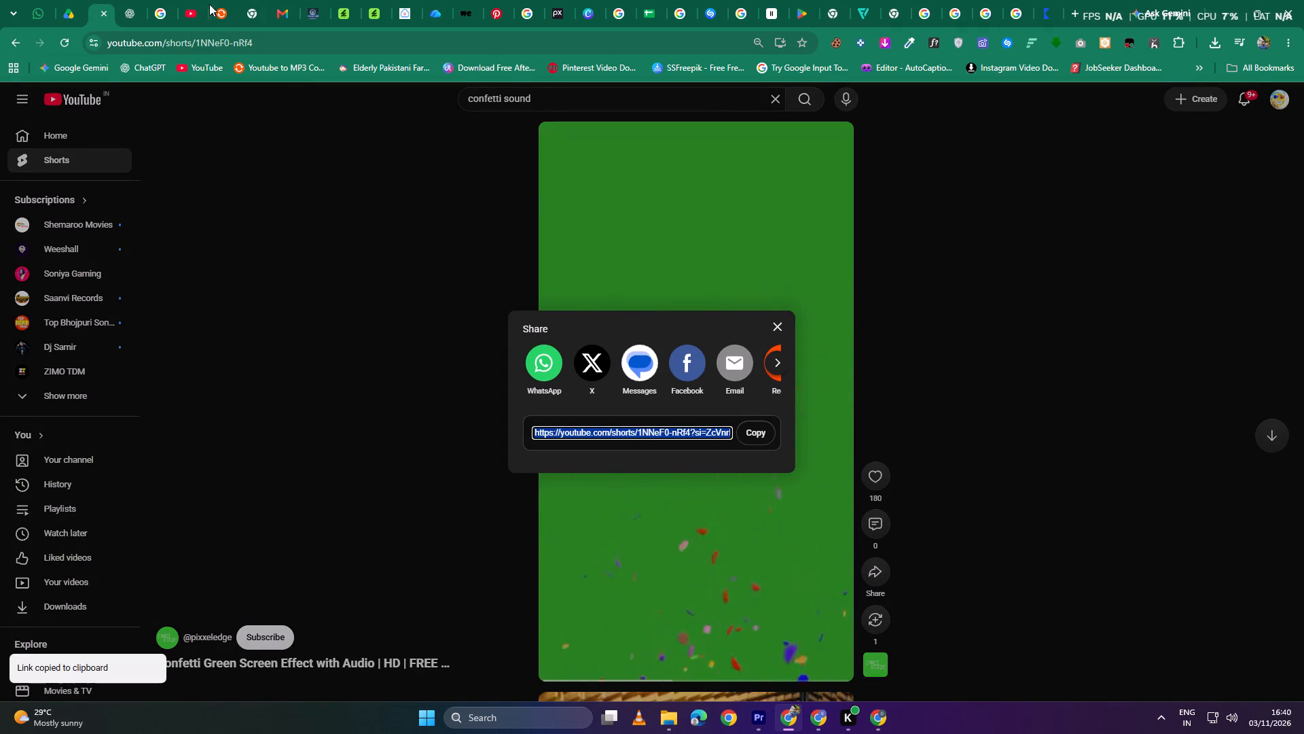
{"action": "left_click", "coordinate": [223, 17]}
{"action": "left_click", "coordinate": [577, 400]}
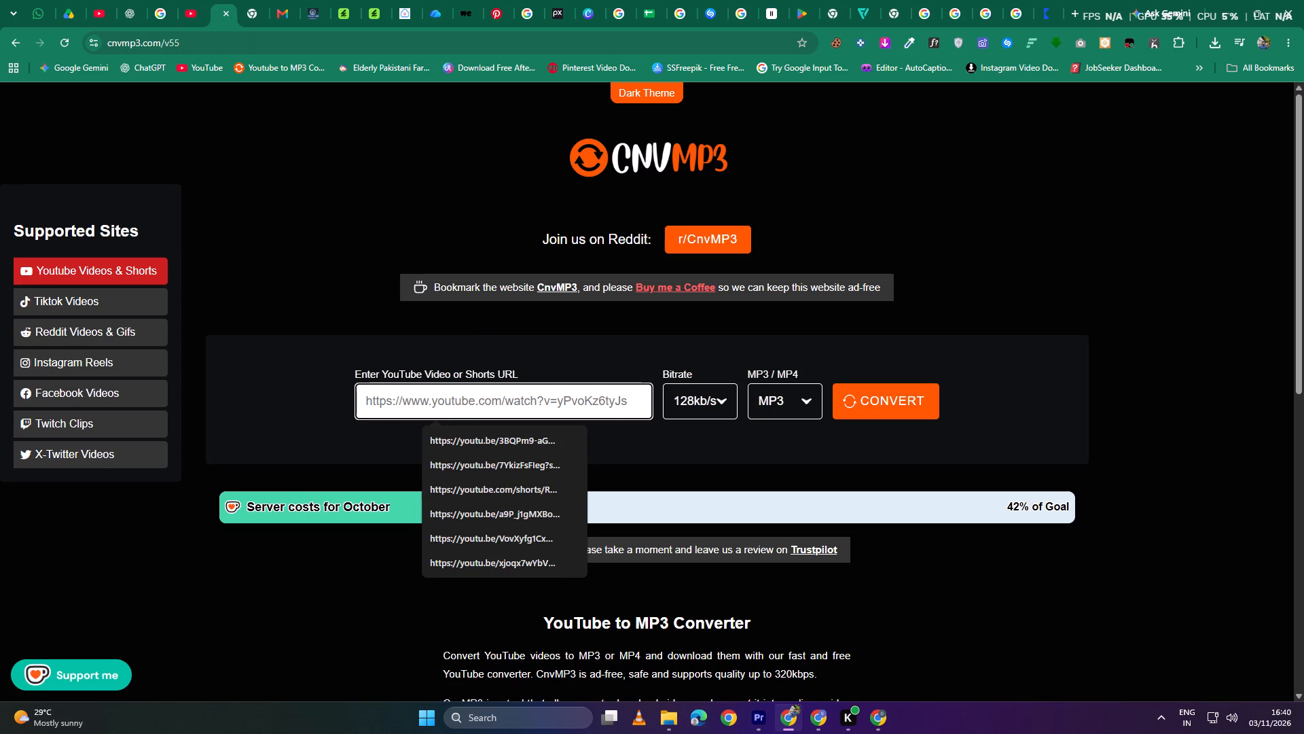
{"action": "key", "text": "ctrl+v"}
{"action": "left_click", "coordinate": [884, 405]}
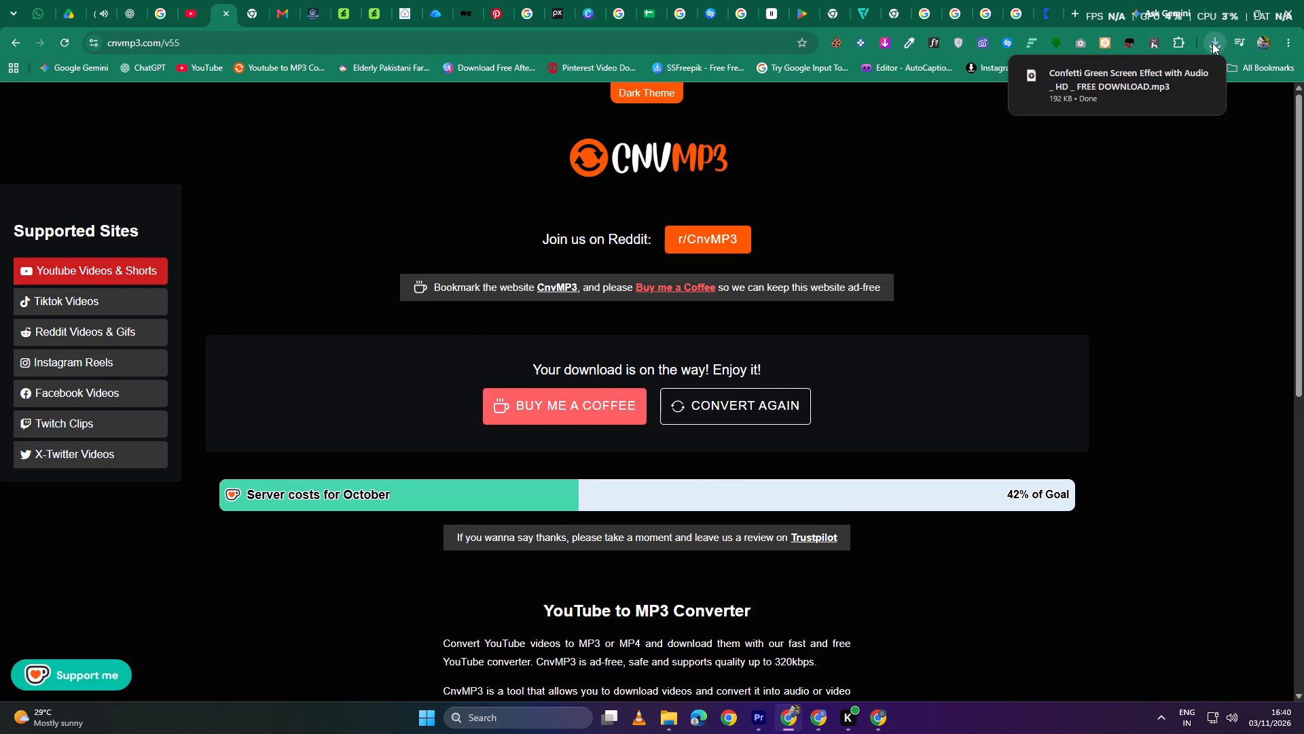
Bring the downloaded confetti MP3 into Premiere and place it on audio track A6 near the start of the confetti clip.
{"action": "left_click_drag", "start_coordinate": [1106, 73], "coordinate": [725, 699]}
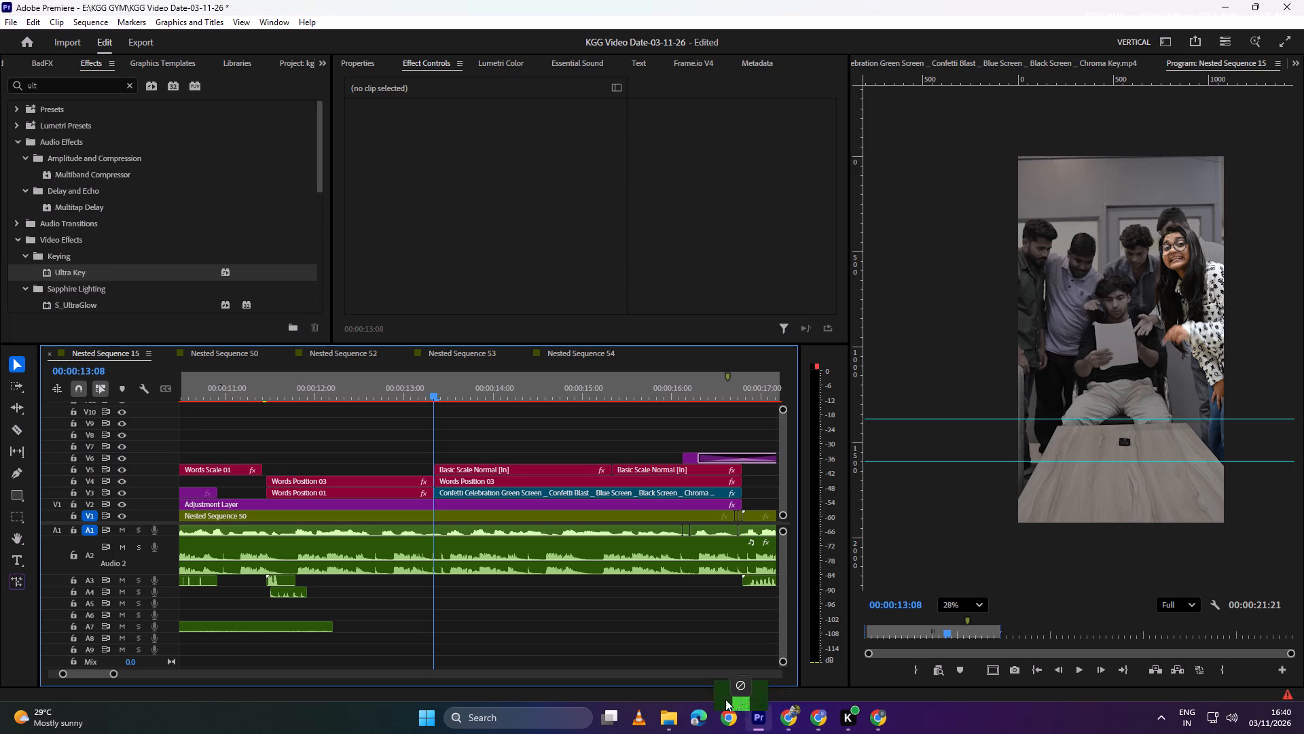
{"action": "left_click_drag", "start_coordinate": [725, 699], "coordinate": [359, 621]}
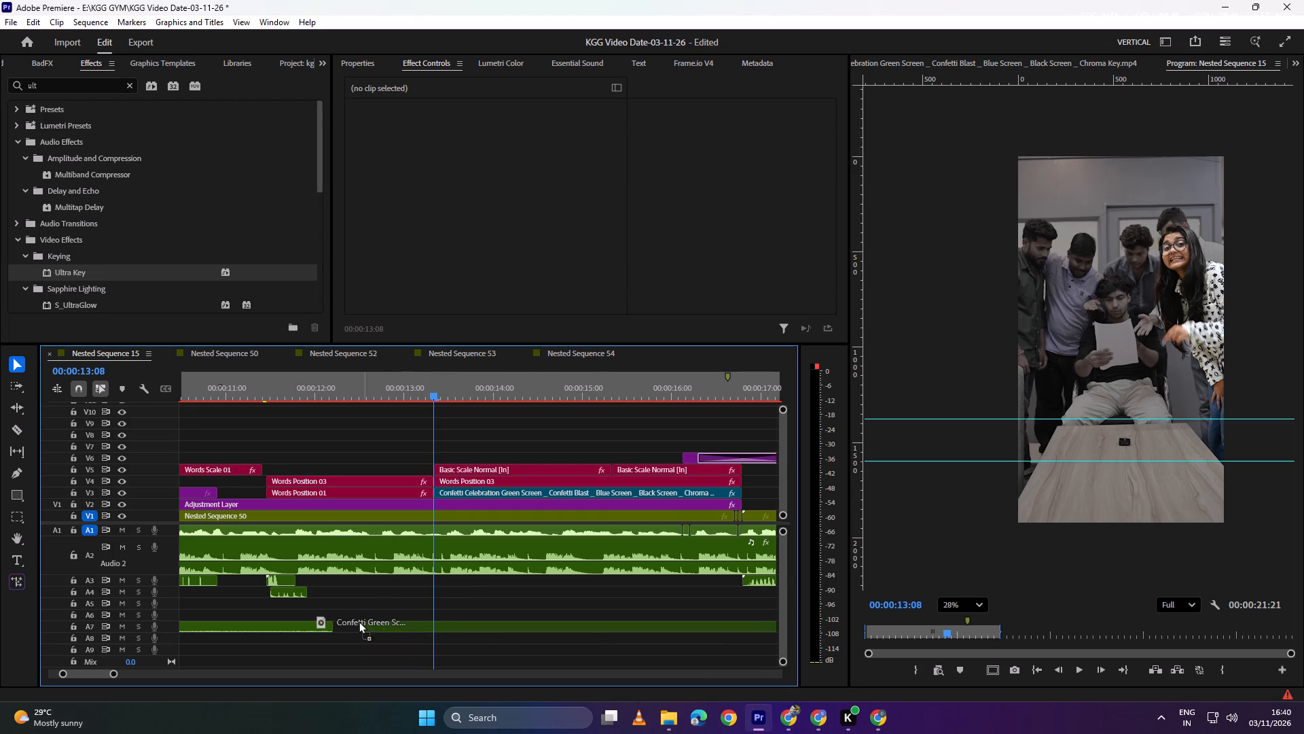
{"action": "left_click_drag", "start_coordinate": [359, 621], "coordinate": [378, 612]}
Split the confetti sound on A6 at about 00:00:15:15 and delete the part after the cut.
{"action": "scroll", "coordinate": [390, 613], "scroll_direction": "down", "scroll_amount": 11, "text": "alt"}
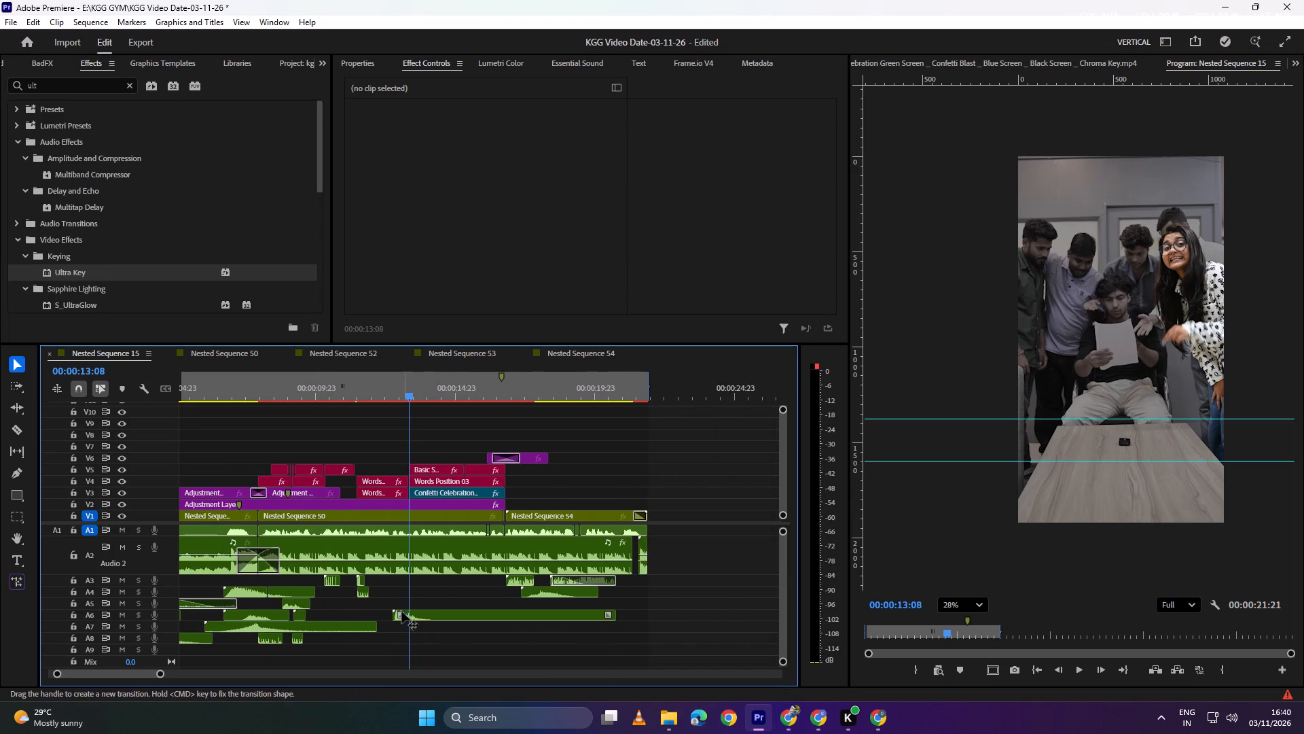
{"action": "scroll", "coordinate": [395, 619], "scroll_direction": "up", "scroll_amount": 11, "text": "alt"}
{"action": "key", "text": "c"}
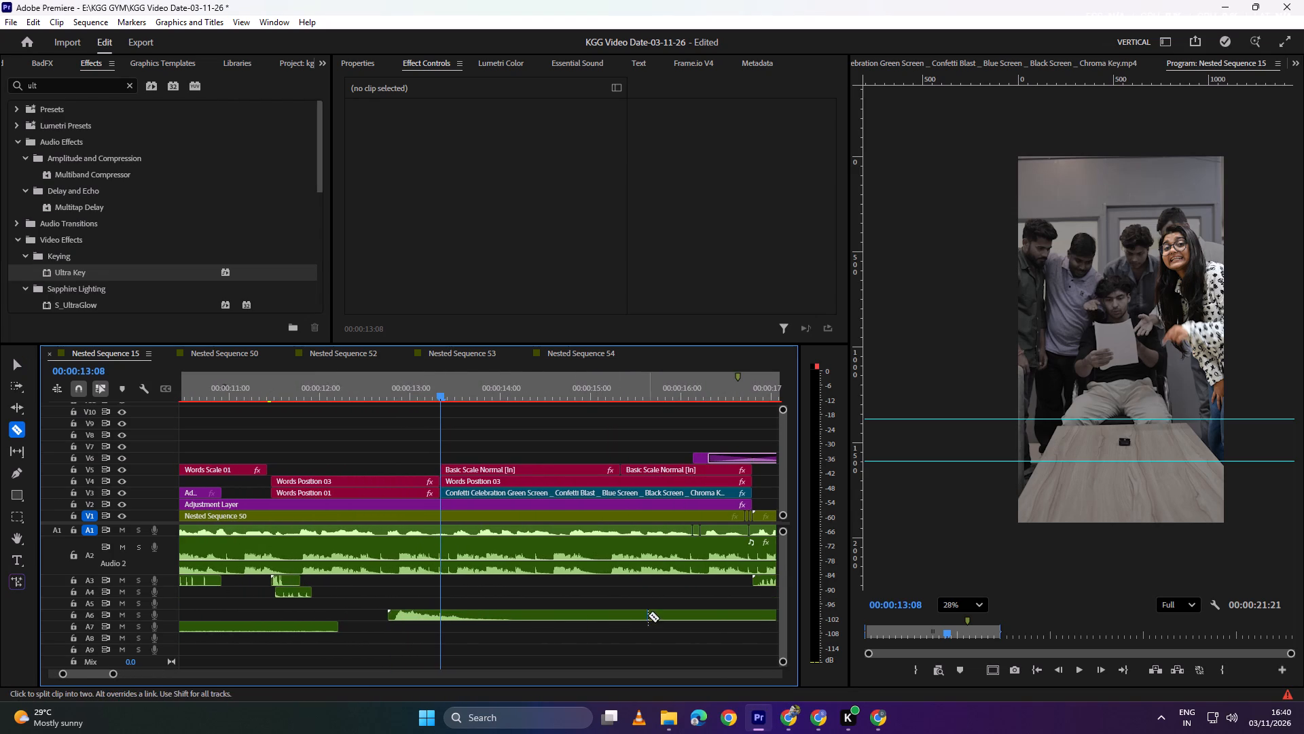
{"action": "left_click", "coordinate": [648, 615]}
{"action": "key", "text": "v"}
{"action": "left_click", "coordinate": [678, 614]}
{"action": "key", "text": "BackSpace"}
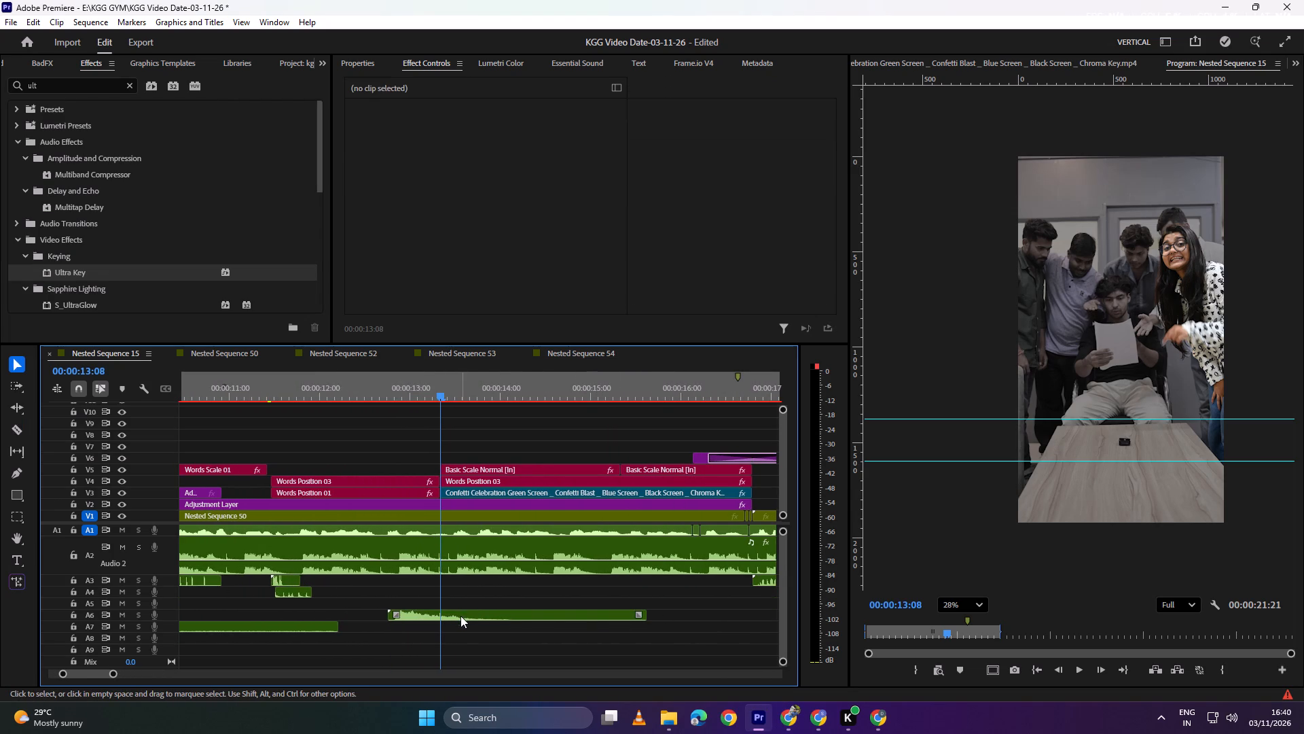
Move the confetti sound to track A3 so it starts with the confetti clip at 00:00:13:08, and play it back.
{"action": "left_click_drag", "start_coordinate": [461, 616], "coordinate": [519, 584]}
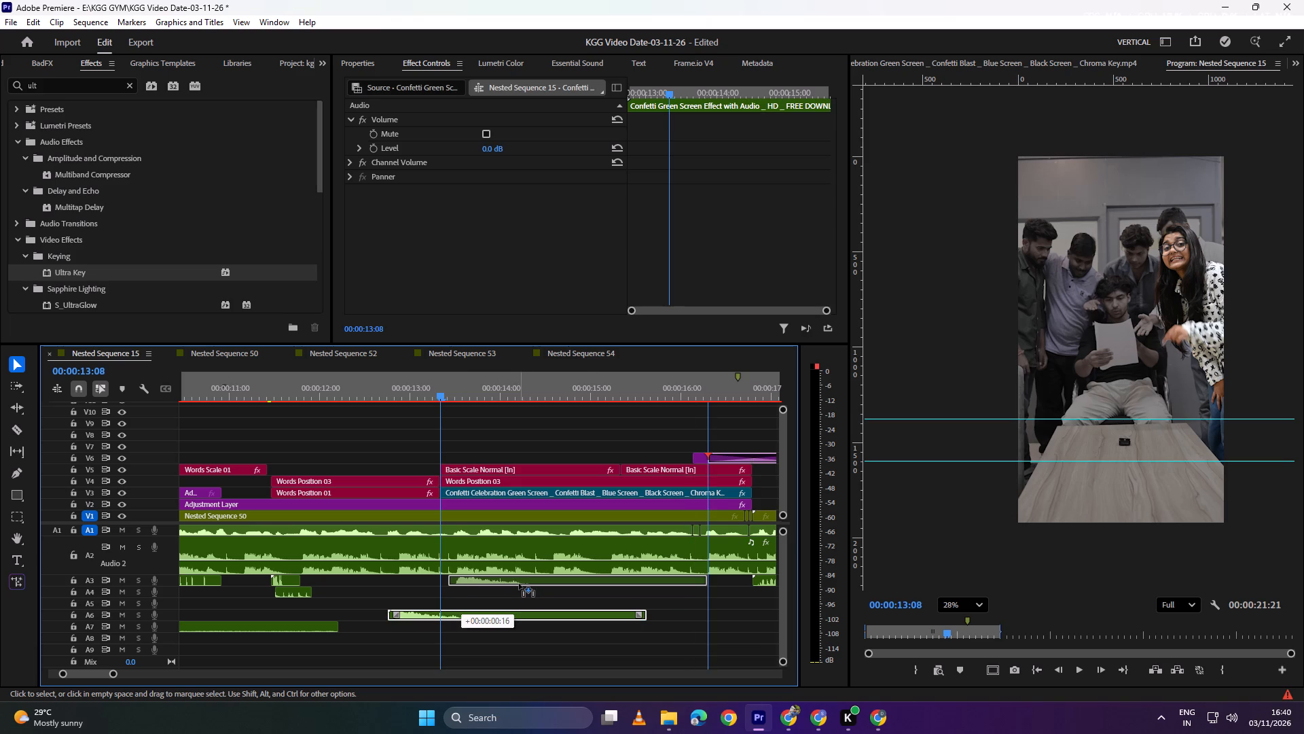
{"action": "left_click_drag", "start_coordinate": [519, 584], "coordinate": [515, 584]}
{"action": "key", "text": "space"}
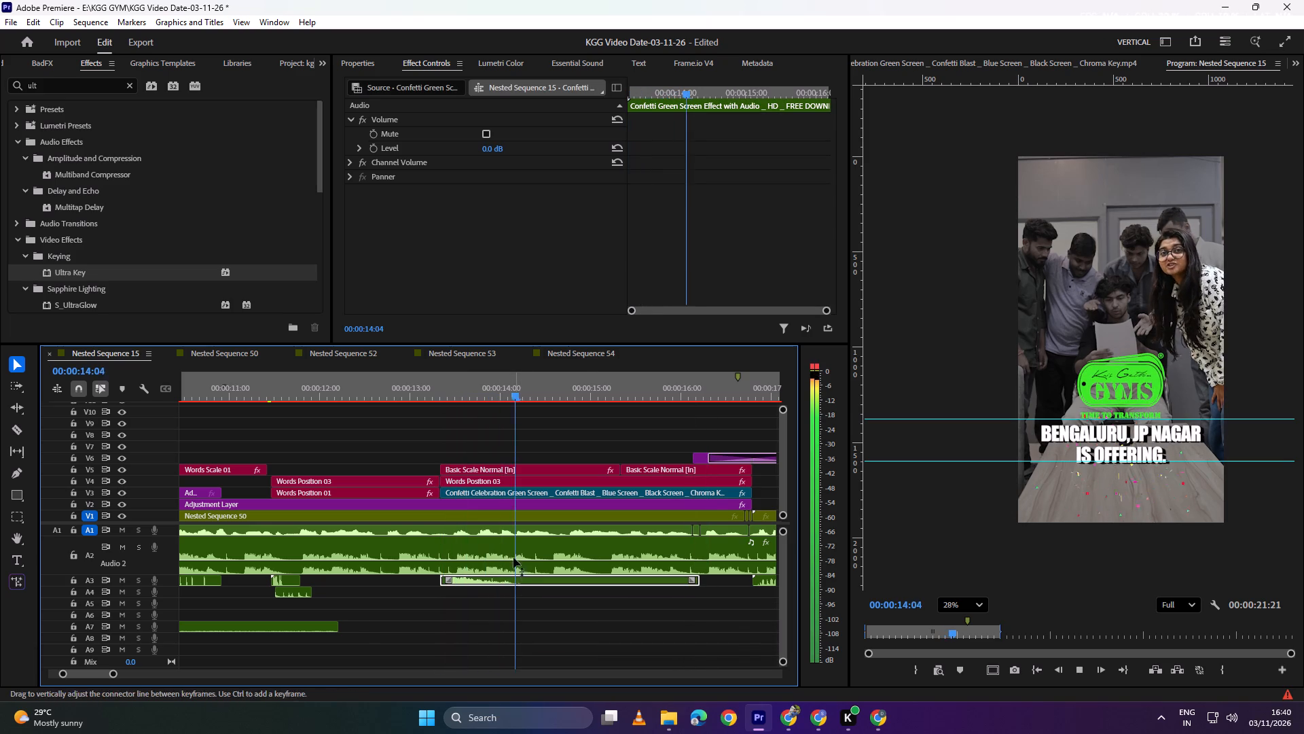
{"action": "key", "text": "space"}
{"action": "left_click_drag", "start_coordinate": [527, 386], "coordinate": [447, 394]}
{"action": "key", "text": "space"}
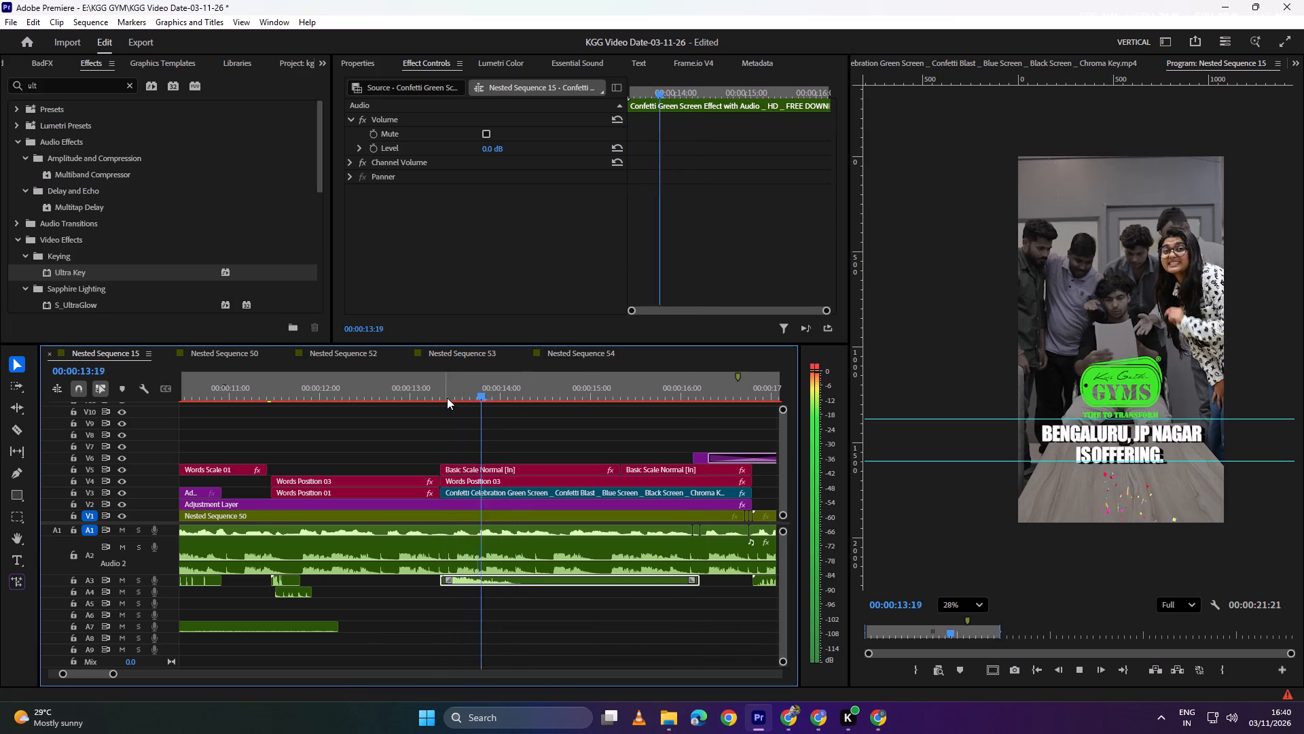
{"action": "scroll", "coordinate": [485, 514], "scroll_direction": "up", "scroll_amount": 9, "text": "alt"}
{"action": "key", "text": "space"}
{"action": "scroll", "coordinate": [376, 449], "scroll_direction": "down", "scroll_amount": 6, "text": "alt"}
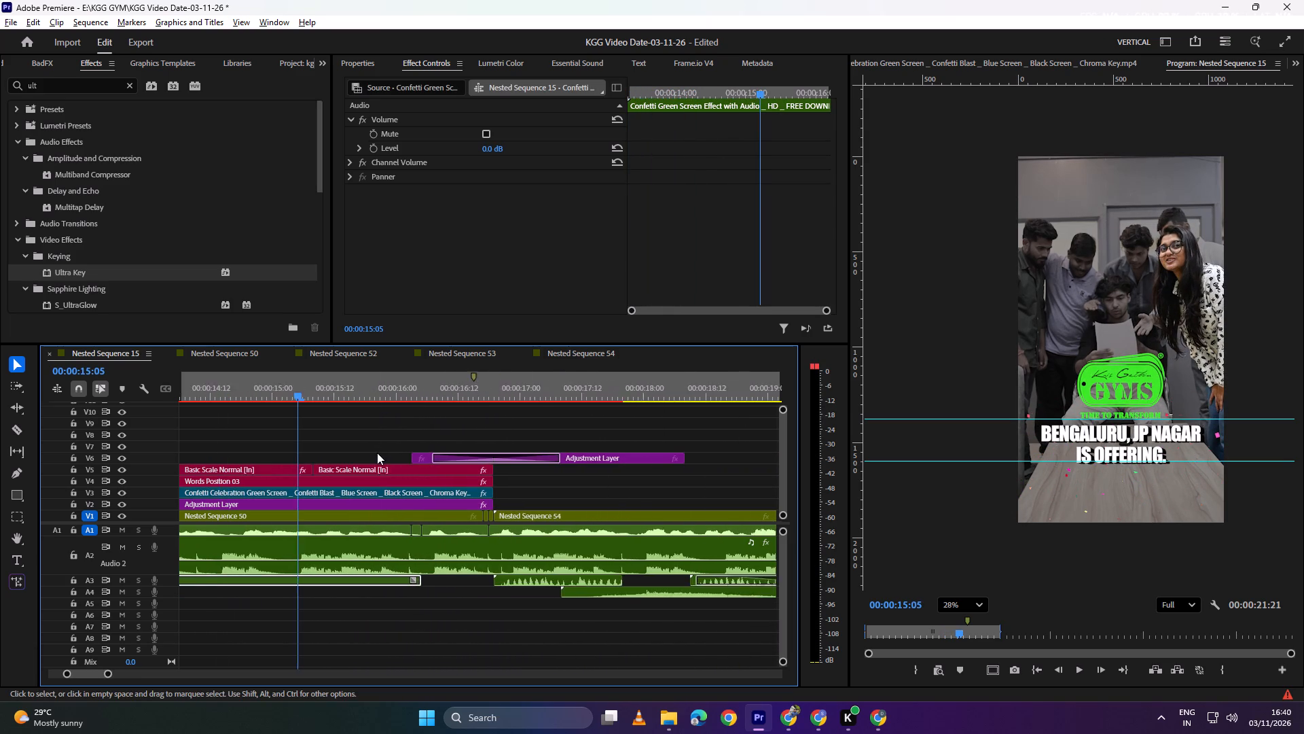
{"action": "scroll", "coordinate": [377, 453], "scroll_direction": "down", "scroll_amount": 5, "text": "alt"}
{"action": "scroll", "coordinate": [329, 472], "scroll_direction": "up", "scroll_amount": 19}
Shift the confetti sound on A3 about 2 frames earlier so its burst lines up with the confetti clip's start at 00:00:13:08.
{"action": "left_click_drag", "start_coordinate": [518, 389], "coordinate": [490, 392]}
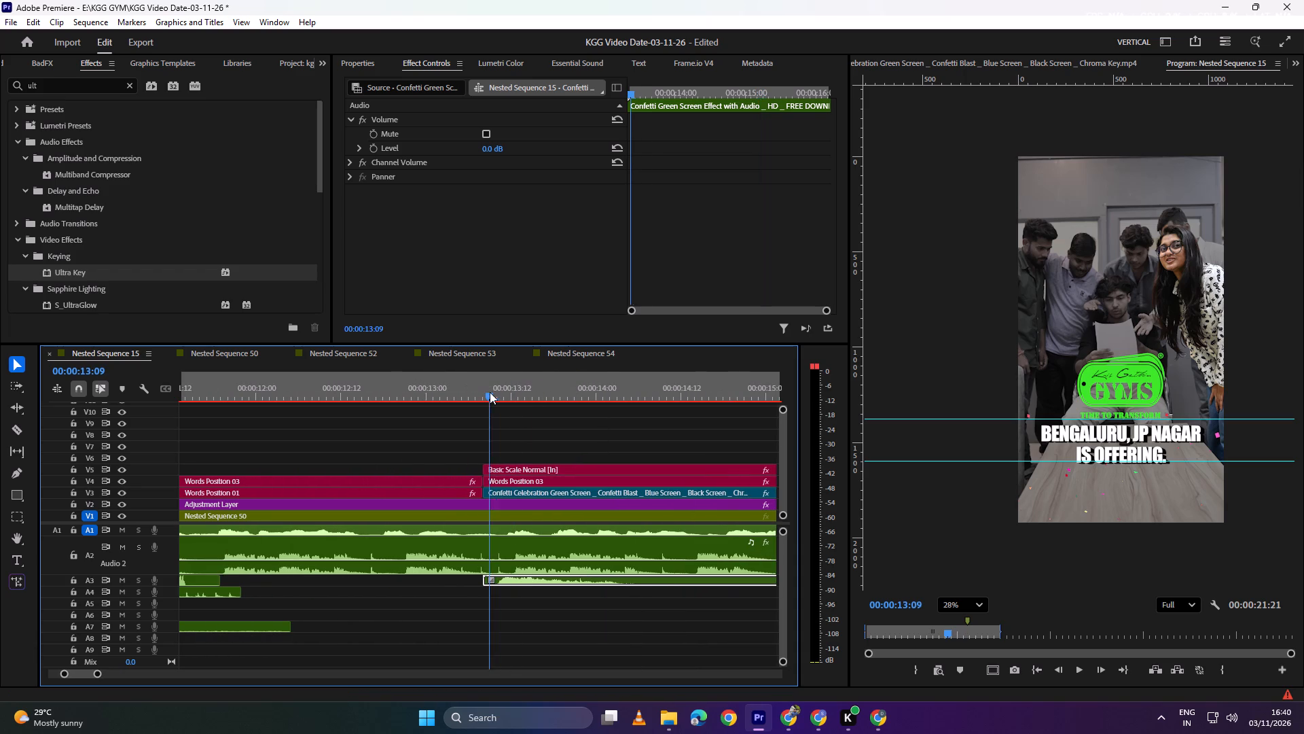
{"action": "left_click_drag", "start_coordinate": [490, 392], "coordinate": [482, 395]}
{"action": "scroll", "coordinate": [485, 555], "scroll_direction": "up", "scroll_amount": 5, "text": "alt"}
{"action": "left_click_drag", "start_coordinate": [529, 580], "coordinate": [507, 580]}
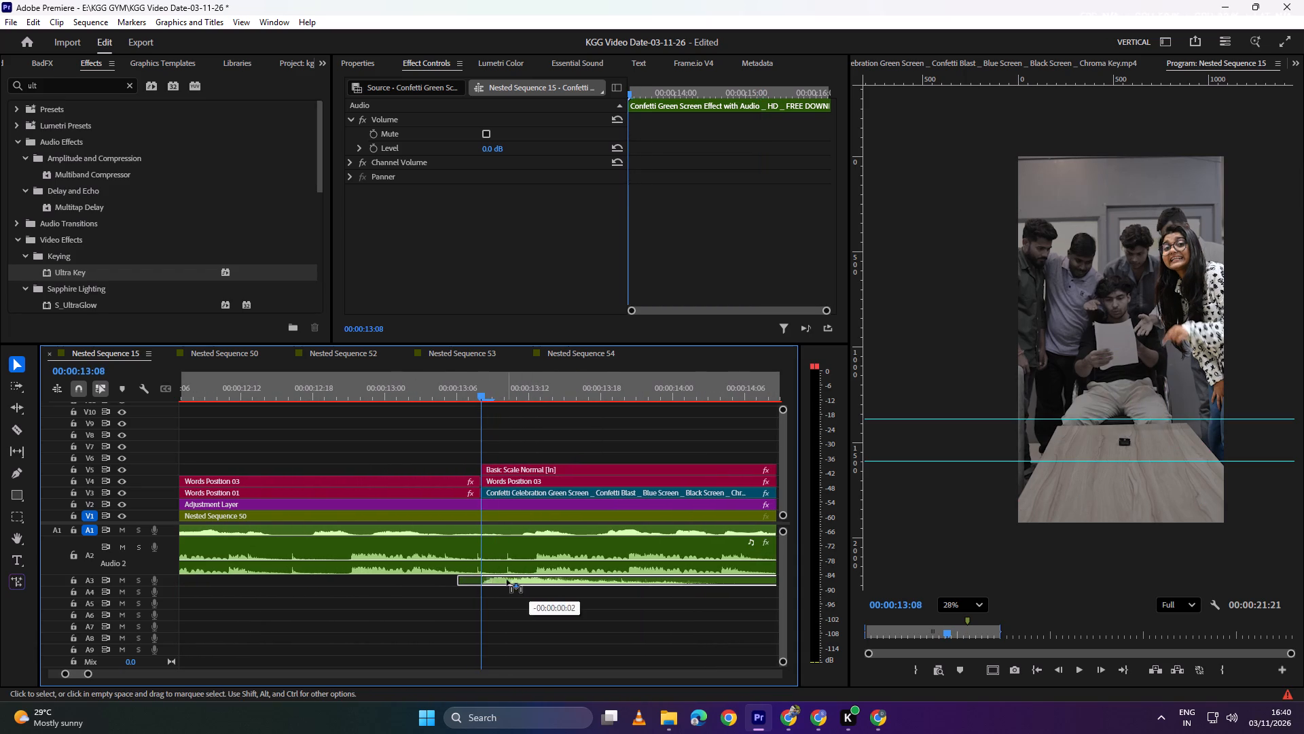
{"action": "left_click_drag", "start_coordinate": [507, 580], "coordinate": [506, 580]}
Replay the confetti burst with its sound from about 00:00:13:04, and again from the burst through the PRE-SALES IS LIVE section.
{"action": "left_click_drag", "start_coordinate": [489, 393], "coordinate": [435, 394]}
{"action": "key", "text": "space"}
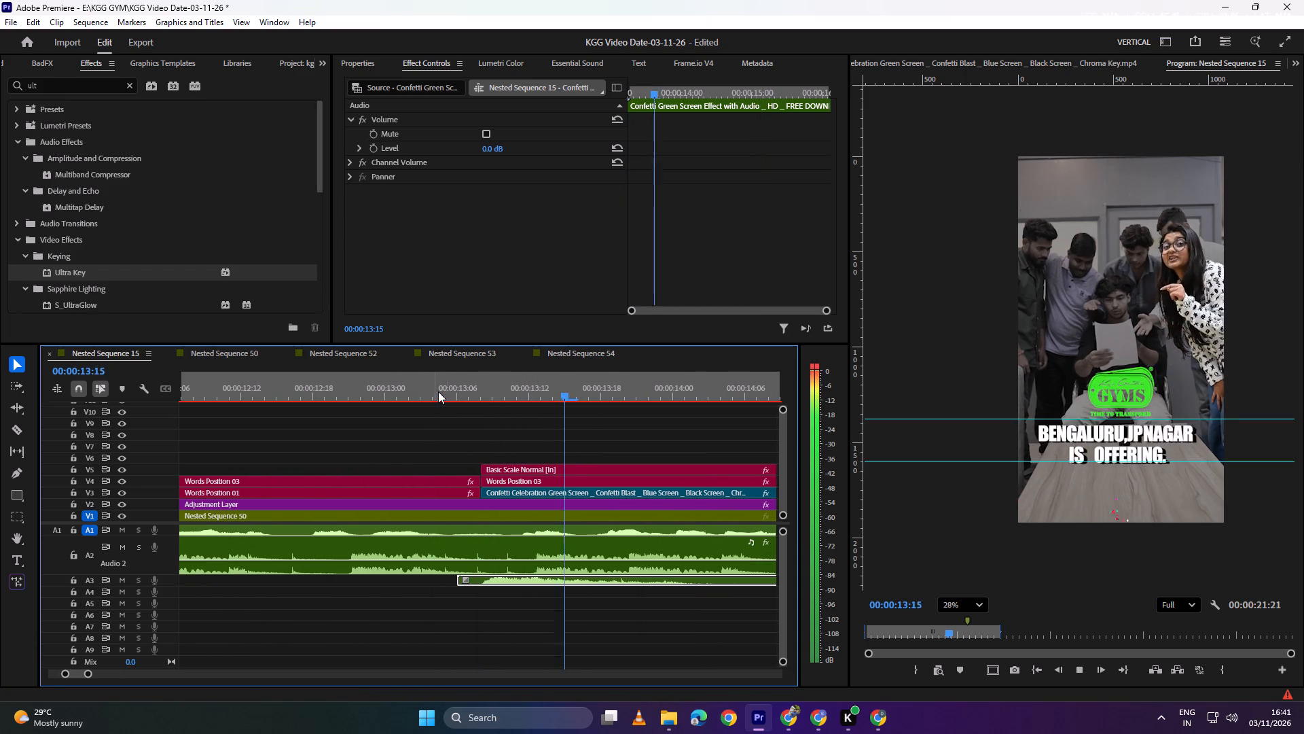
{"action": "scroll", "coordinate": [524, 424], "scroll_direction": "down", "scroll_amount": 9, "text": "alt"}
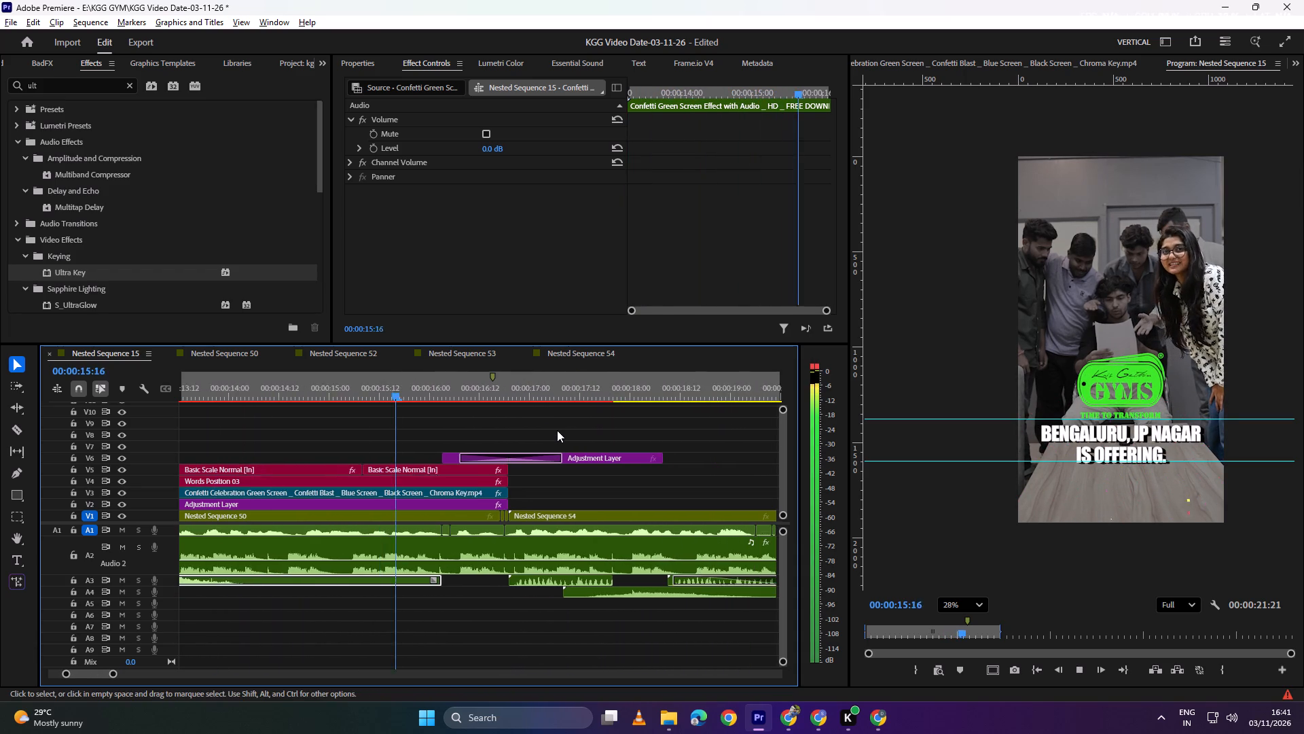
{"action": "scroll", "coordinate": [557, 430], "scroll_direction": "down", "scroll_amount": 4, "text": "alt"}
{"action": "key", "text": "space"}
{"action": "left_click_drag", "start_coordinate": [536, 397], "coordinate": [268, 415]}
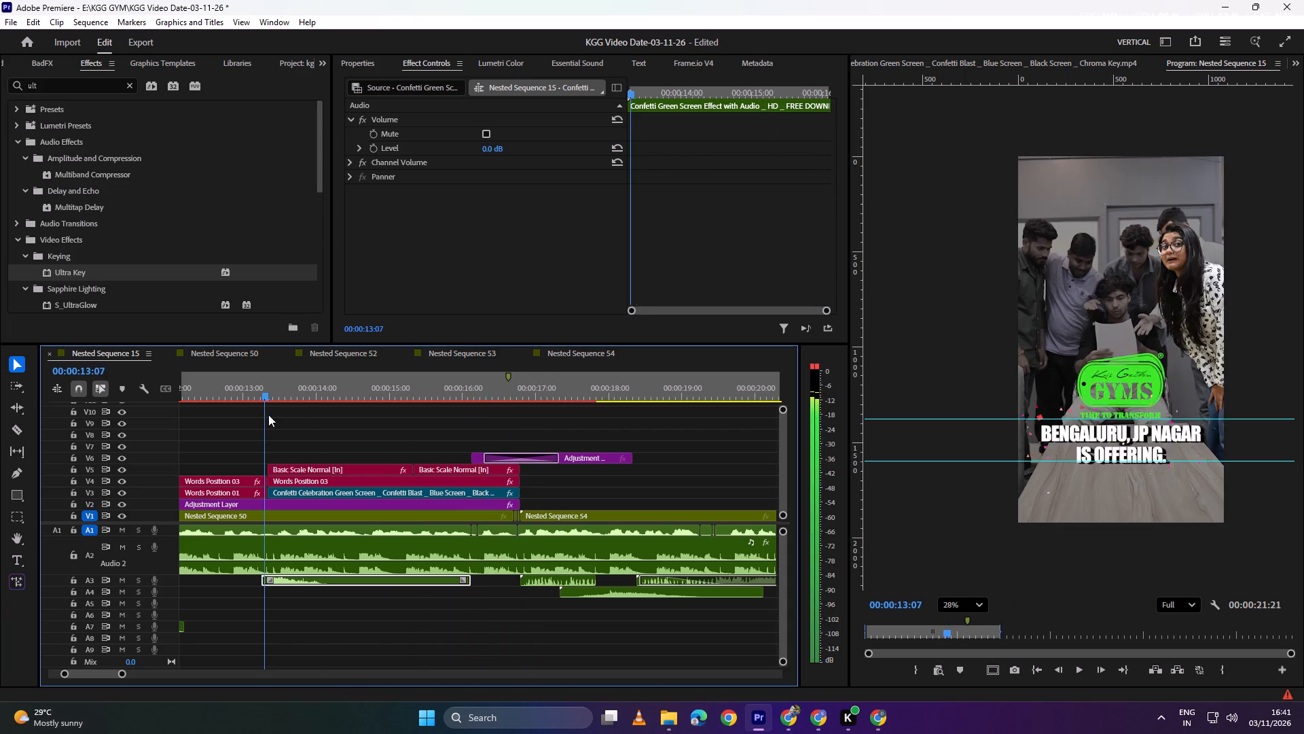
{"action": "left_click_drag", "start_coordinate": [268, 415], "coordinate": [266, 415]}
{"action": "key", "text": "space"}
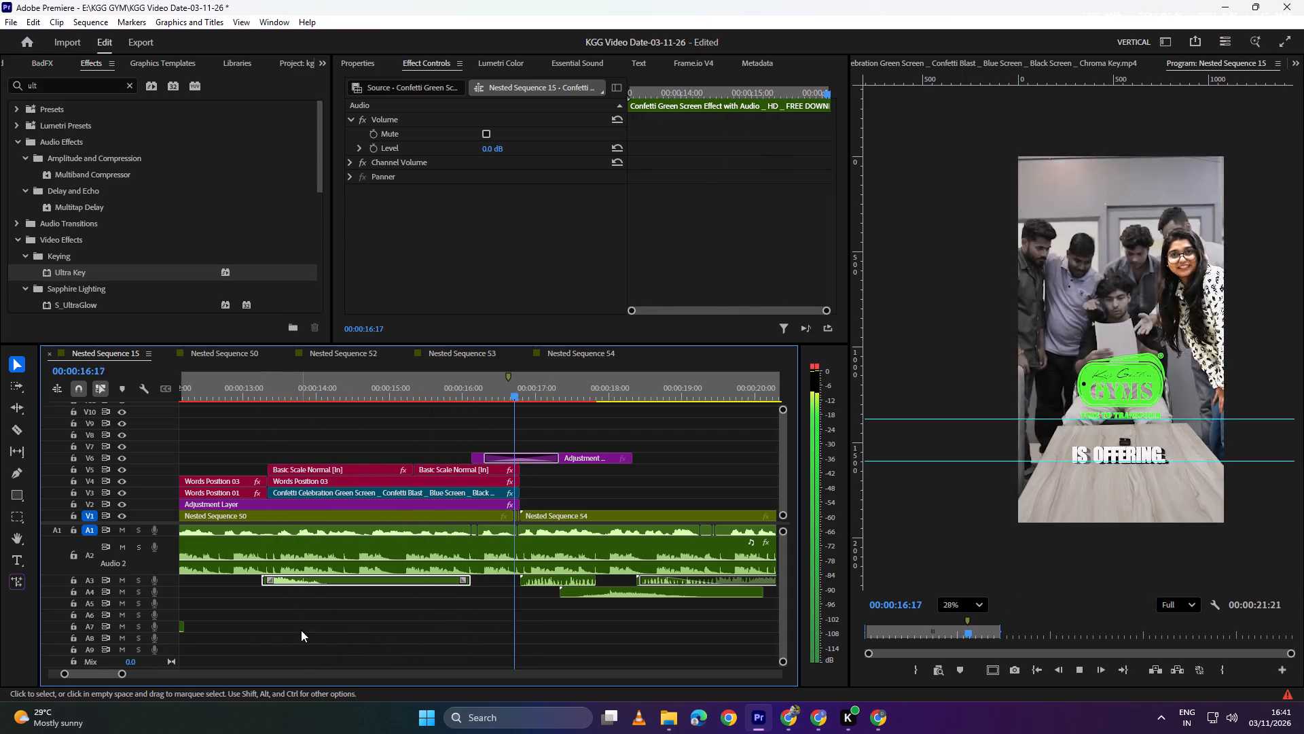
{"action": "scroll", "coordinate": [538, 518], "scroll_direction": "down", "scroll_amount": 3, "text": "alt"}
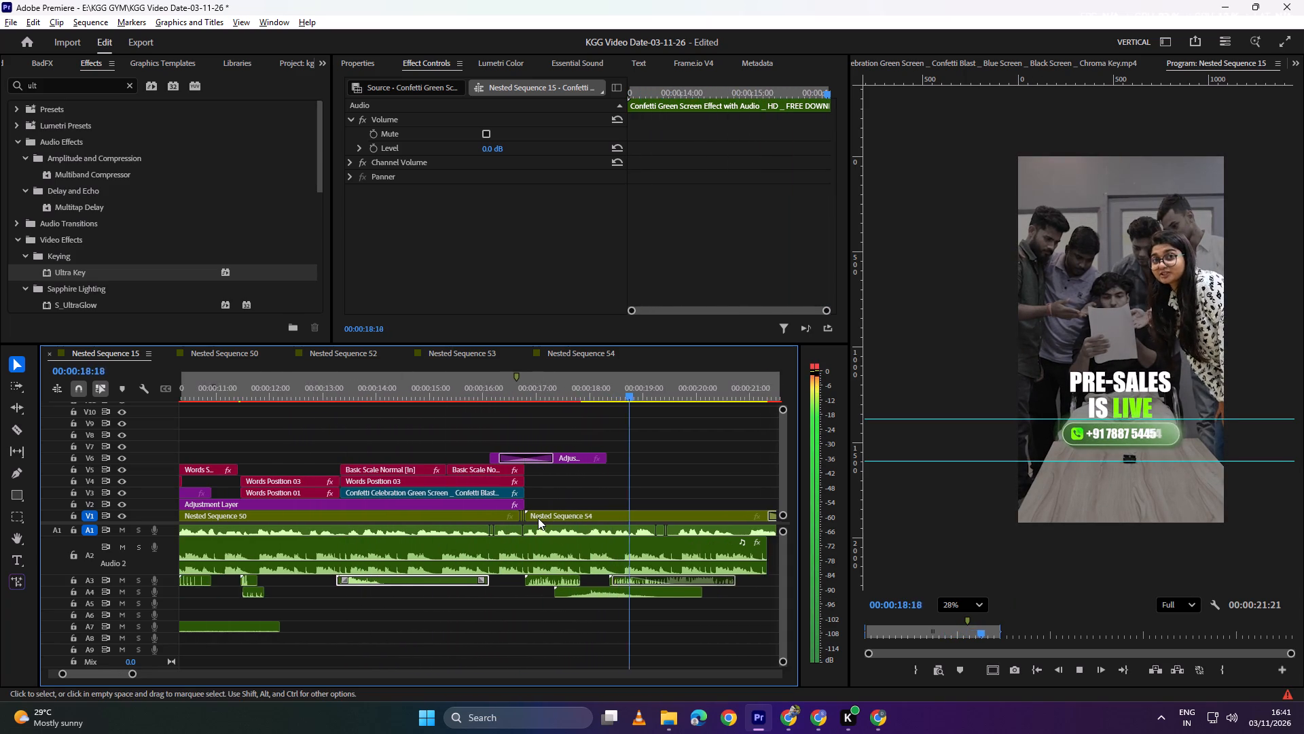
{"action": "scroll", "coordinate": [538, 518], "scroll_direction": "down", "scroll_amount": 6, "text": "alt"}
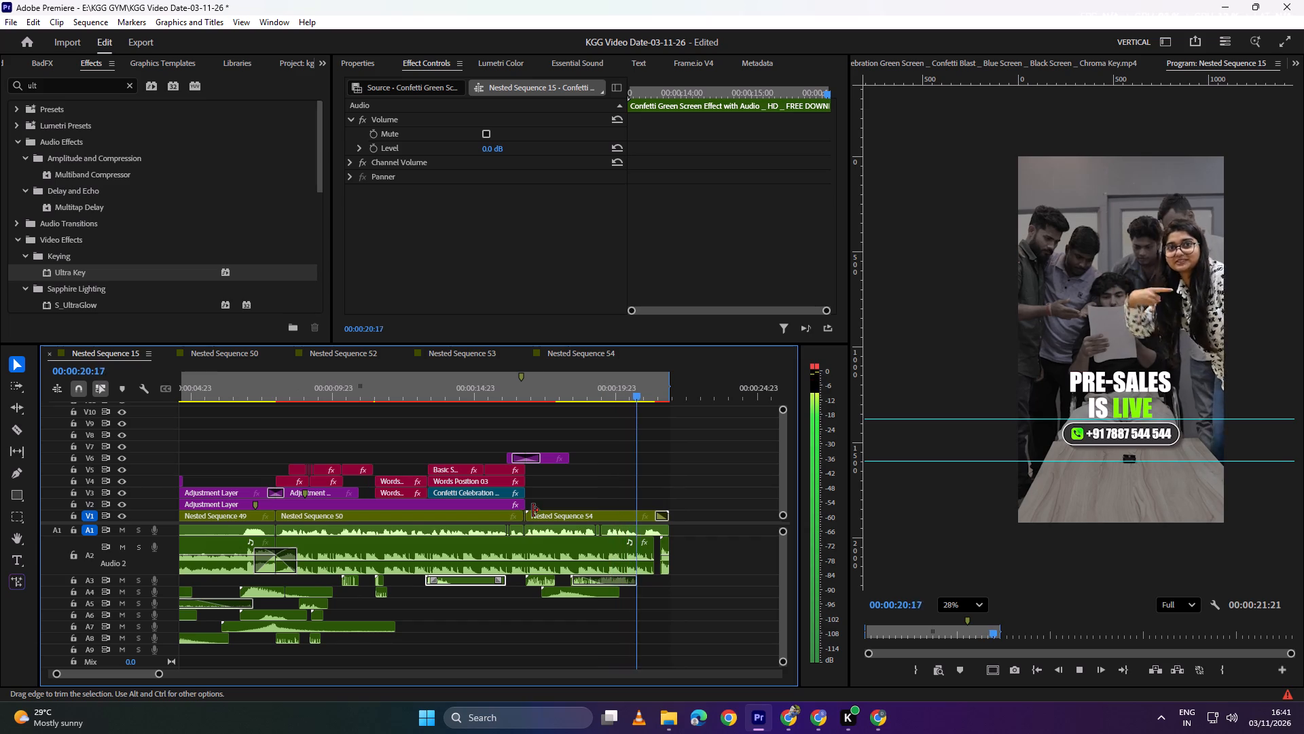
{"action": "key", "text": "space"}
Replay the transition from the logo shot into Nested Sequence 54, through the PRE-SALES IS LIVE title.
{"action": "left_click_drag", "start_coordinate": [634, 391], "coordinate": [528, 398]}
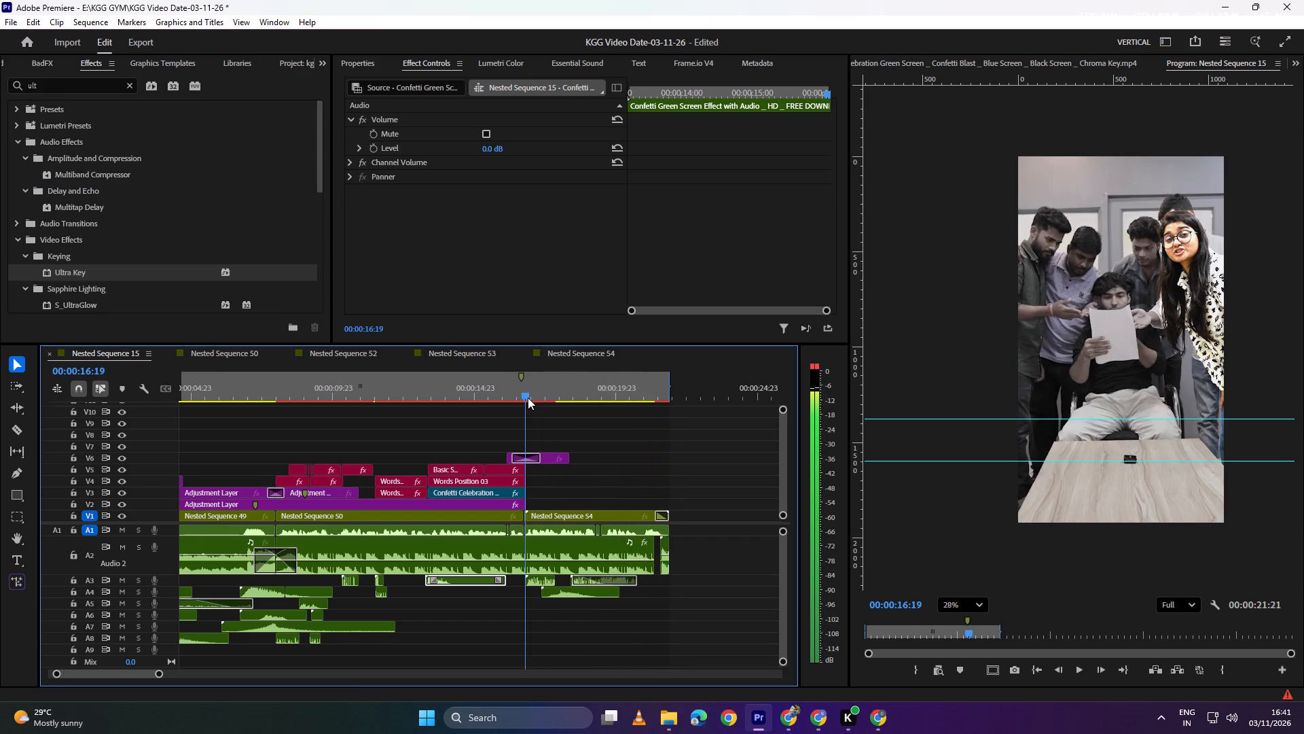
{"action": "left_click_drag", "start_coordinate": [528, 398], "coordinate": [492, 399]}
{"action": "key", "text": "space"}
{"action": "scroll", "coordinate": [503, 501], "scroll_direction": "up", "scroll_amount": 10, "text": "alt"}
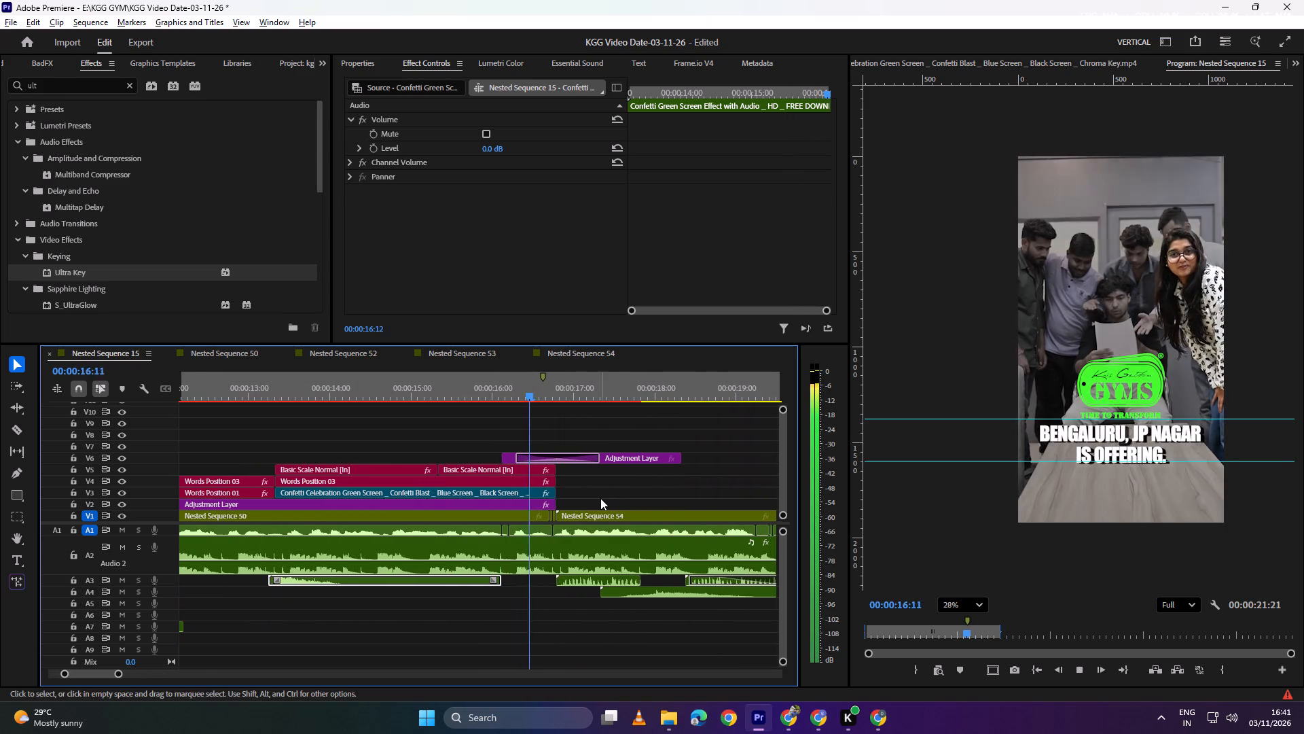
{"action": "scroll", "coordinate": [605, 503], "scroll_direction": "down", "scroll_amount": 4}
{"action": "scroll", "coordinate": [605, 503], "scroll_direction": "up", "scroll_amount": 4, "text": "alt"}
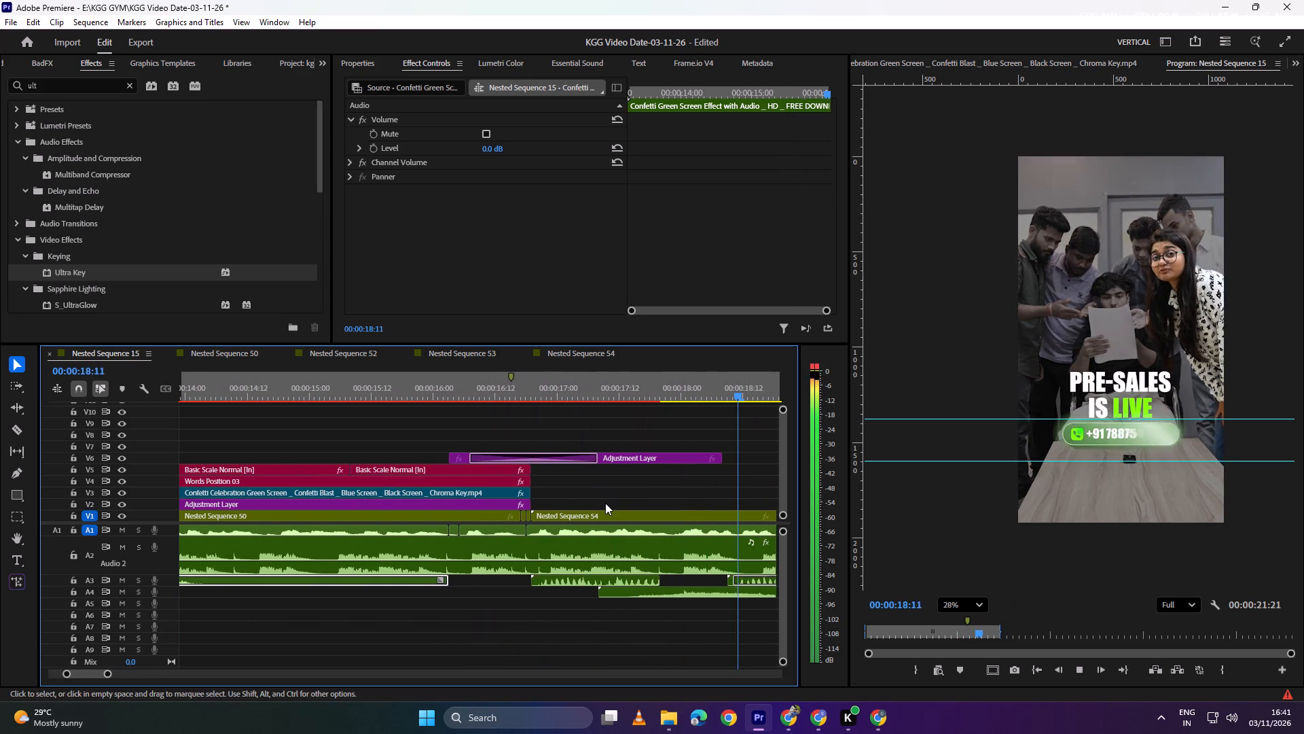
{"action": "scroll", "coordinate": [605, 503], "scroll_direction": "down", "scroll_amount": 3}
{"action": "key", "text": "space"}
Open Nested Sequence 54 and examine the effects applied to its Nested Sequence 53 and Nested Sequence 52 clips.
{"action": "scroll", "coordinate": [522, 530], "scroll_direction": "up", "scroll_amount": 9, "text": "alt"}
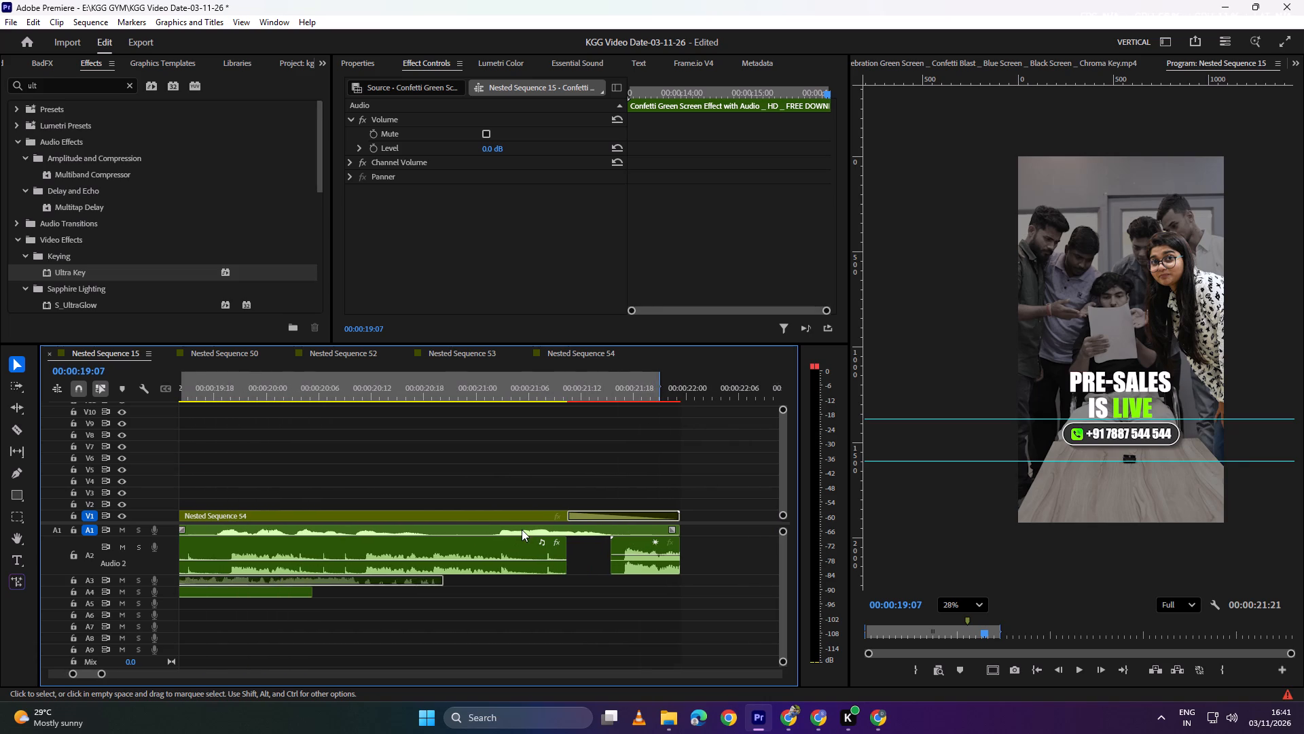
{"action": "scroll", "coordinate": [522, 529], "scroll_direction": "up", "scroll_amount": 5, "text": "alt"}
{"action": "scroll", "coordinate": [566, 515], "scroll_direction": "down", "scroll_amount": 3, "text": "alt"}
{"action": "scroll", "coordinate": [454, 514], "scroll_direction": "up", "scroll_amount": 5}
{"action": "double_click", "coordinate": [482, 517]}
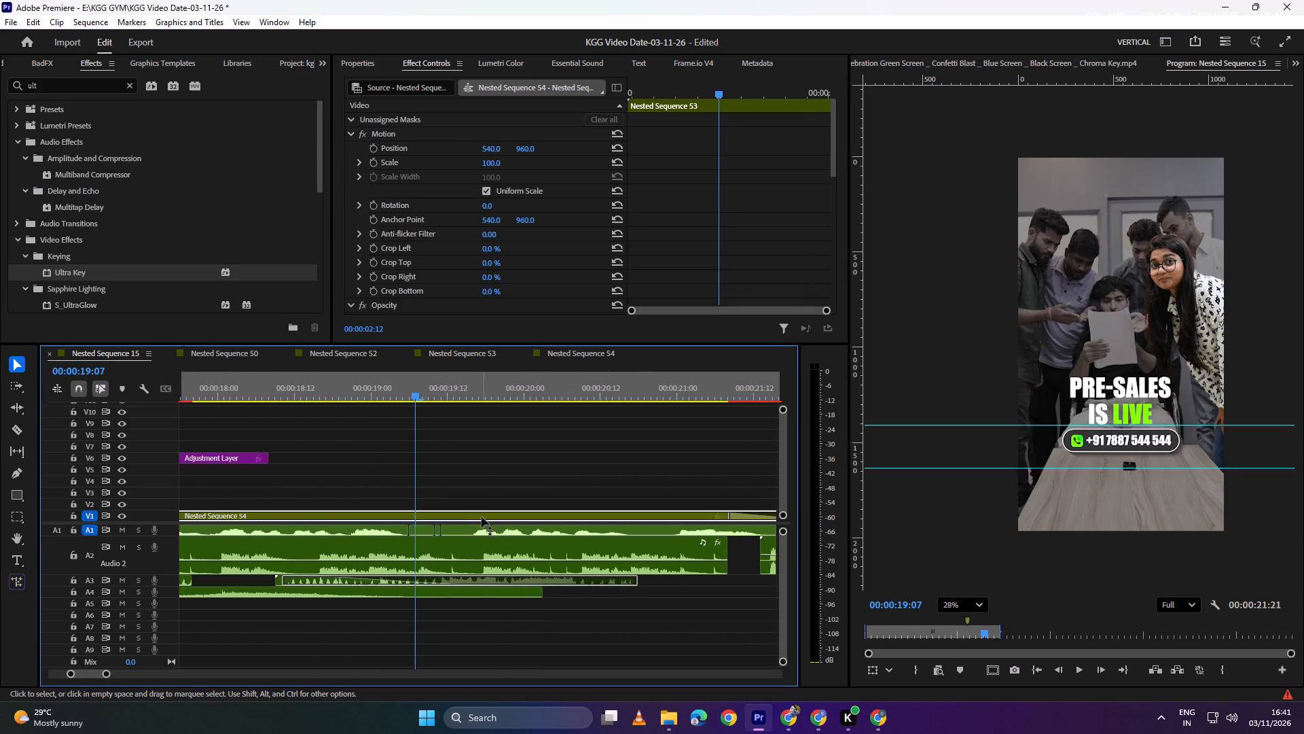
{"action": "scroll", "coordinate": [280, 449], "scroll_direction": "up", "scroll_amount": 9, "text": "alt"}
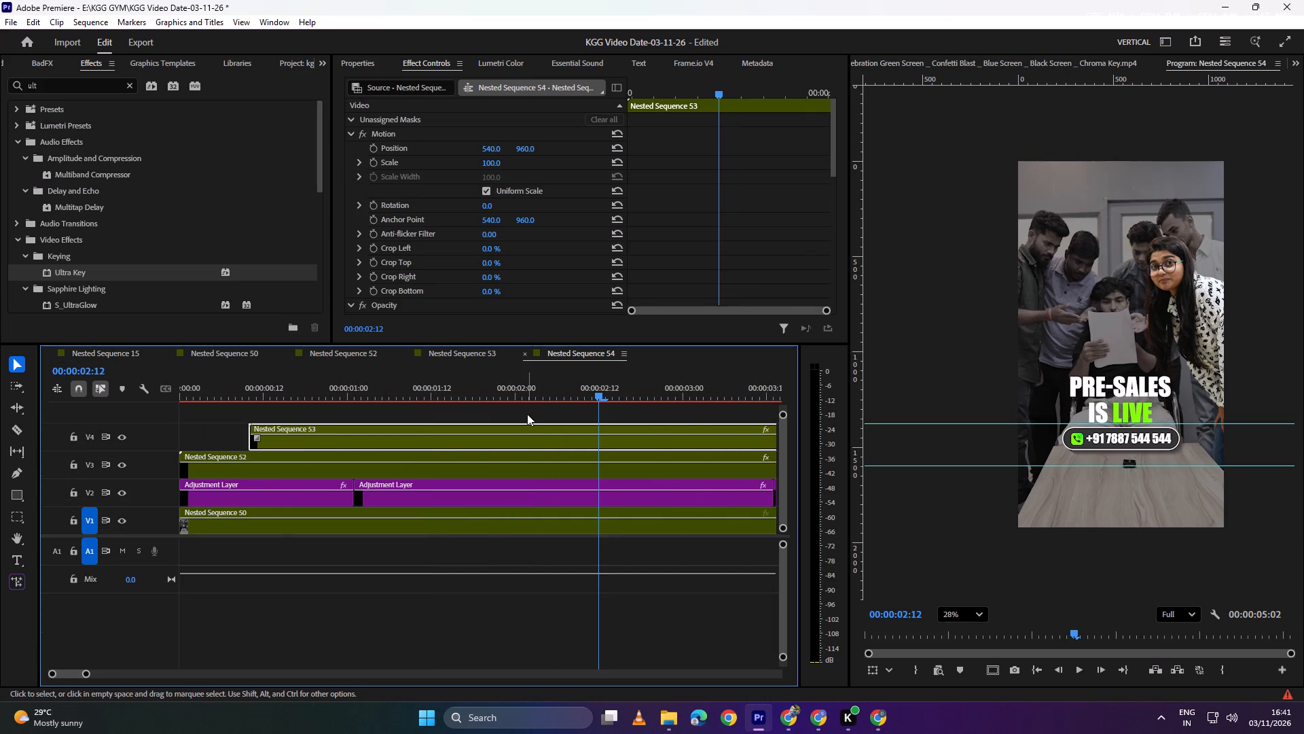
{"action": "left_click", "coordinate": [527, 414]}
{"action": "left_click", "coordinate": [501, 434]}
{"action": "scroll", "coordinate": [665, 203], "scroll_direction": "down", "scroll_amount": 17}
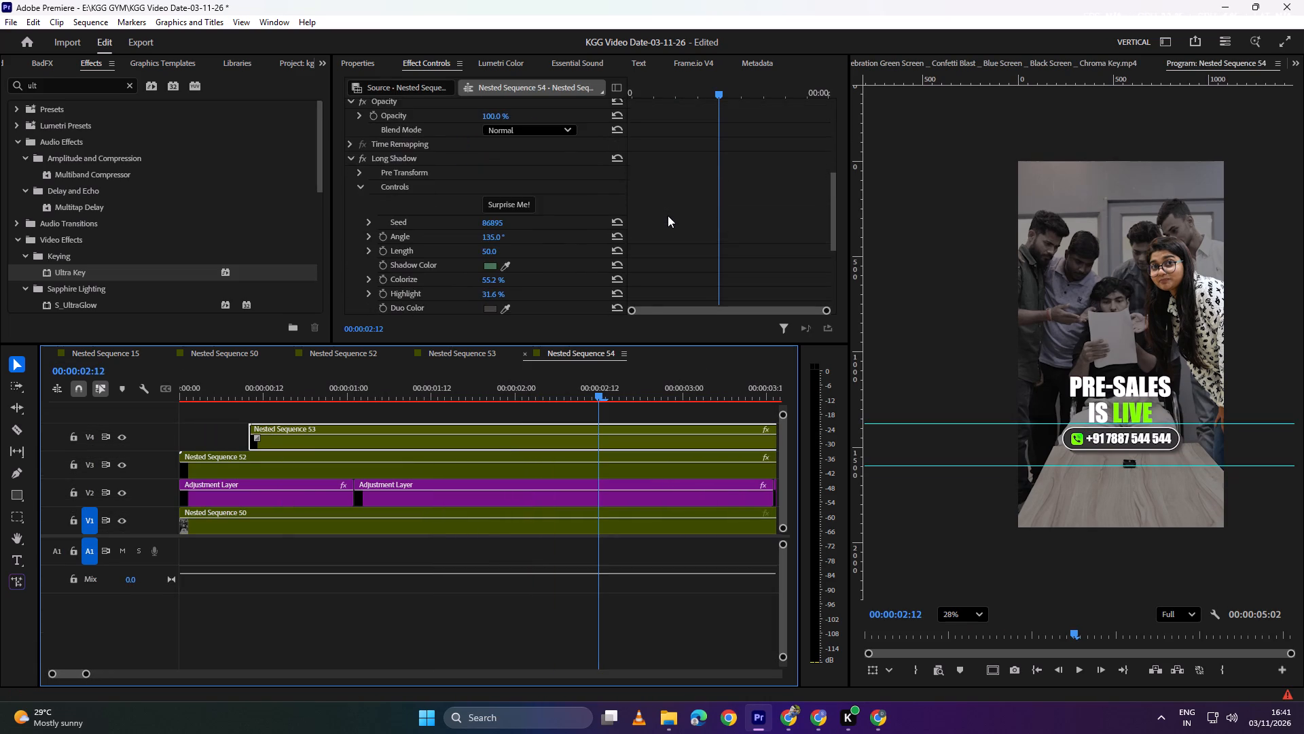
{"action": "scroll", "coordinate": [668, 215], "scroll_direction": "down", "scroll_amount": 3}
{"action": "scroll", "coordinate": [494, 260], "scroll_direction": "up", "scroll_amount": 5}
{"action": "scroll", "coordinate": [413, 222], "scroll_direction": "up", "scroll_amount": 3}
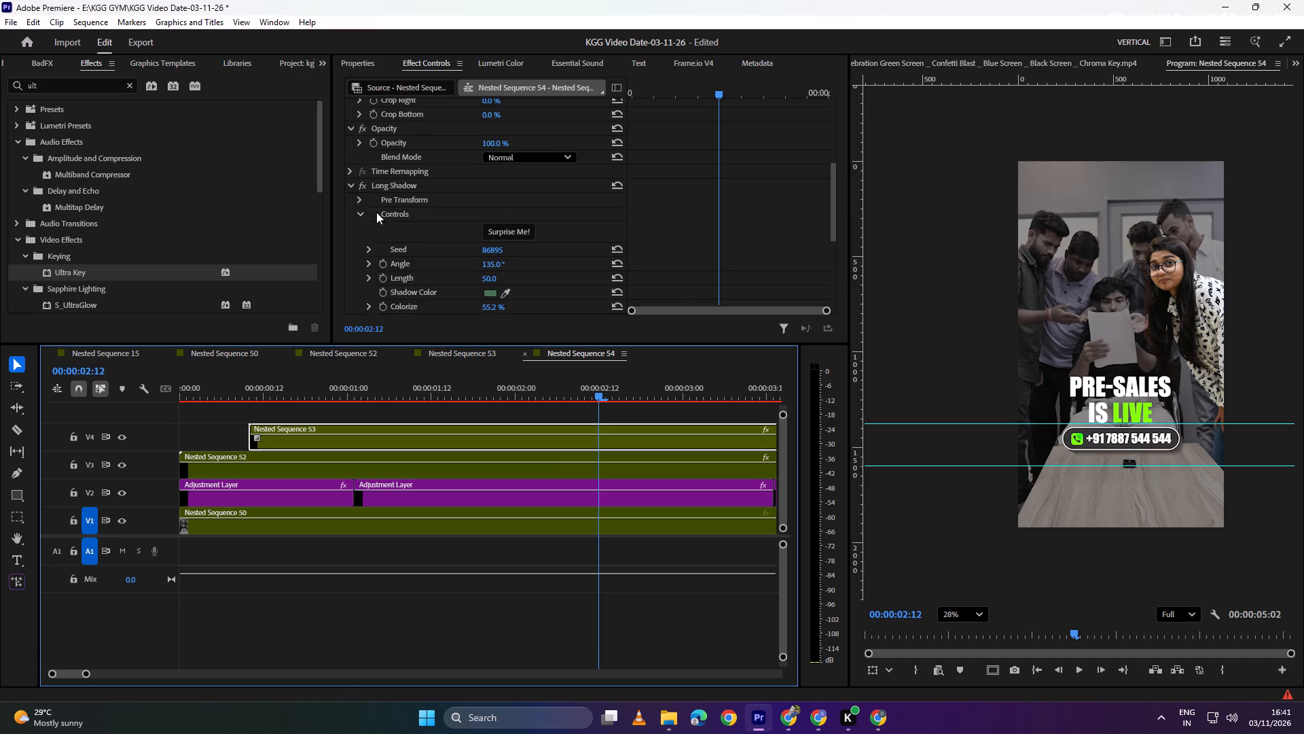
{"action": "left_click", "coordinate": [350, 198]}
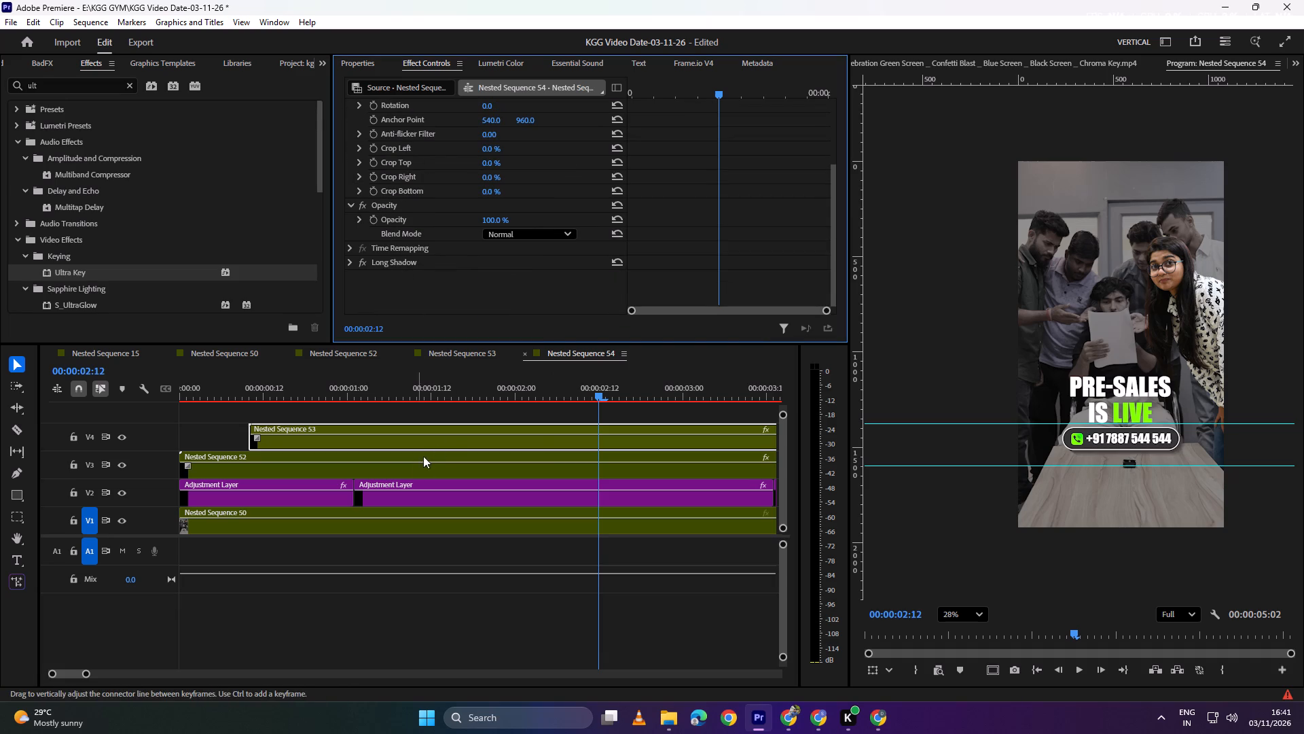
{"action": "left_click", "coordinate": [427, 455]}
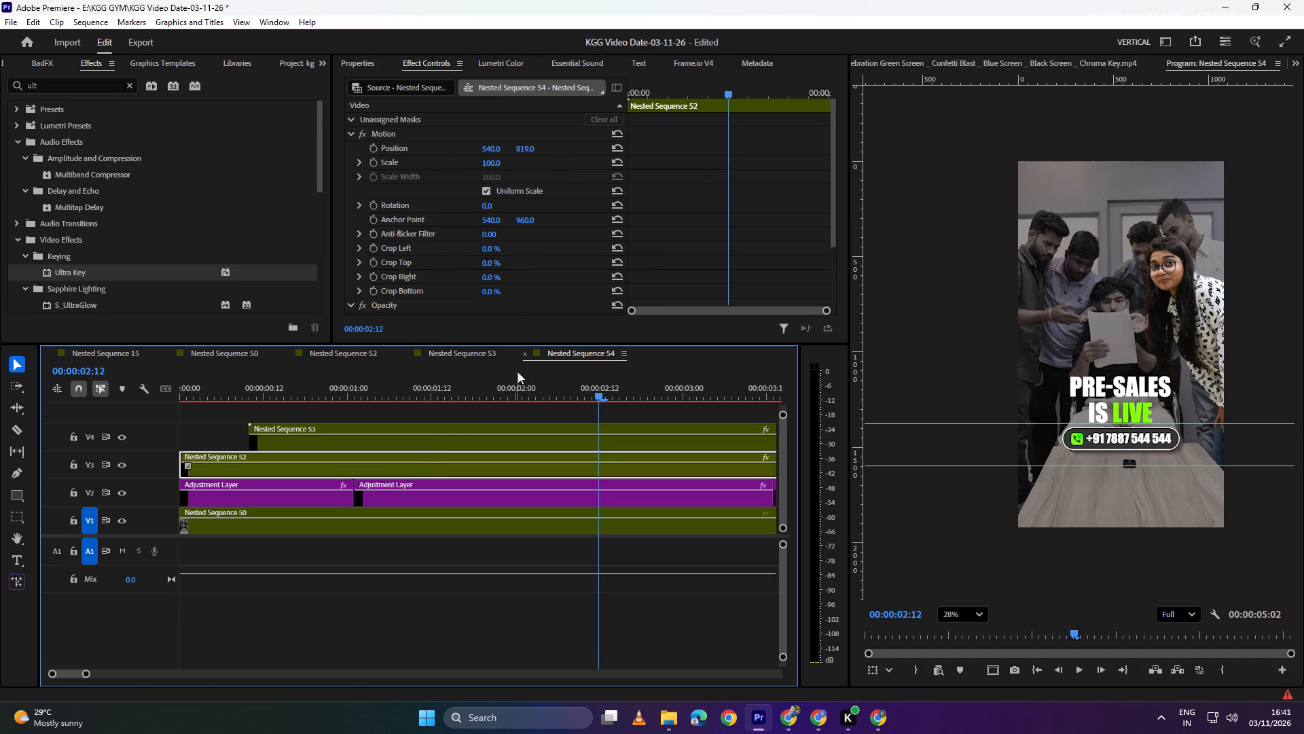
{"action": "scroll", "coordinate": [482, 276], "scroll_direction": "down", "scroll_amount": 9}
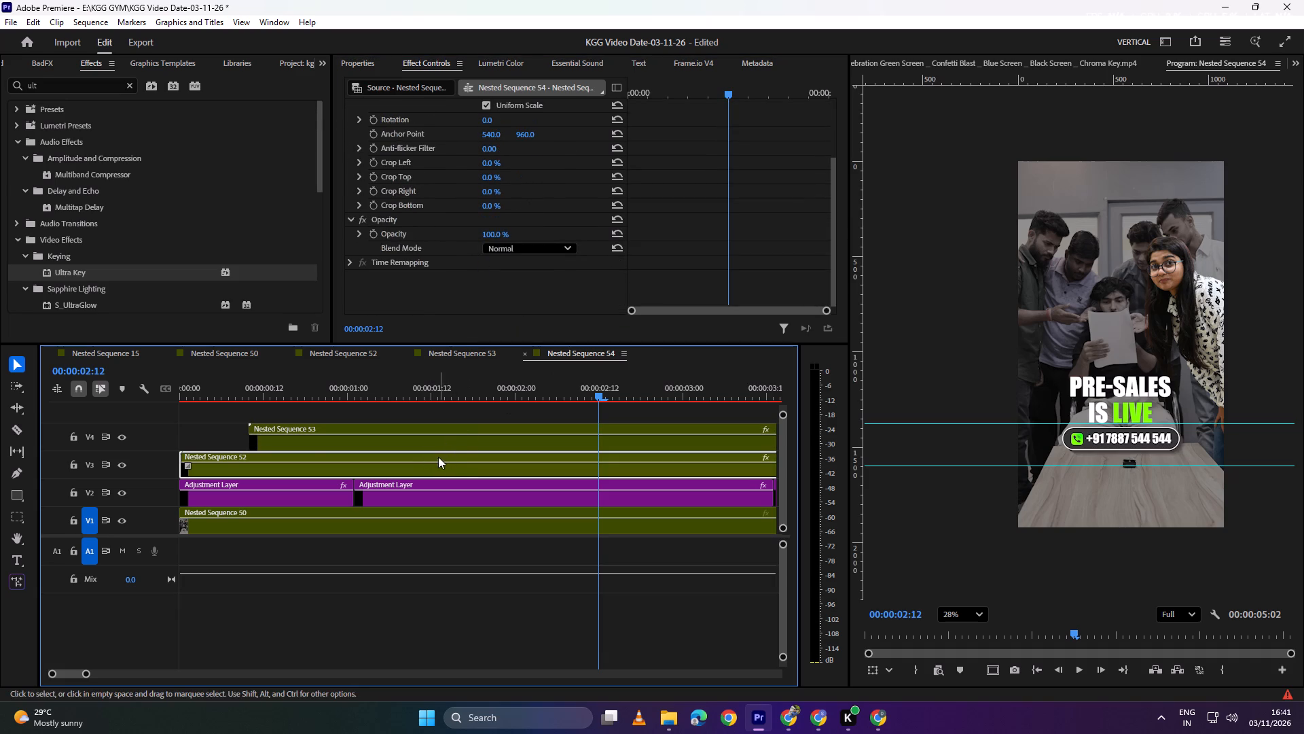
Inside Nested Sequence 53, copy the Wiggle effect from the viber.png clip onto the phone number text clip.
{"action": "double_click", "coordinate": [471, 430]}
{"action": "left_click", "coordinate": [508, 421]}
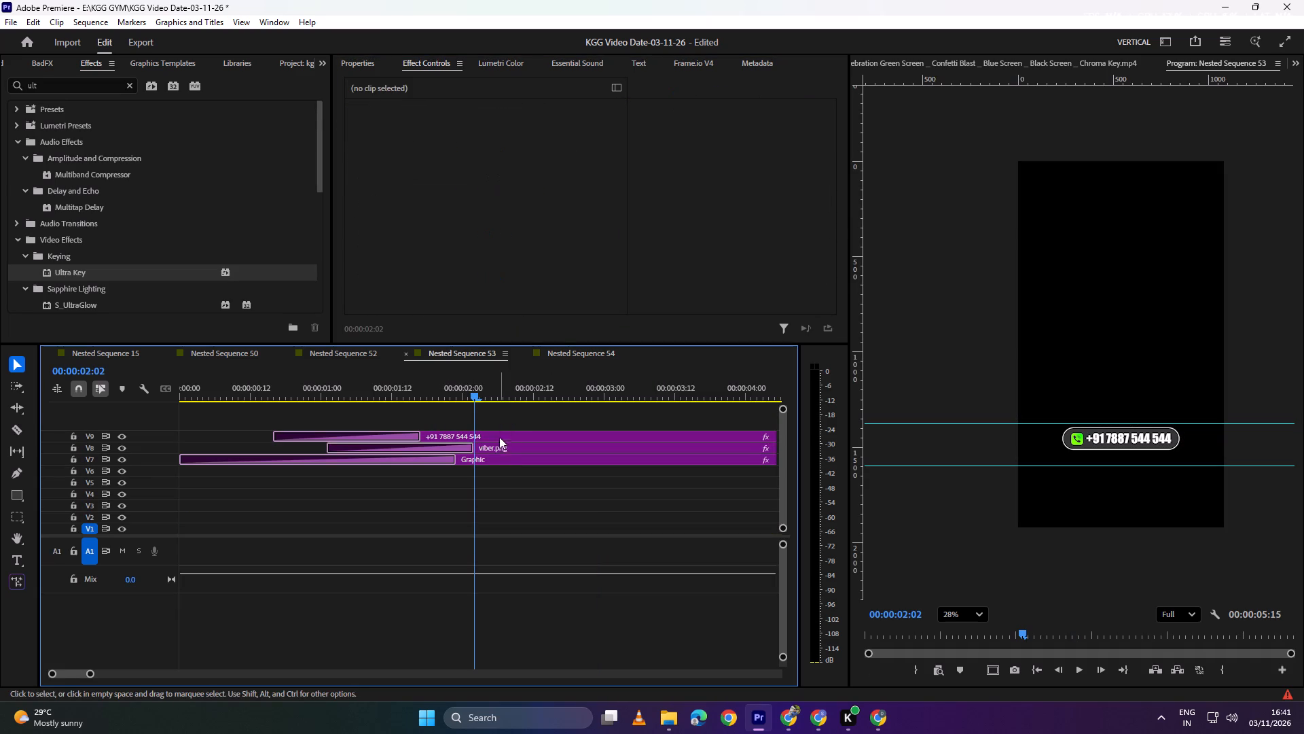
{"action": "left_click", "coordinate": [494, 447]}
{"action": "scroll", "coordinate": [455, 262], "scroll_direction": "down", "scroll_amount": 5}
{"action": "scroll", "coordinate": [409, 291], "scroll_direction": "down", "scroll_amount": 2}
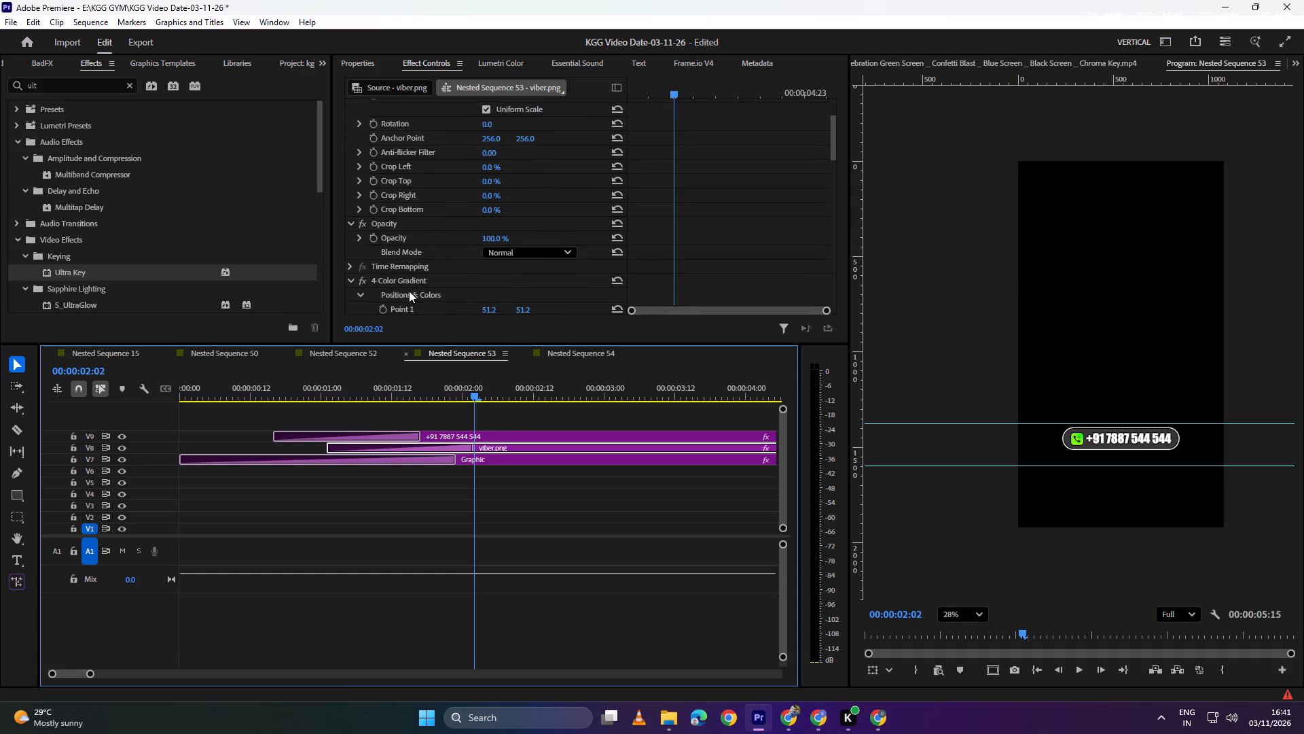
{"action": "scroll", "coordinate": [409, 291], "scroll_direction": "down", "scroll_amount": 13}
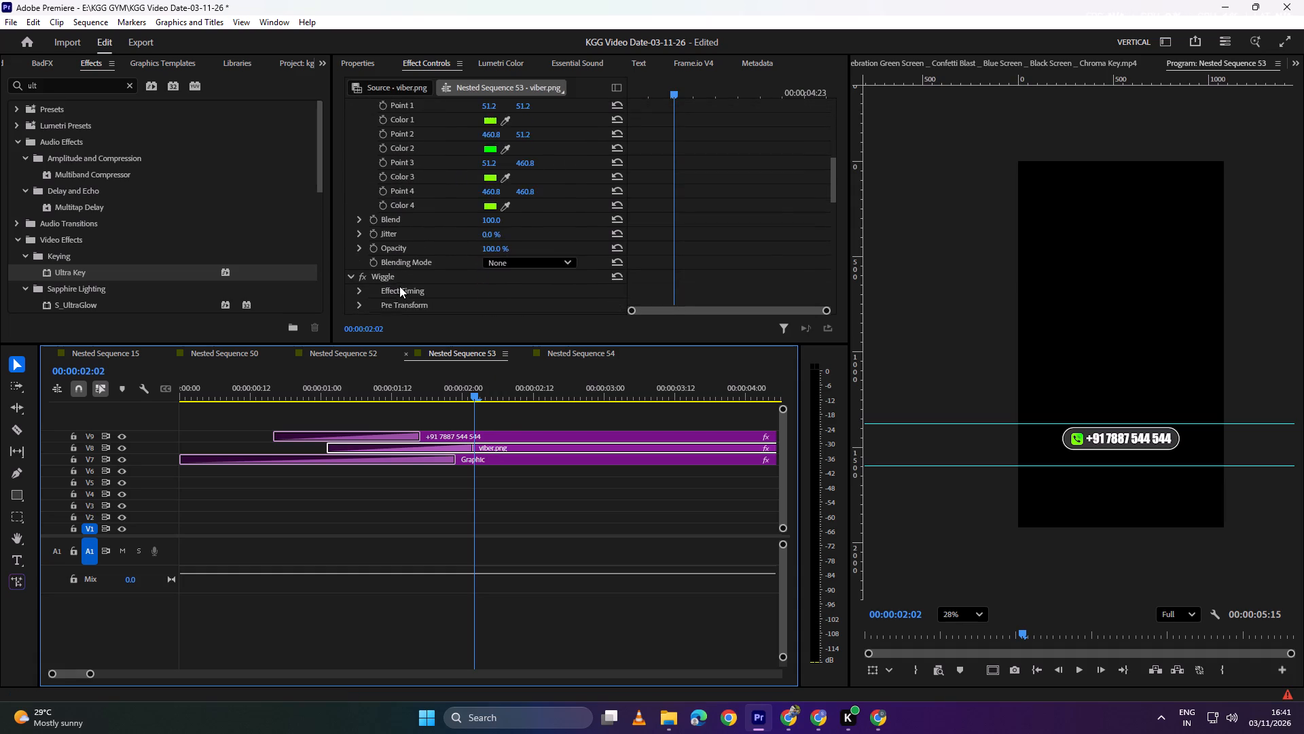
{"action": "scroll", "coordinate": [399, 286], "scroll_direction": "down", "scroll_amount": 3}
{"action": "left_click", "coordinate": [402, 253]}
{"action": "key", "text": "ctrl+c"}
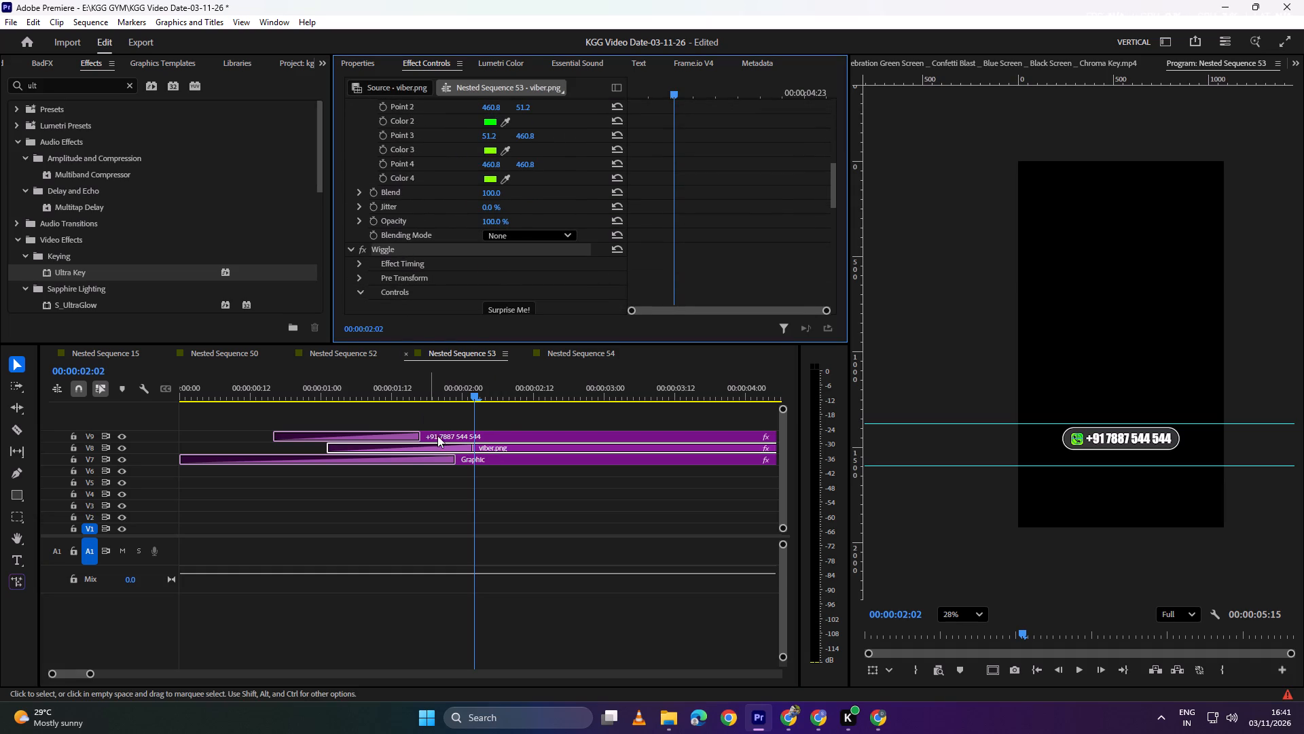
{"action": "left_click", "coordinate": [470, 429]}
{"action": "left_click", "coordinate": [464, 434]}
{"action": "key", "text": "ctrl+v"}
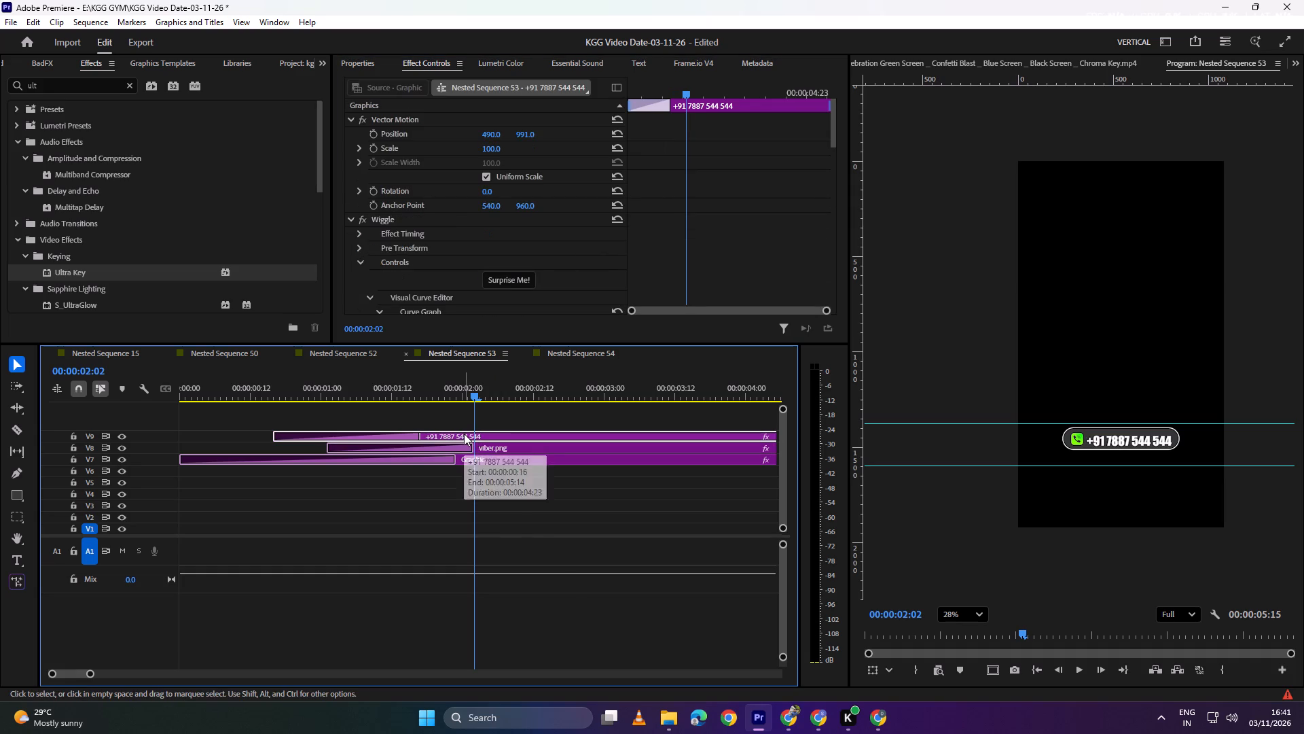
Play back Nested Sequence 53 to its end and again from about 00:00:01:02 to check the phone number's wiggle.
{"action": "key", "text": "space"}
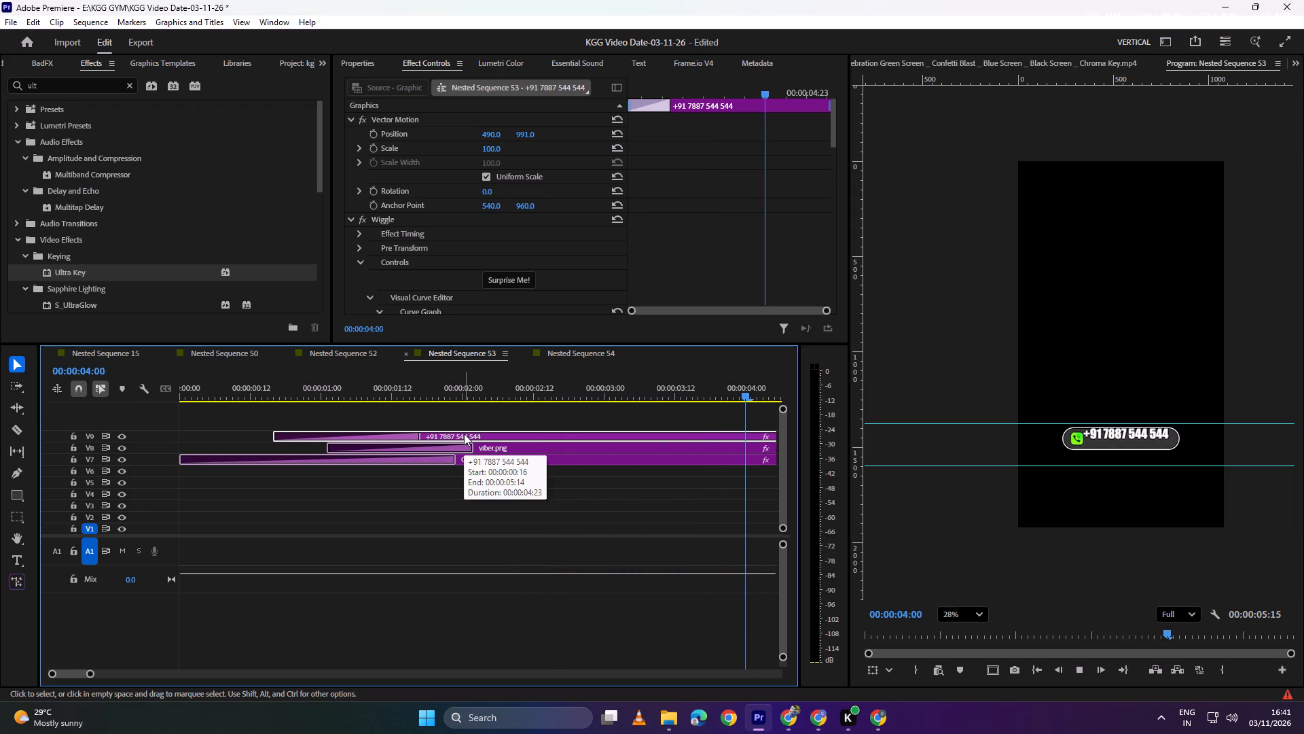
{"action": "key", "text": "space"}
{"action": "scroll", "coordinate": [454, 436], "scroll_direction": "down", "scroll_amount": 5, "text": "alt"}
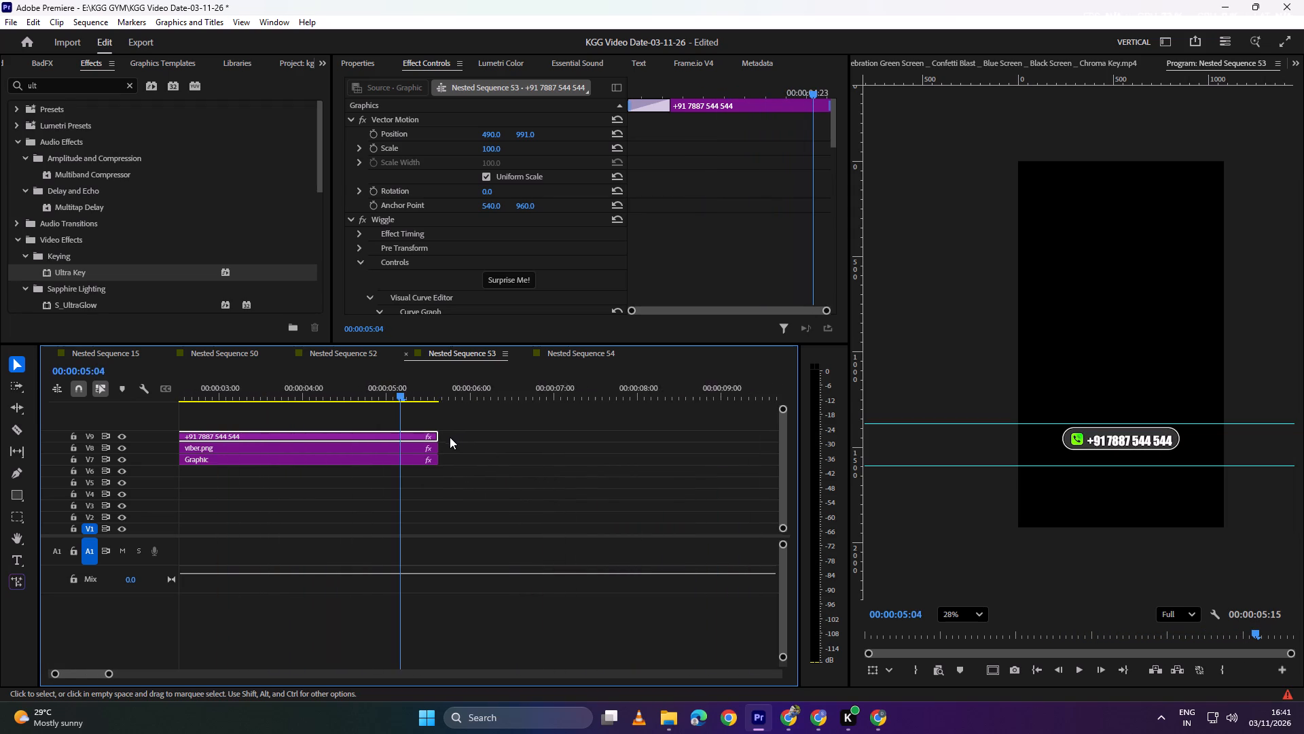
{"action": "scroll", "coordinate": [366, 441], "scroll_direction": "up", "scroll_amount": 16}
{"action": "left_click_drag", "start_coordinate": [501, 382], "coordinate": [460, 389]}
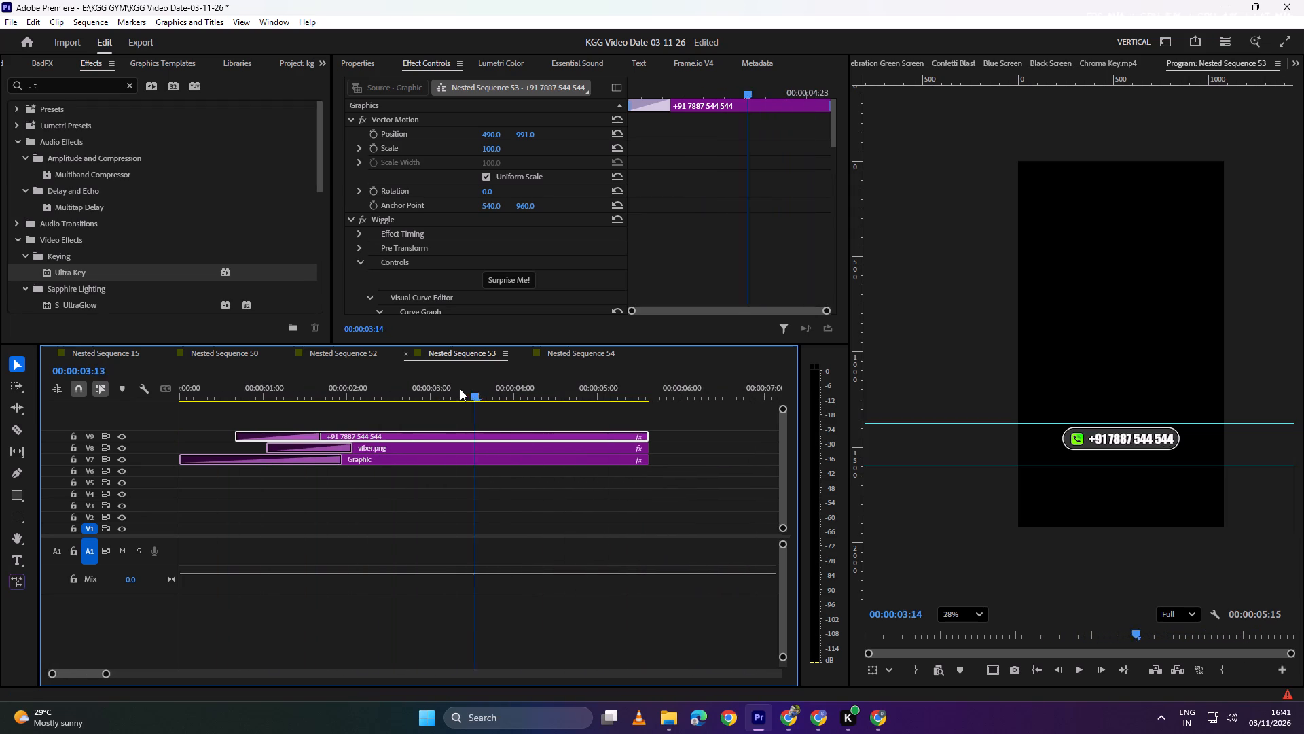
{"action": "left_click_drag", "start_coordinate": [460, 389], "coordinate": [297, 406]}
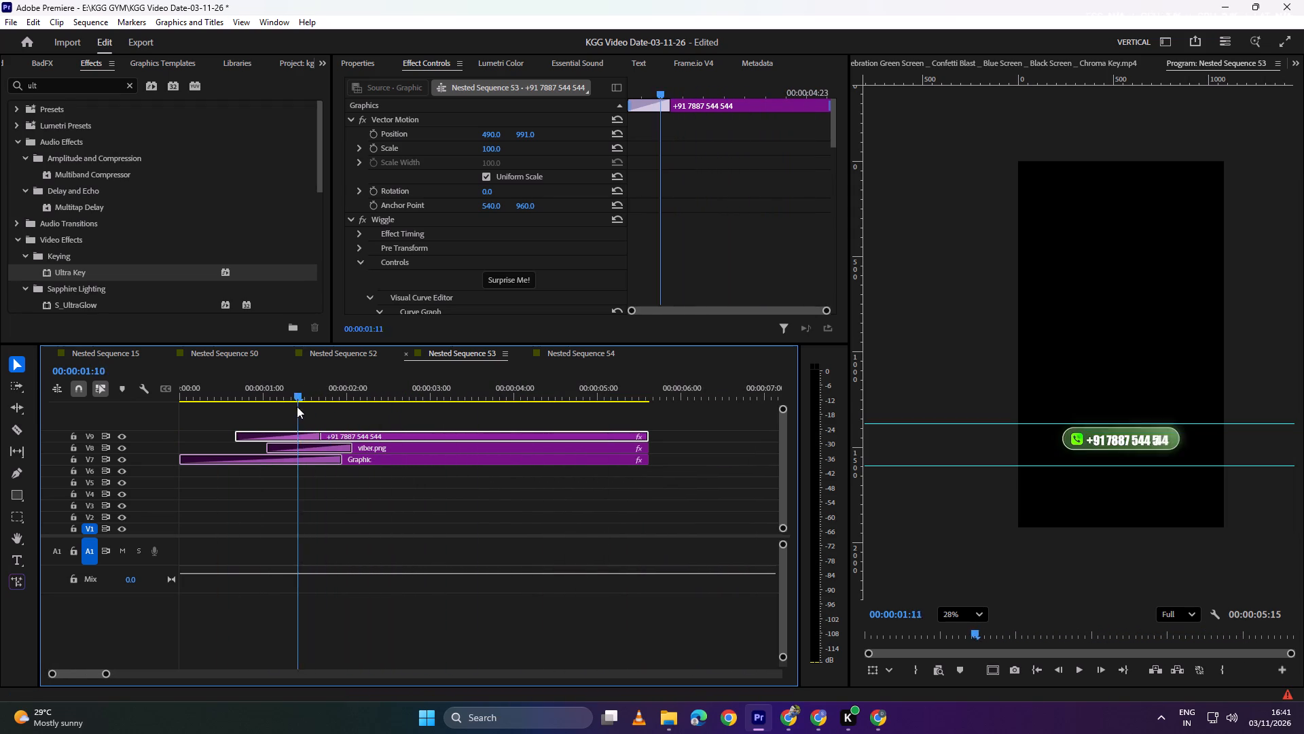
{"action": "left_click_drag", "start_coordinate": [297, 406], "coordinate": [268, 410]}
{"action": "key", "text": "space"}
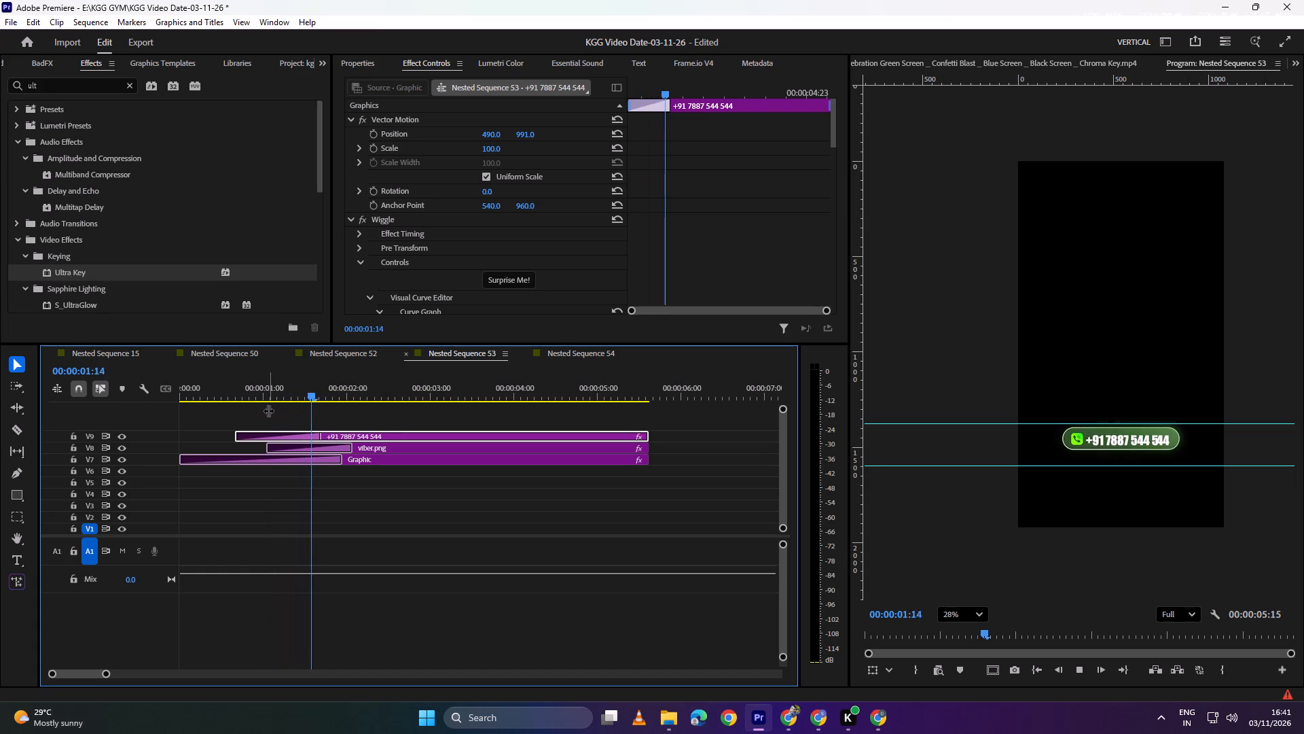
{"action": "key", "text": "space"}
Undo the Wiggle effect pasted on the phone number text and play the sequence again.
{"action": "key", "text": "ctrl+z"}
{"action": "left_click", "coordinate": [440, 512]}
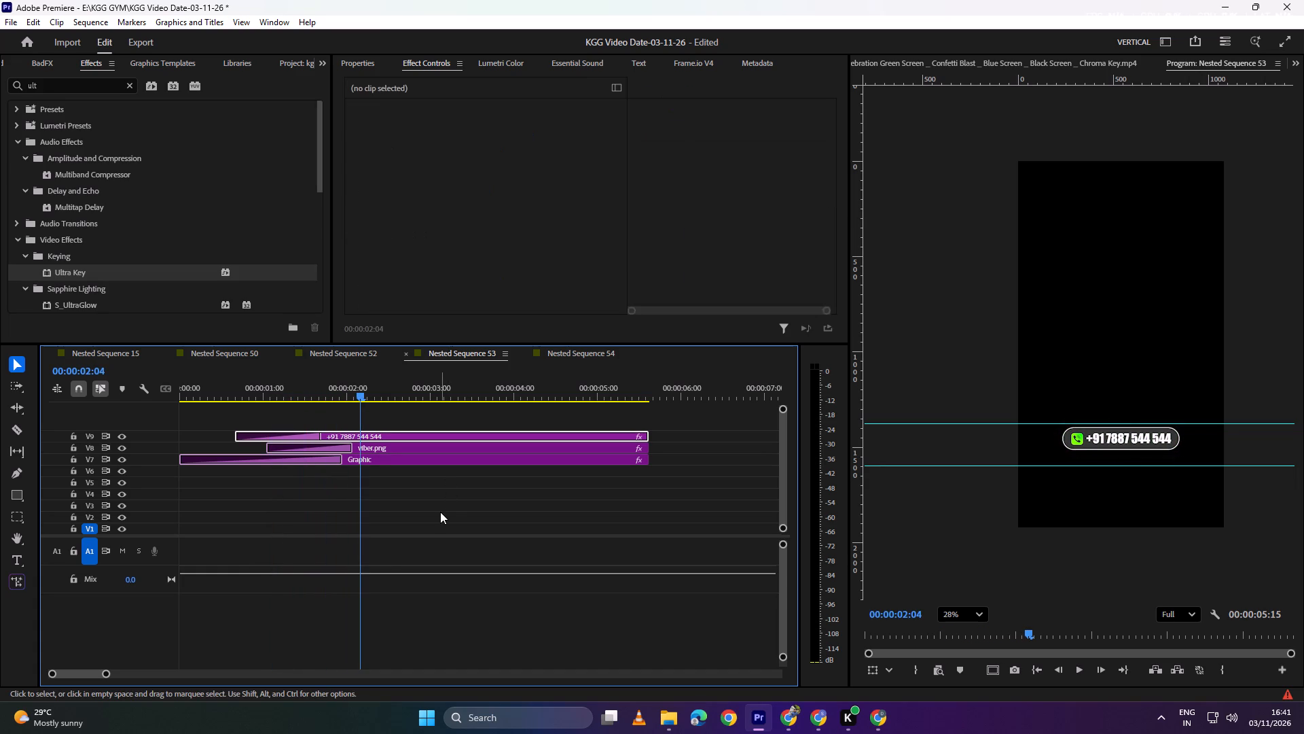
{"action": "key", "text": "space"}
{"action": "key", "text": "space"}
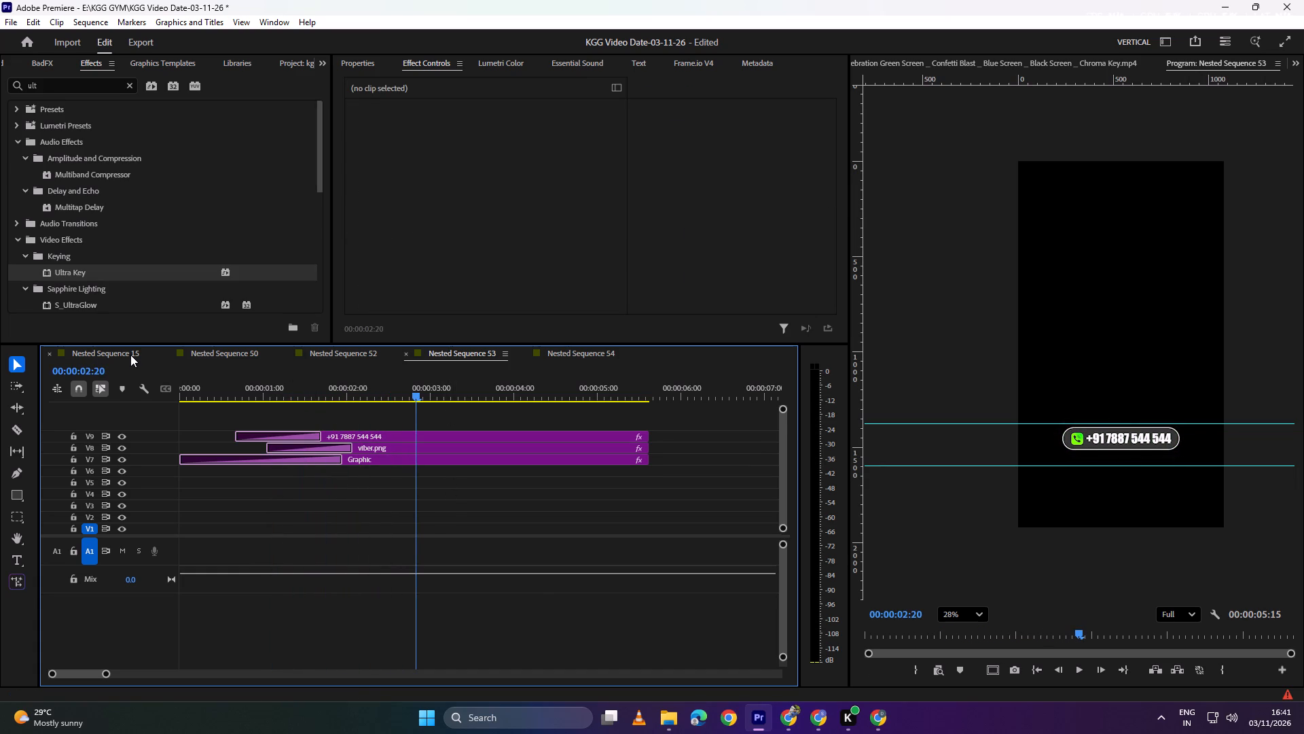
Return to Nested Sequence 15 and play the closing PRE-SALES IS LIVE section from 00:00:19:07 to the end.
{"action": "left_click", "coordinate": [131, 351]}
{"action": "scroll", "coordinate": [469, 521], "scroll_direction": "down", "scroll_amount": 10, "text": "alt"}
{"action": "scroll", "coordinate": [469, 521], "scroll_direction": "up", "scroll_amount": 3, "text": "alt"}
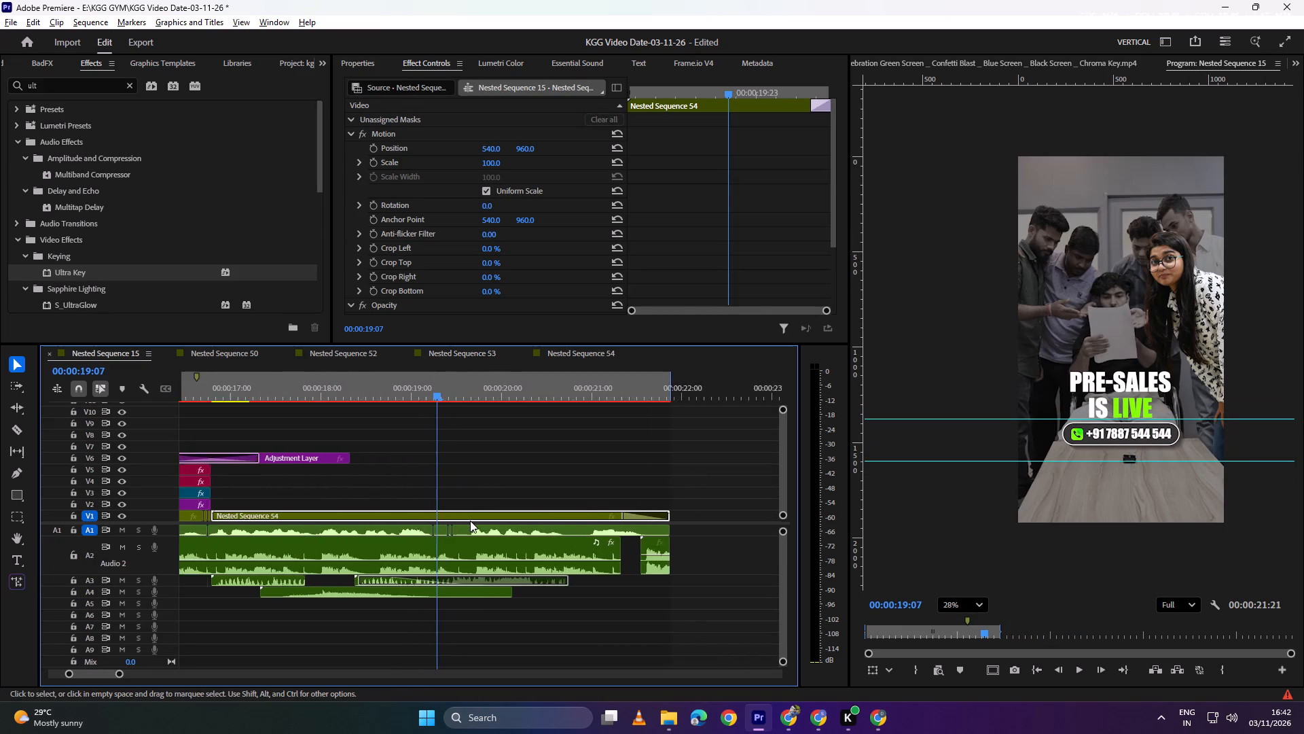
{"action": "scroll", "coordinate": [470, 521], "scroll_direction": "up", "scroll_amount": 7, "text": "alt"}
{"action": "scroll", "coordinate": [470, 521], "scroll_direction": "down", "scroll_amount": 9, "text": "alt"}
{"action": "key", "text": "space"}
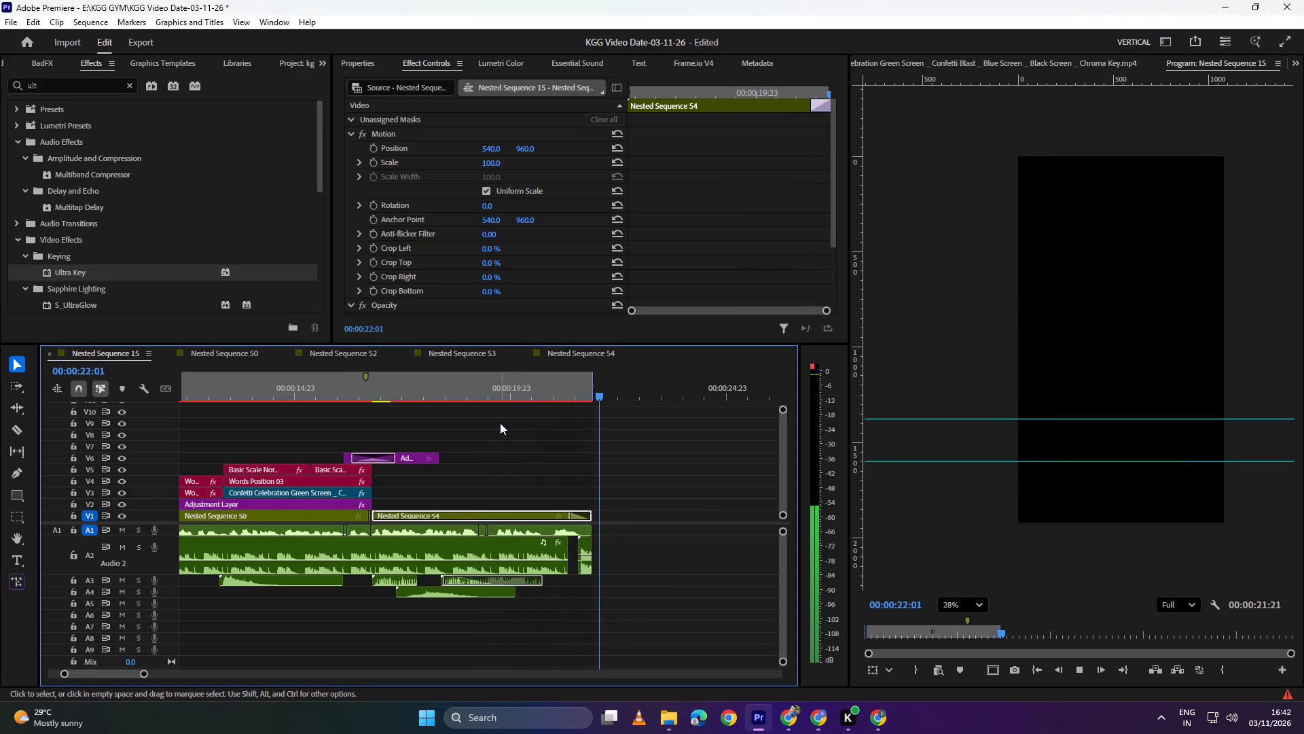
{"action": "scroll", "coordinate": [501, 447], "scroll_direction": "down", "scroll_amount": 10, "text": "alt"}
{"action": "key", "text": "space"}
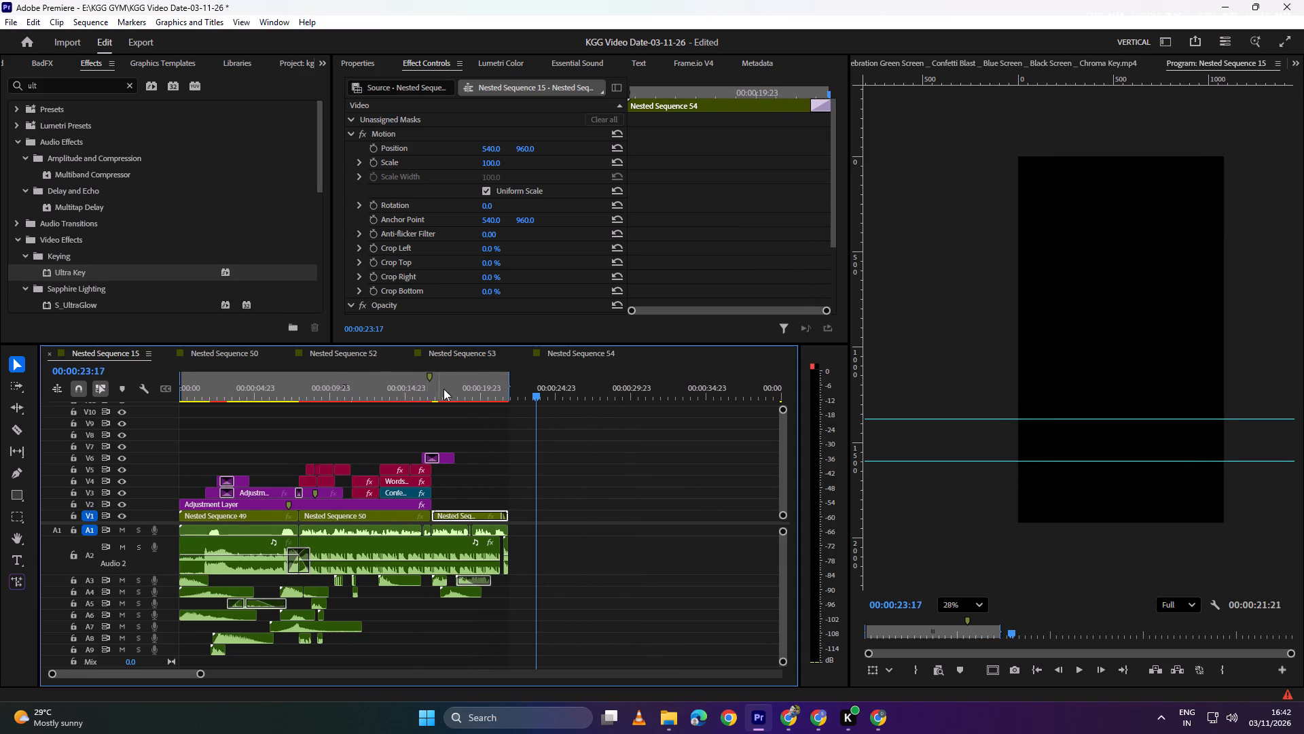
Play the whole reel in Nested Sequence 15 from its beginning through to the end.
{"action": "left_click_drag", "start_coordinate": [444, 388], "coordinate": [0, 394]}
{"action": "key", "text": "space"}
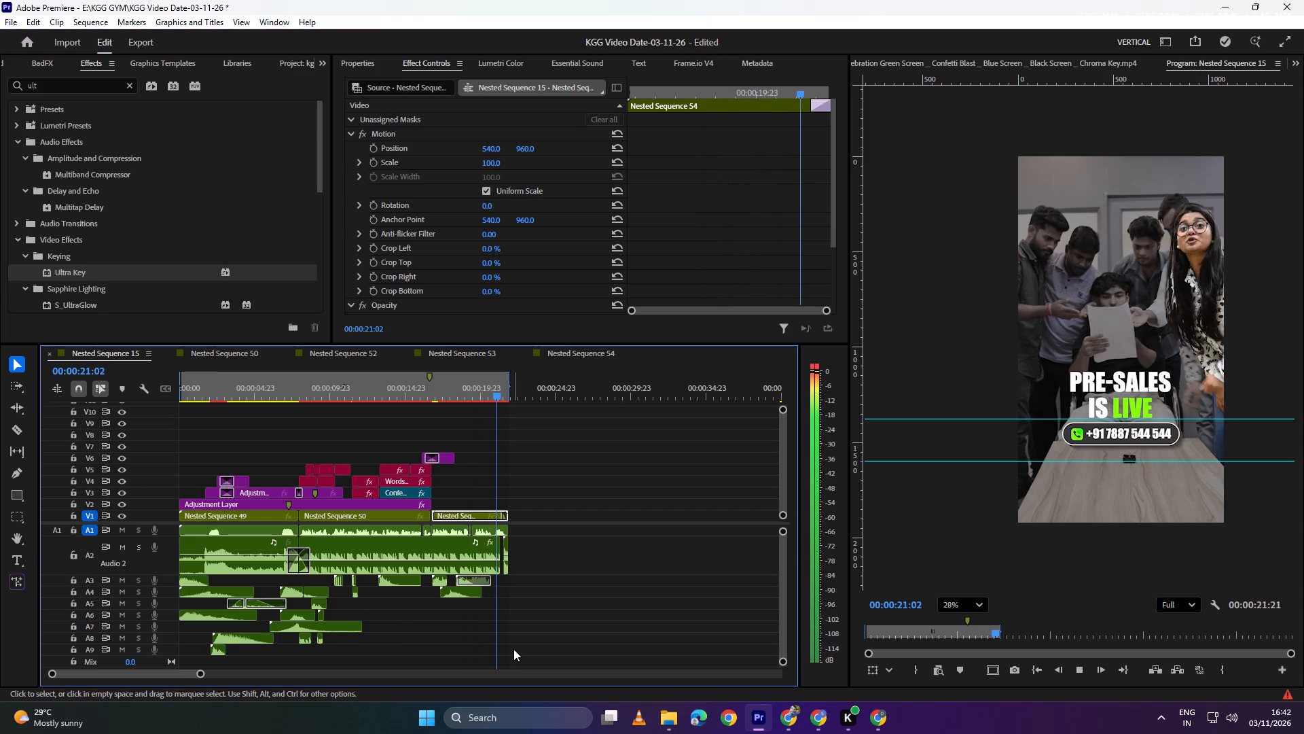
{"action": "key", "text": "space"}
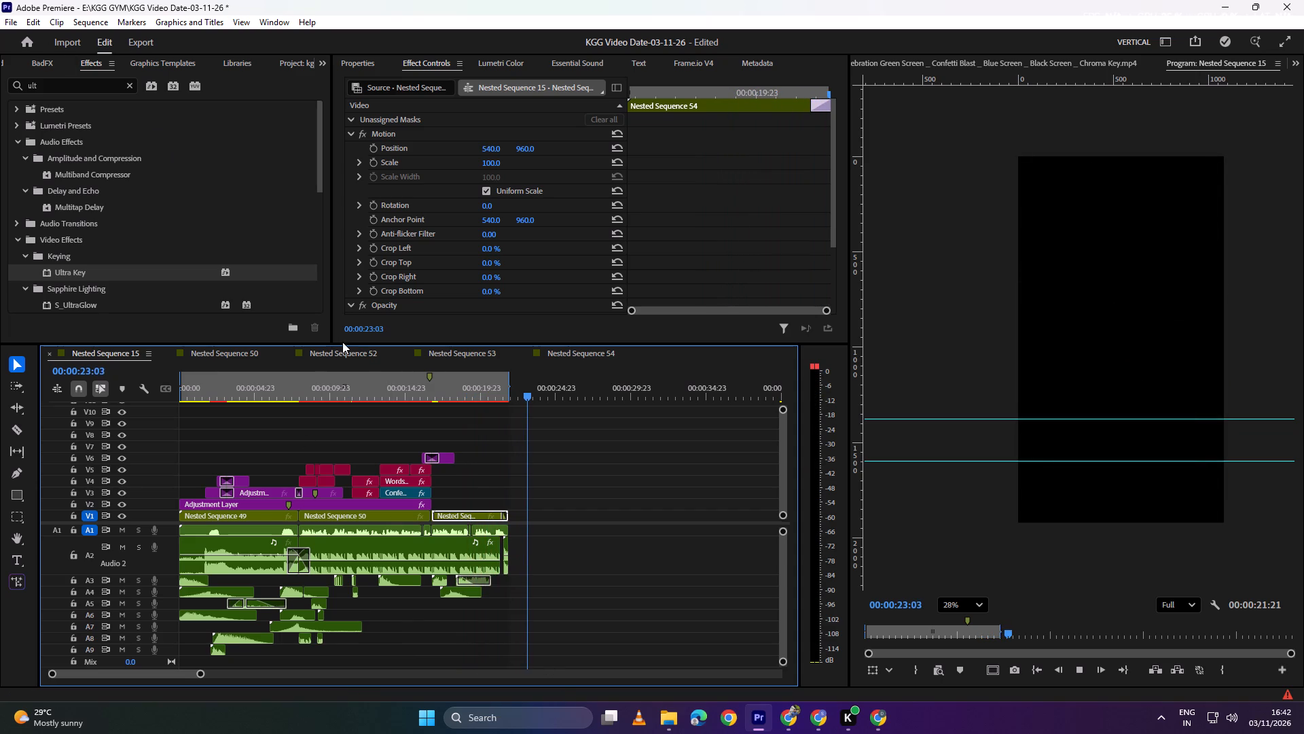
Open the media export settings for Nested Sequence 15.
{"action": "left_click", "coordinate": [10, 24]}
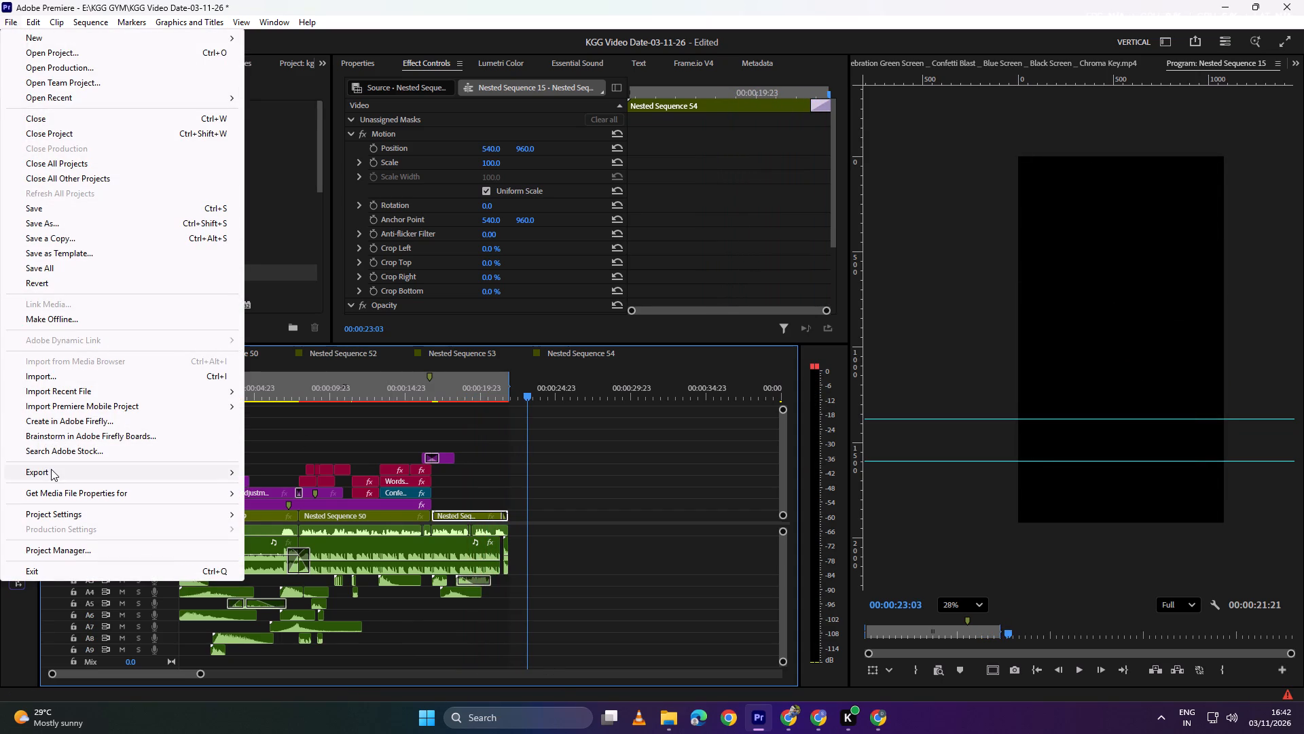
{"action": "left_click", "coordinate": [51, 469]}
{"action": "left_click", "coordinate": [267, 470]}
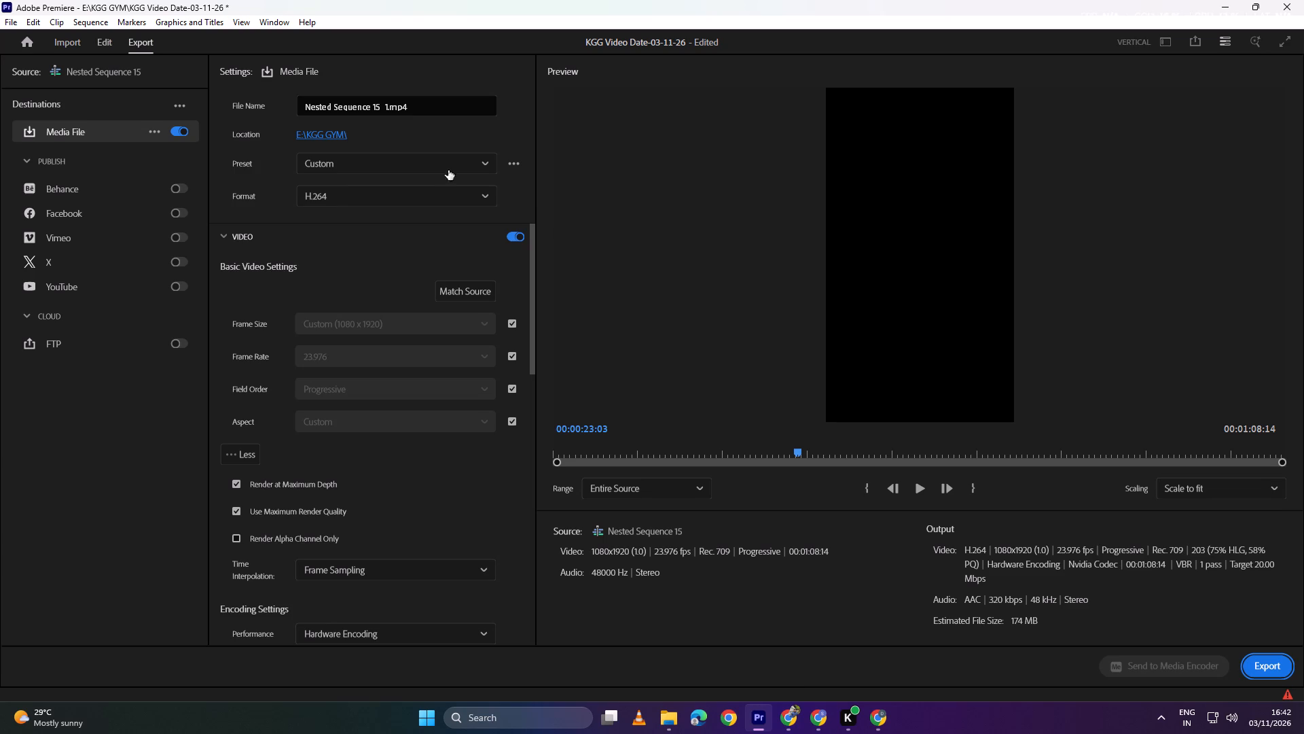
Name the export file Kris Gethin video date-03-11-26 in the KGG GYM folder, basing it on the existing 30-10-26 video's name.
{"action": "left_click_drag", "start_coordinate": [424, 104], "coordinate": [159, 103]}
{"action": "left_click", "coordinate": [323, 133]}
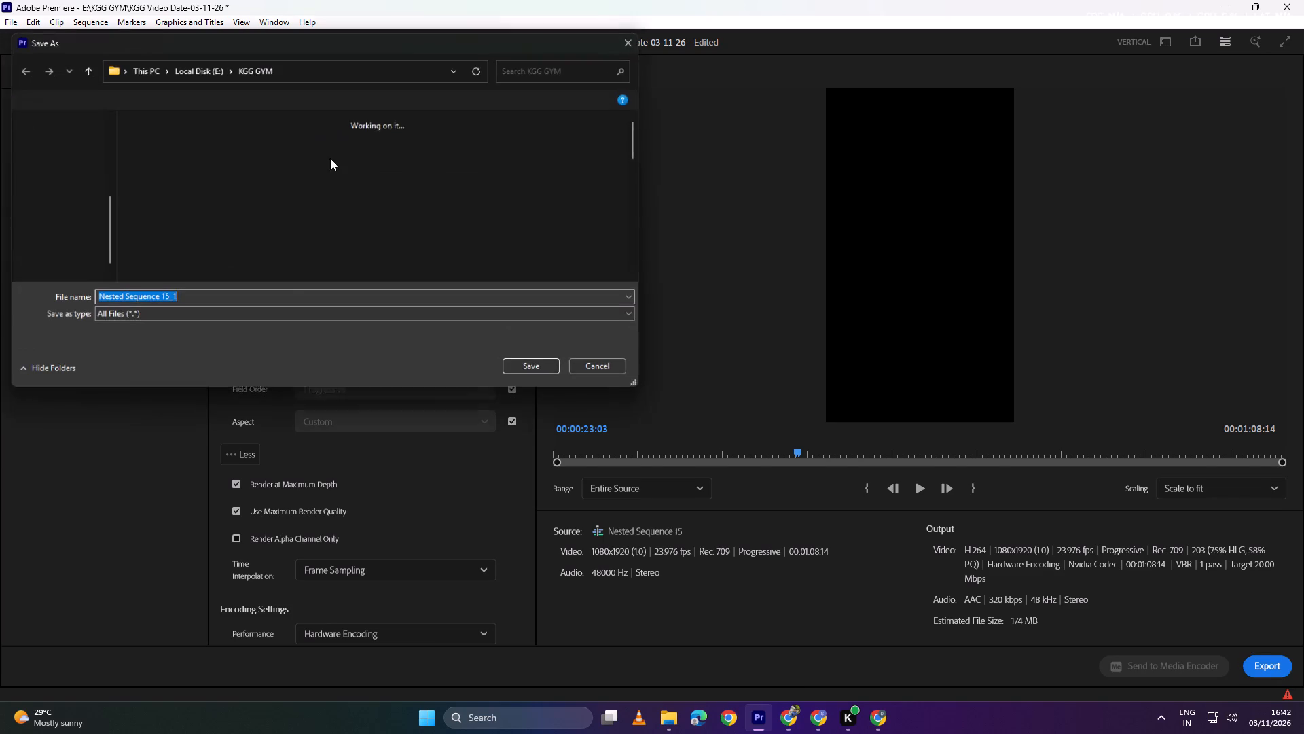
{"action": "scroll", "coordinate": [213, 210], "scroll_direction": "down", "scroll_amount": 5}
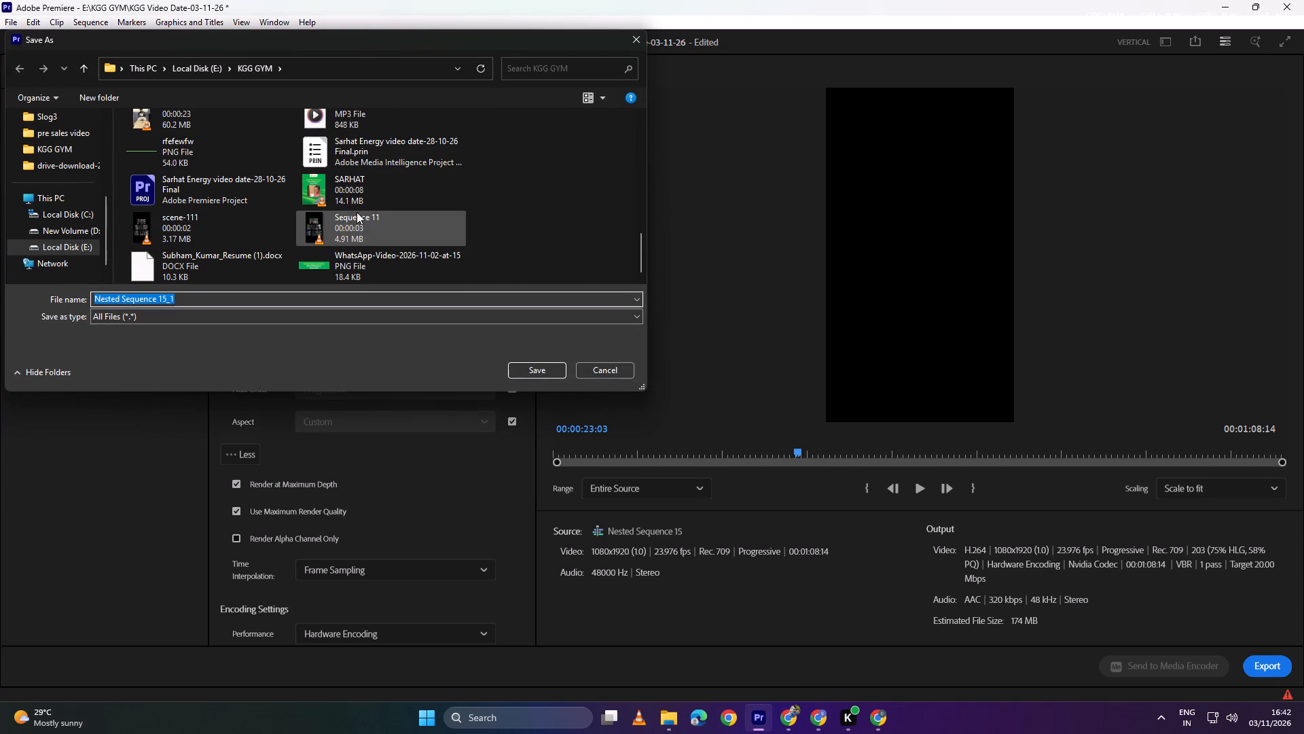
{"action": "scroll", "coordinate": [297, 229], "scroll_direction": "up", "scroll_amount": 1}
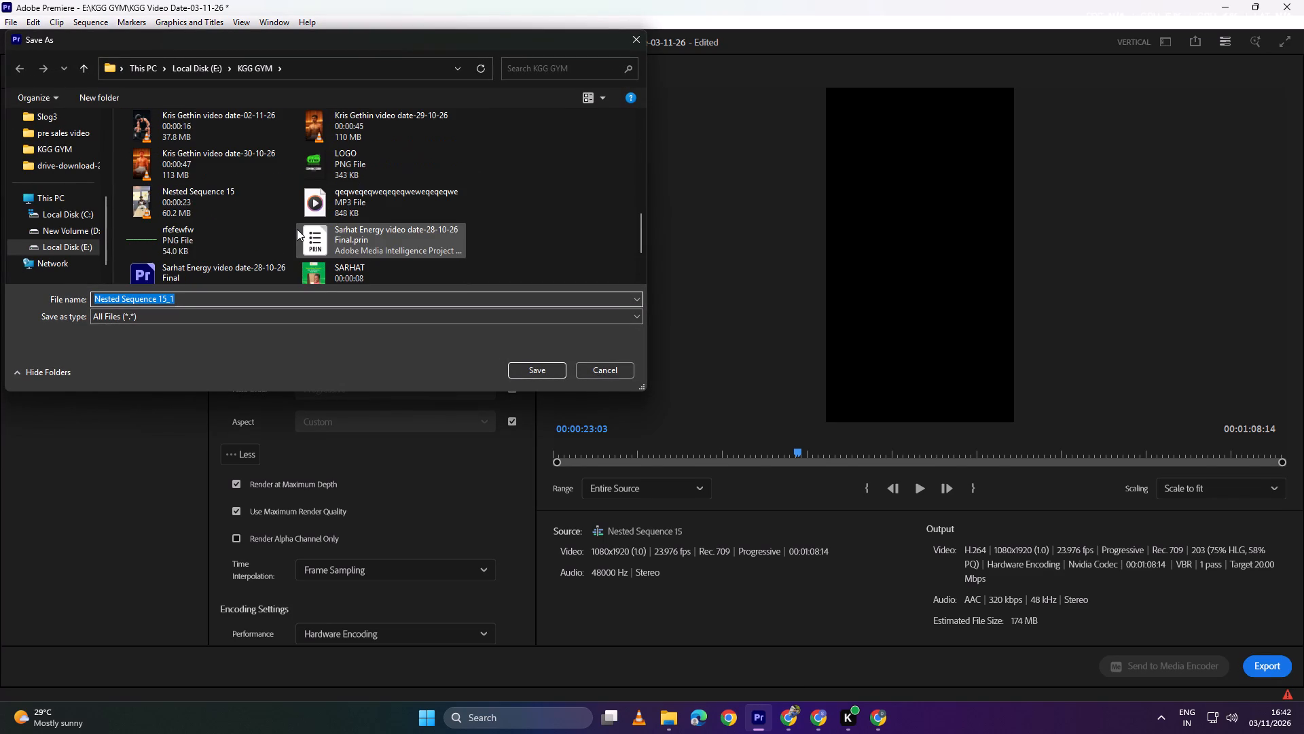
{"action": "scroll", "coordinate": [297, 229], "scroll_direction": "up", "scroll_amount": 1}
{"action": "scroll", "coordinate": [341, 217], "scroll_direction": "down", "scroll_amount": 2}
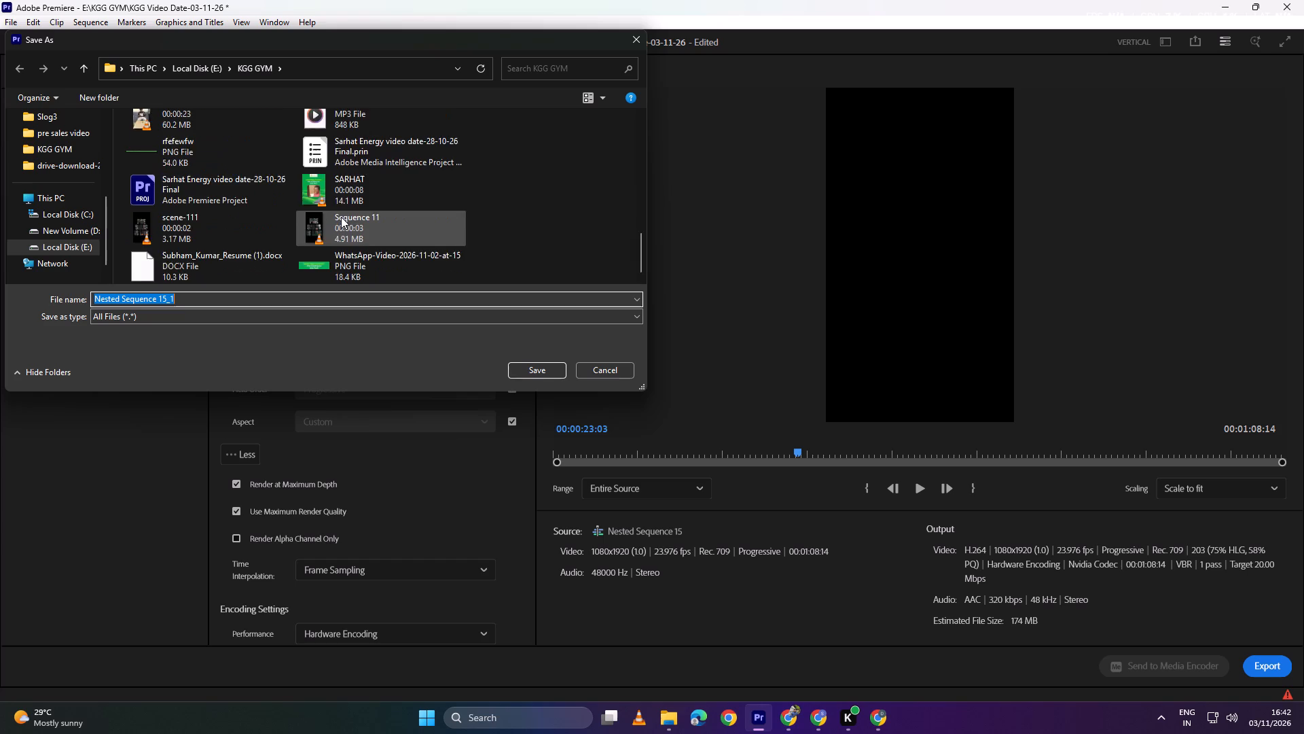
{"action": "scroll", "coordinate": [341, 217], "scroll_direction": "down", "scroll_amount": 1}
{"action": "scroll", "coordinate": [342, 216], "scroll_direction": "up", "scroll_amount": 1}
{"action": "scroll", "coordinate": [342, 215], "scroll_direction": "down", "scroll_amount": 2}
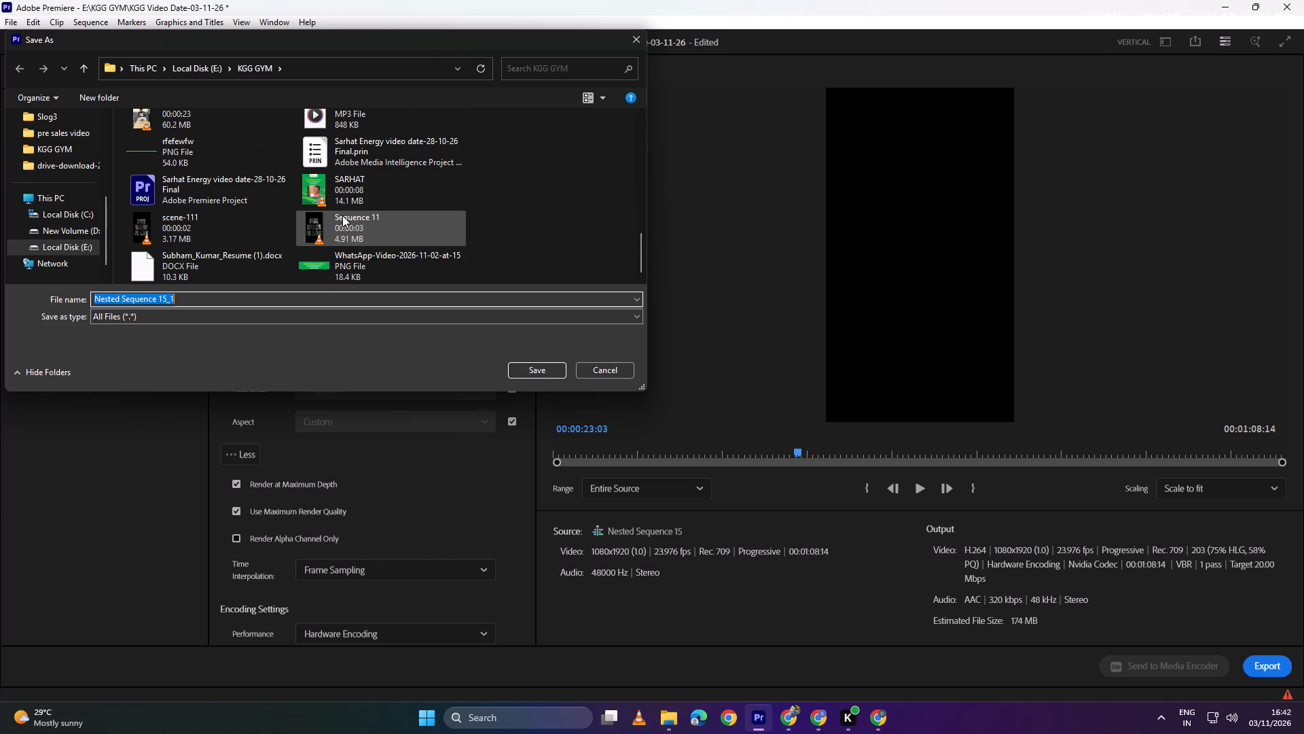
{"action": "scroll", "coordinate": [440, 246], "scroll_direction": "up", "scroll_amount": 2}
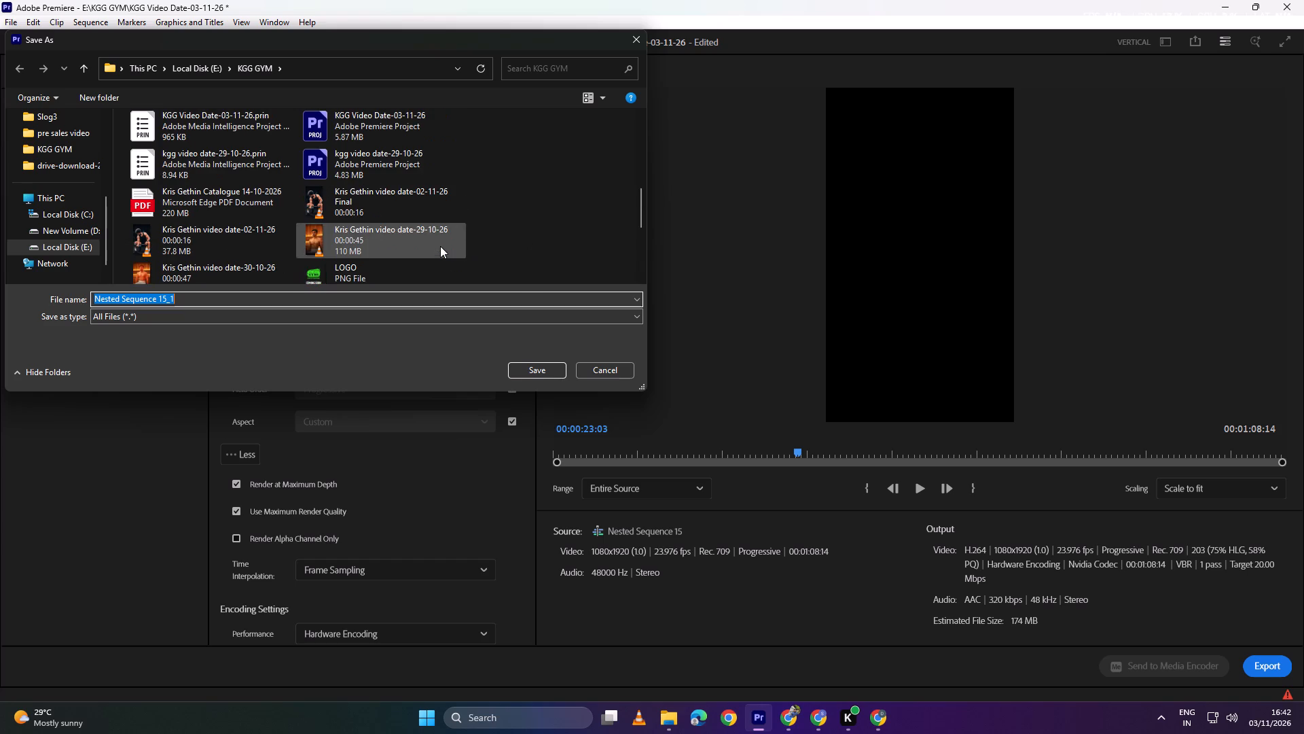
{"action": "left_click", "coordinate": [236, 277]}
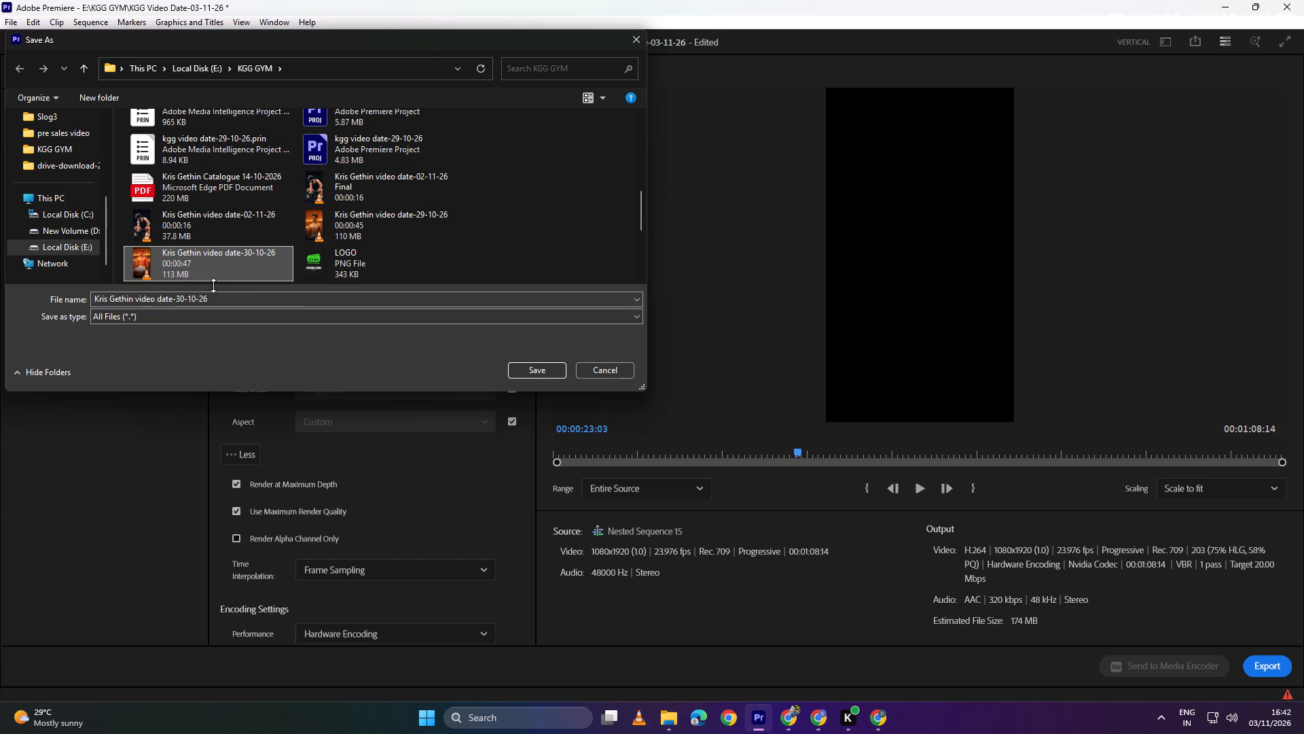
{"action": "left_click_drag", "start_coordinate": [183, 298], "coordinate": [176, 298]}
{"action": "left_click_drag", "start_coordinate": [176, 298], "coordinate": [182, 298]}
{"action": "type", "text": "03"}
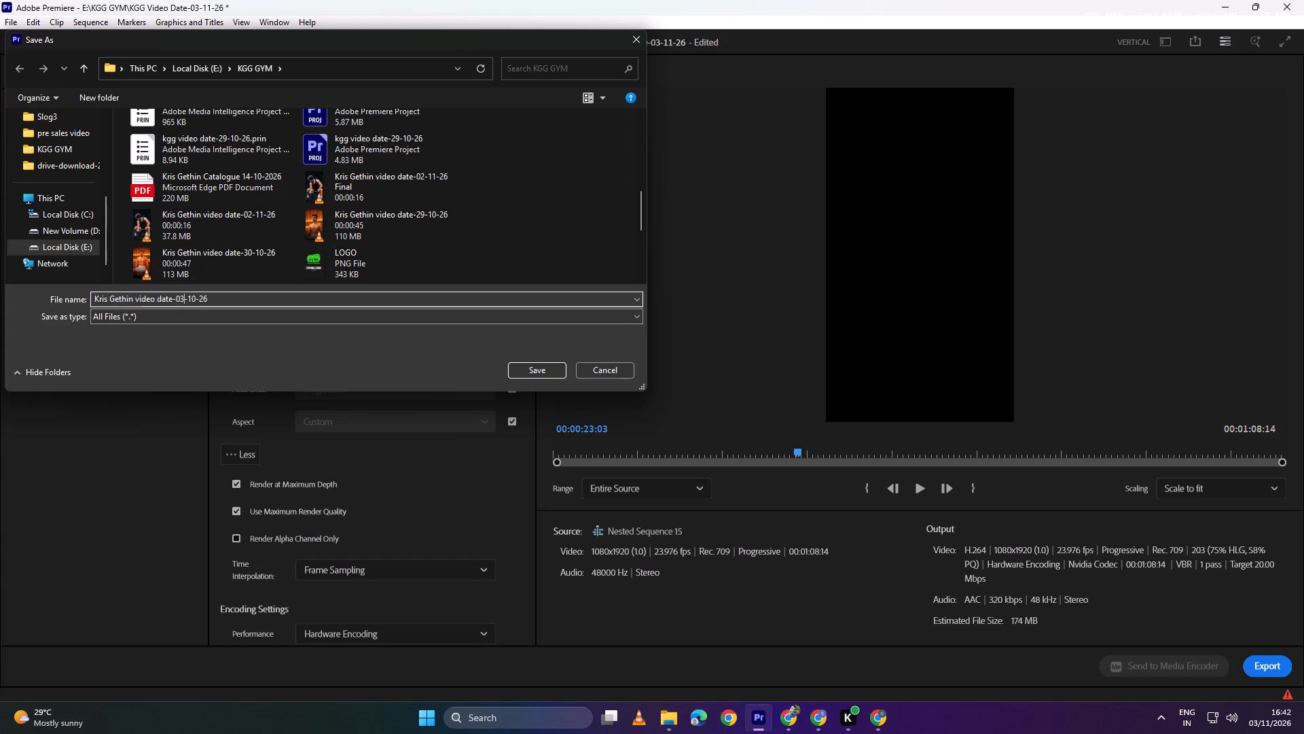
{"action": "left_click", "coordinate": [194, 295]}
{"action": "key", "text": "BackSpace"}
{"action": "key", "text": "1"}
{"action": "left_click_drag", "start_coordinate": [232, 297], "coordinate": [0, 315]}
{"action": "key", "text": "ctrl+c"}
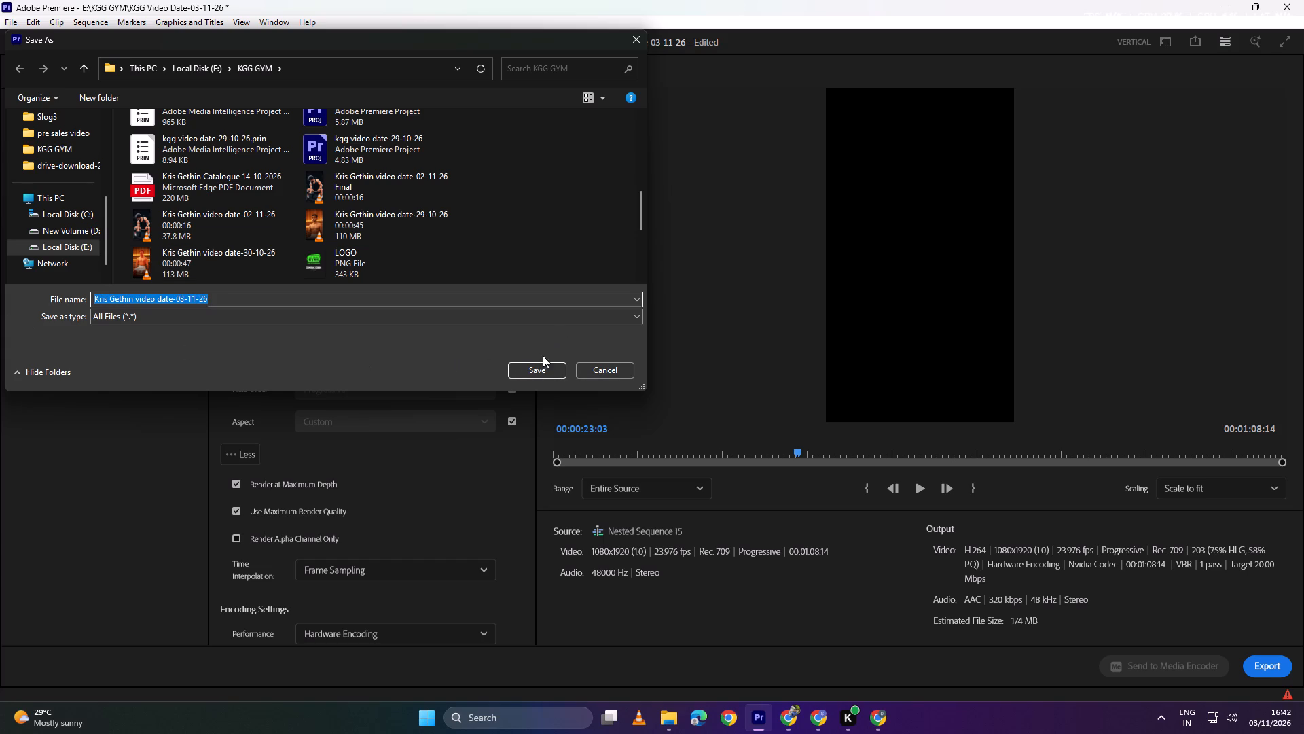
{"action": "left_click", "coordinate": [541, 369]}
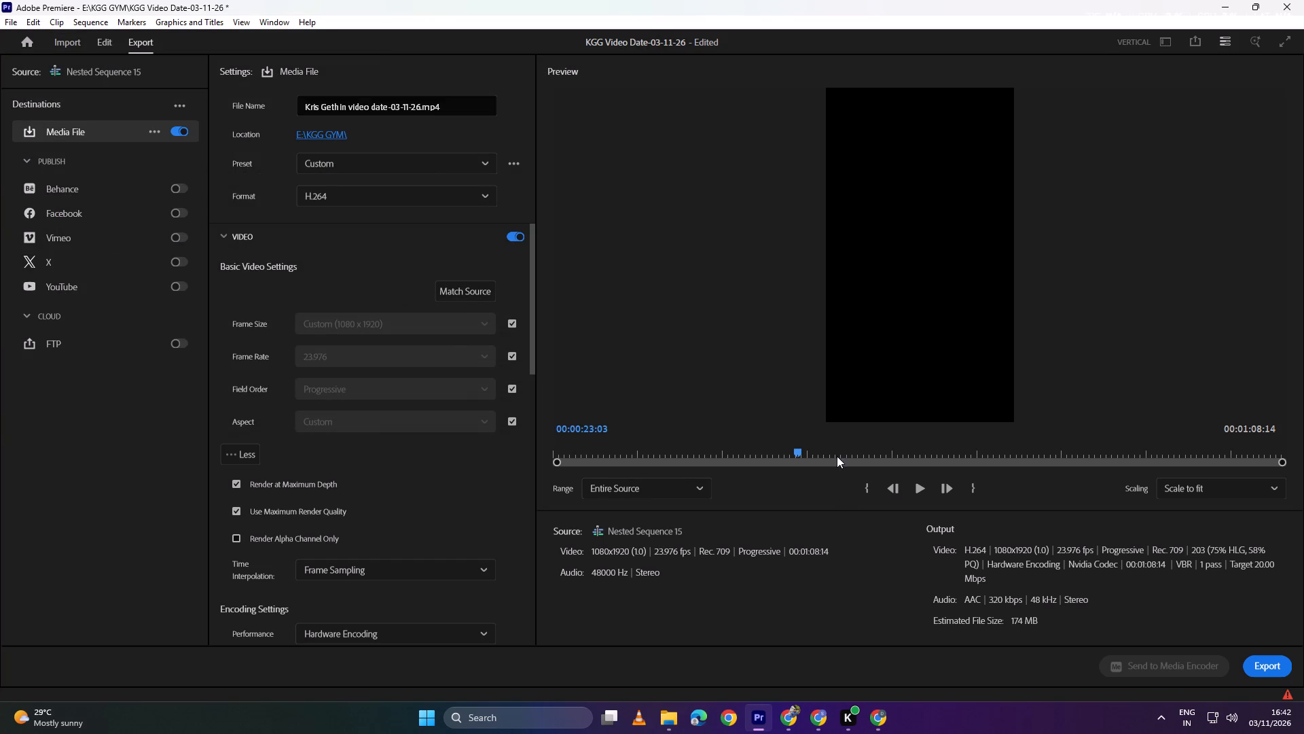
Find the end of the closing section in the export preview and set the export out point at 00:00:21:16.
{"action": "left_click_drag", "start_coordinate": [837, 456], "coordinate": [921, 462]}
{"action": "left_click_drag", "start_coordinate": [921, 462], "coordinate": [847, 455]}
{"action": "left_click_drag", "start_coordinate": [846, 451], "coordinate": [808, 449]}
{"action": "left_click_drag", "start_coordinate": [808, 449], "coordinate": [765, 449]}
{"action": "left_click_drag", "start_coordinate": [765, 449], "coordinate": [781, 447]}
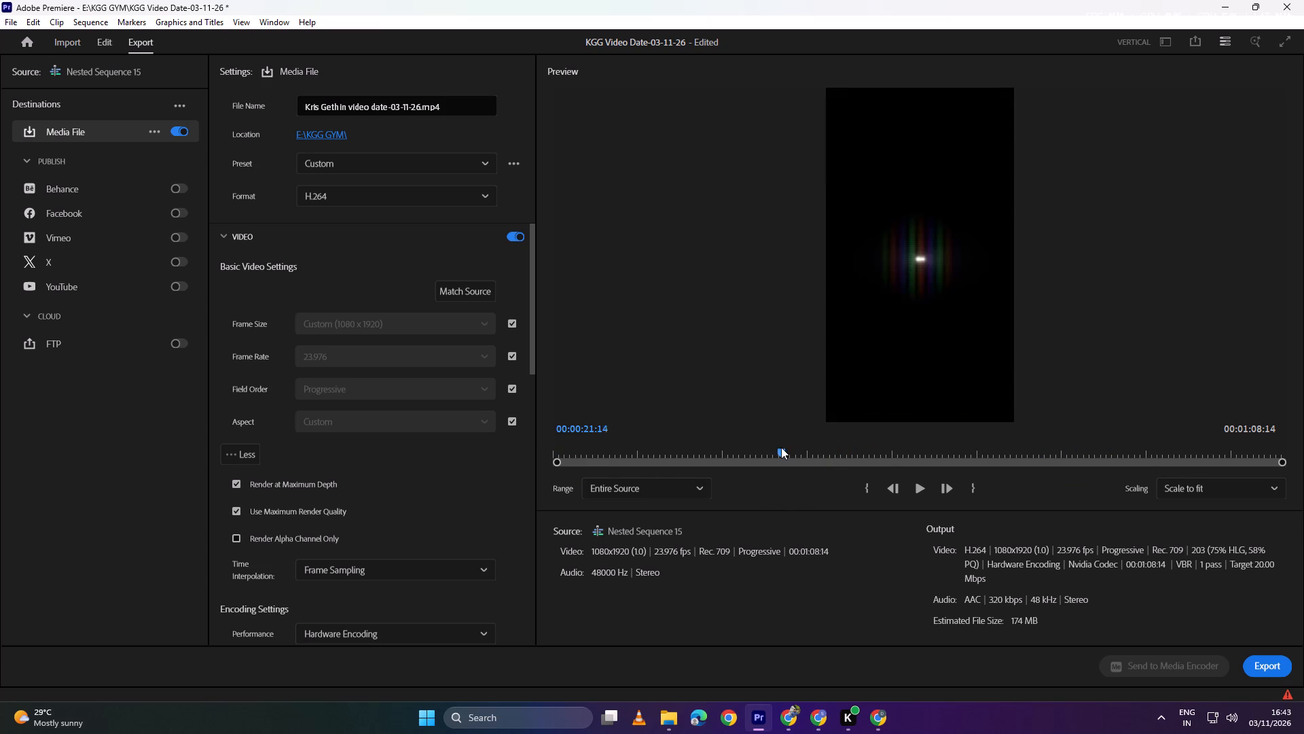
{"action": "left_click_drag", "start_coordinate": [781, 447], "coordinate": [782, 447]}
{"action": "left_click", "coordinate": [971, 489]}
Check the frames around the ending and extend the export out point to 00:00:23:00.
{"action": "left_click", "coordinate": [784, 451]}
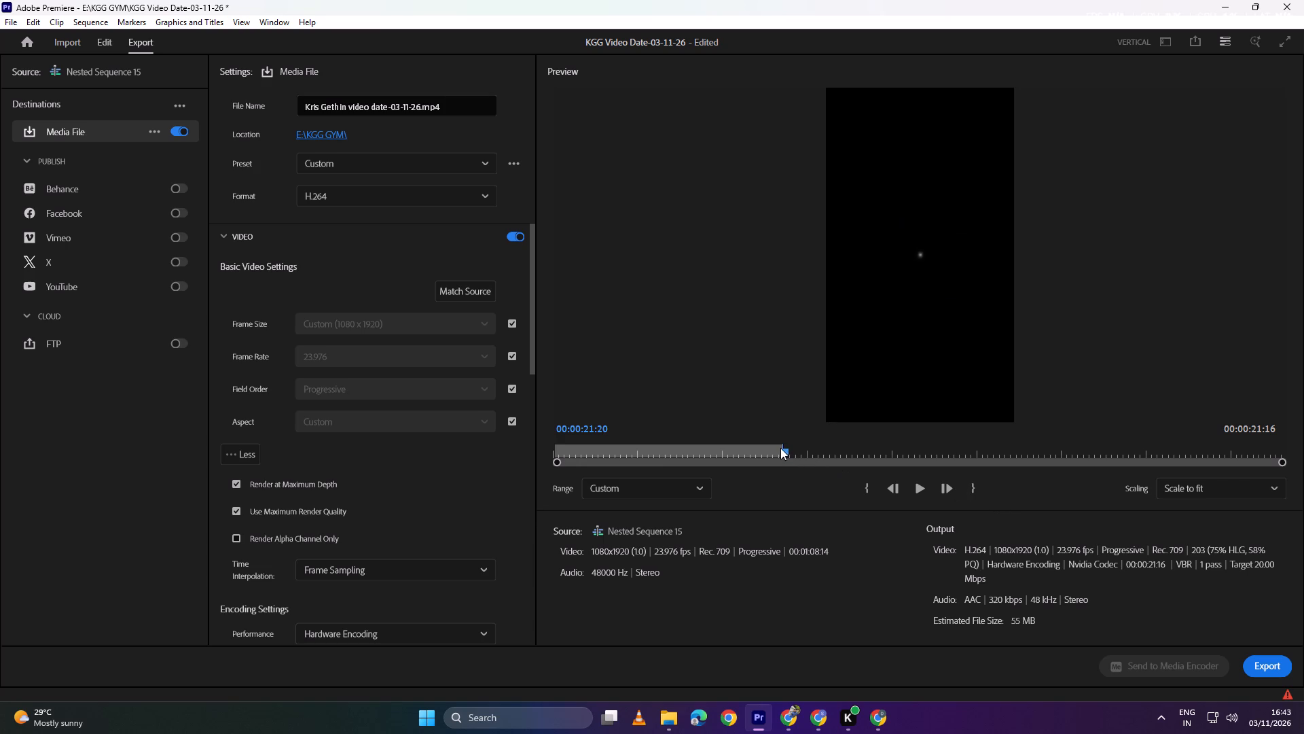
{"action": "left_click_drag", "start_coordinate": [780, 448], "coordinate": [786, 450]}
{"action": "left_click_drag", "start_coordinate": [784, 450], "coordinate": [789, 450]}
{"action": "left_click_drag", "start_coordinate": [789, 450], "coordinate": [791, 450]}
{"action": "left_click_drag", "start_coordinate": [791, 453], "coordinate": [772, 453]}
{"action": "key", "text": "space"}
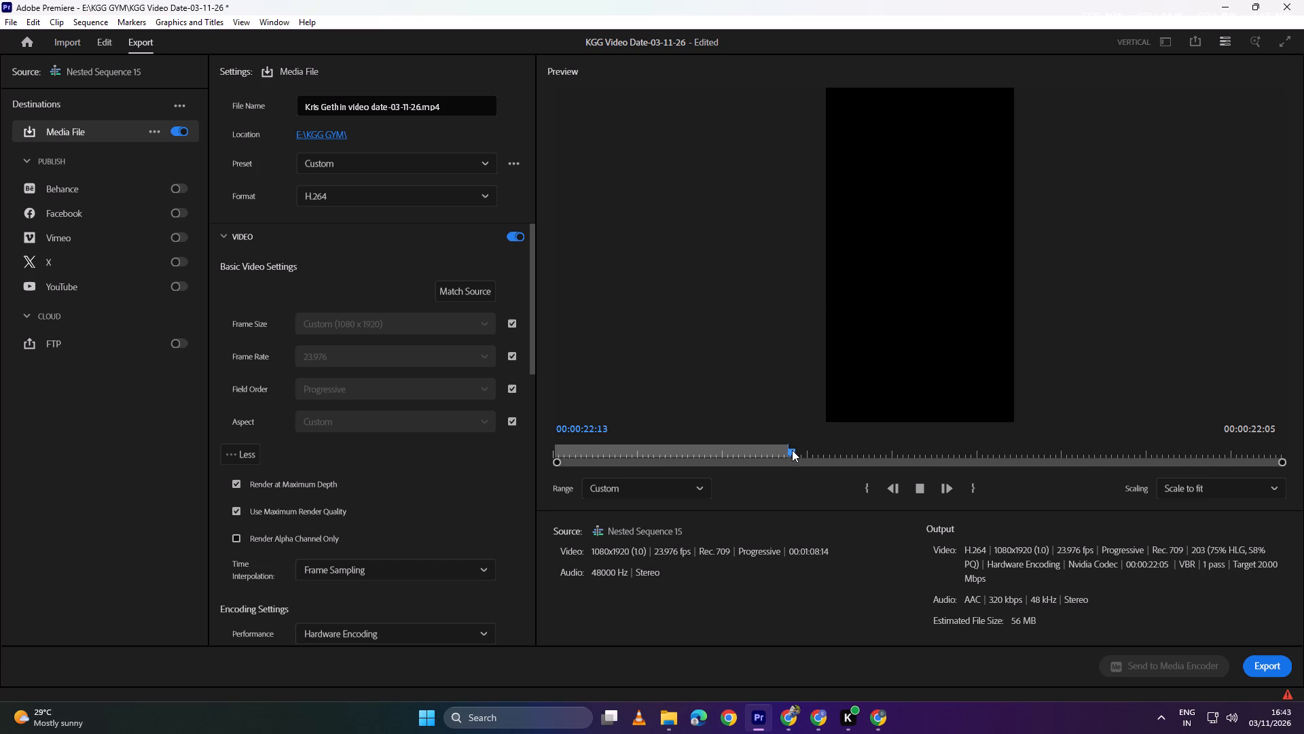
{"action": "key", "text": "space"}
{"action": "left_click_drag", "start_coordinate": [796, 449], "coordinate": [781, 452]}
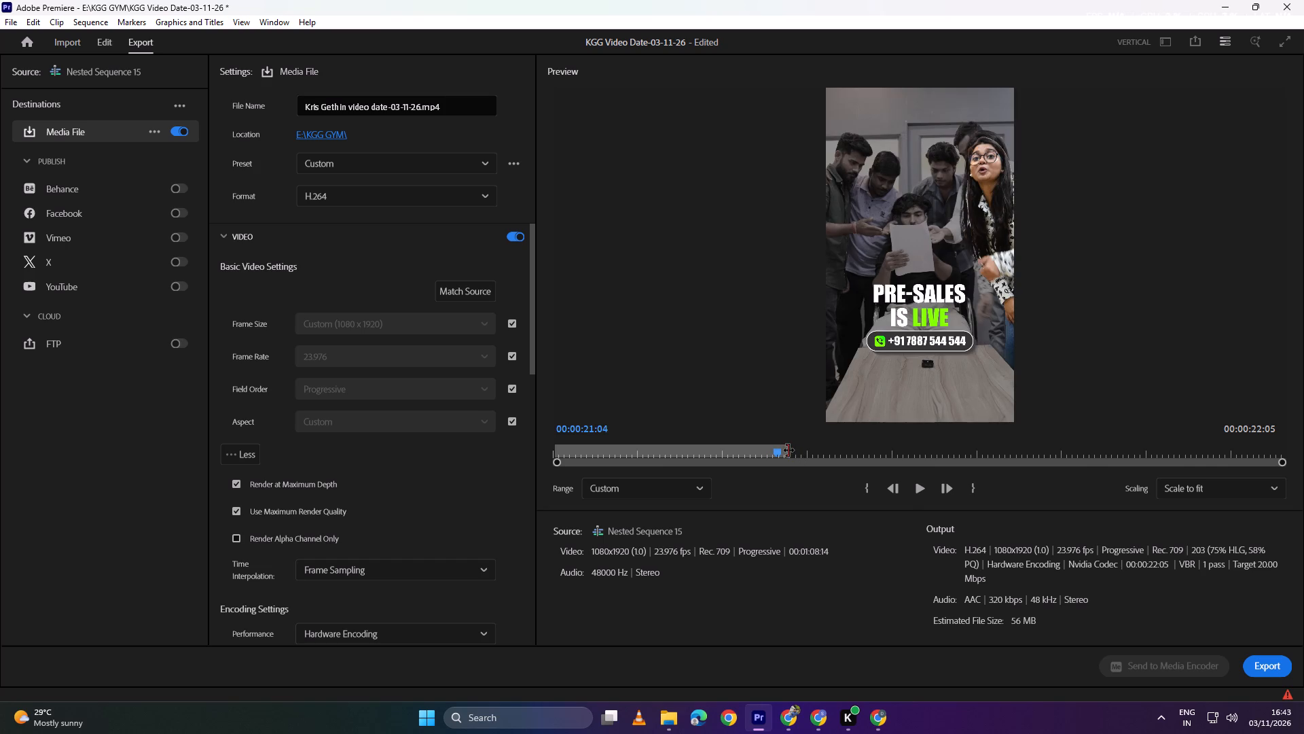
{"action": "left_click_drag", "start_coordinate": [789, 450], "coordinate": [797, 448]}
Play the ending in the export preview and pull the export out point back to 00:00:22:00.
{"action": "key", "text": "space"}
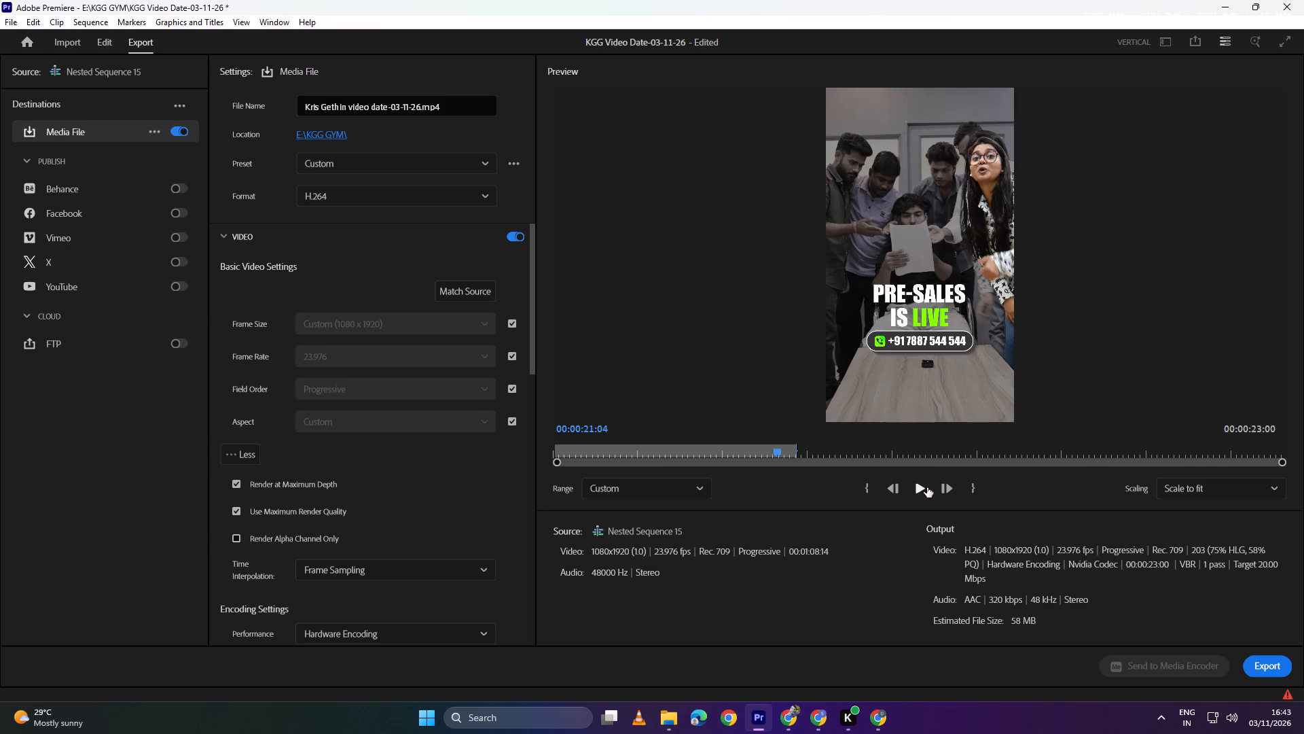
{"action": "left_click", "coordinate": [924, 487]}
{"action": "left_click", "coordinate": [924, 488]}
{"action": "left_click", "coordinate": [924, 488]}
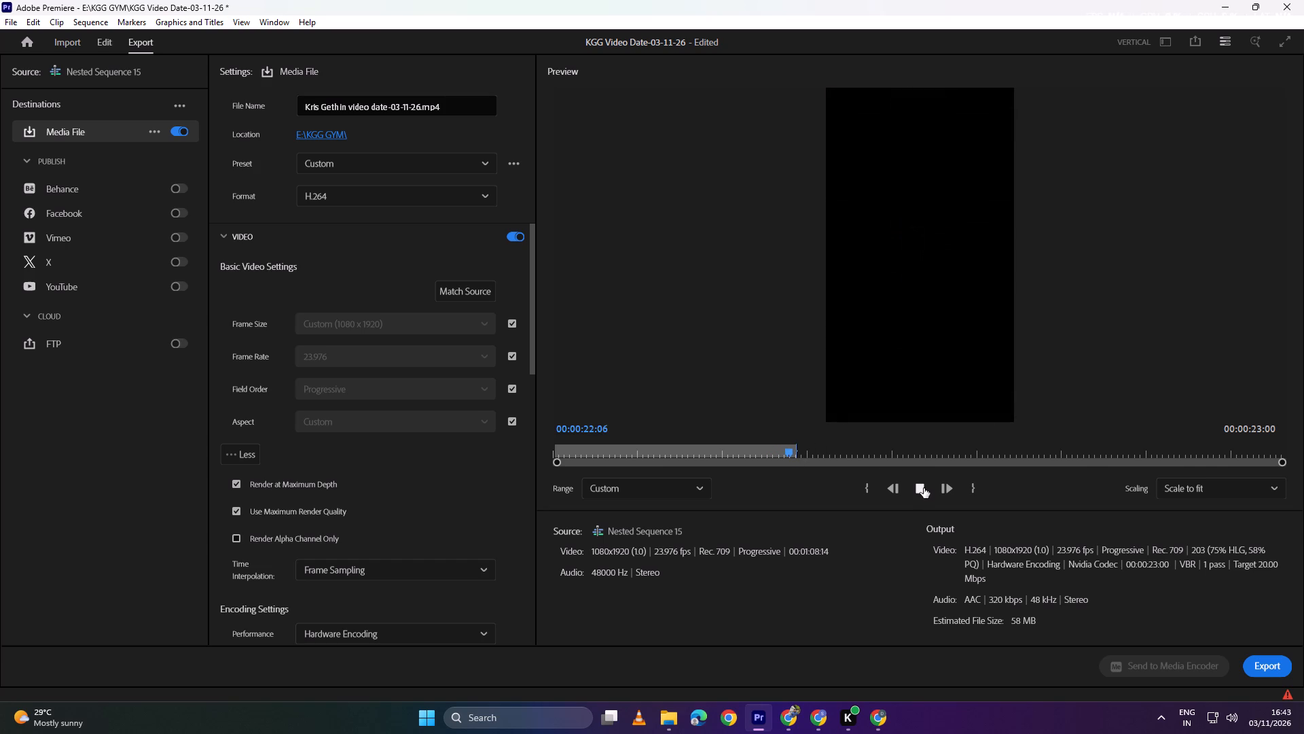
{"action": "double_click", "coordinate": [924, 488]}
{"action": "left_click", "coordinate": [788, 452]}
{"action": "left_click", "coordinate": [929, 489]}
{"action": "left_click", "coordinate": [922, 491]}
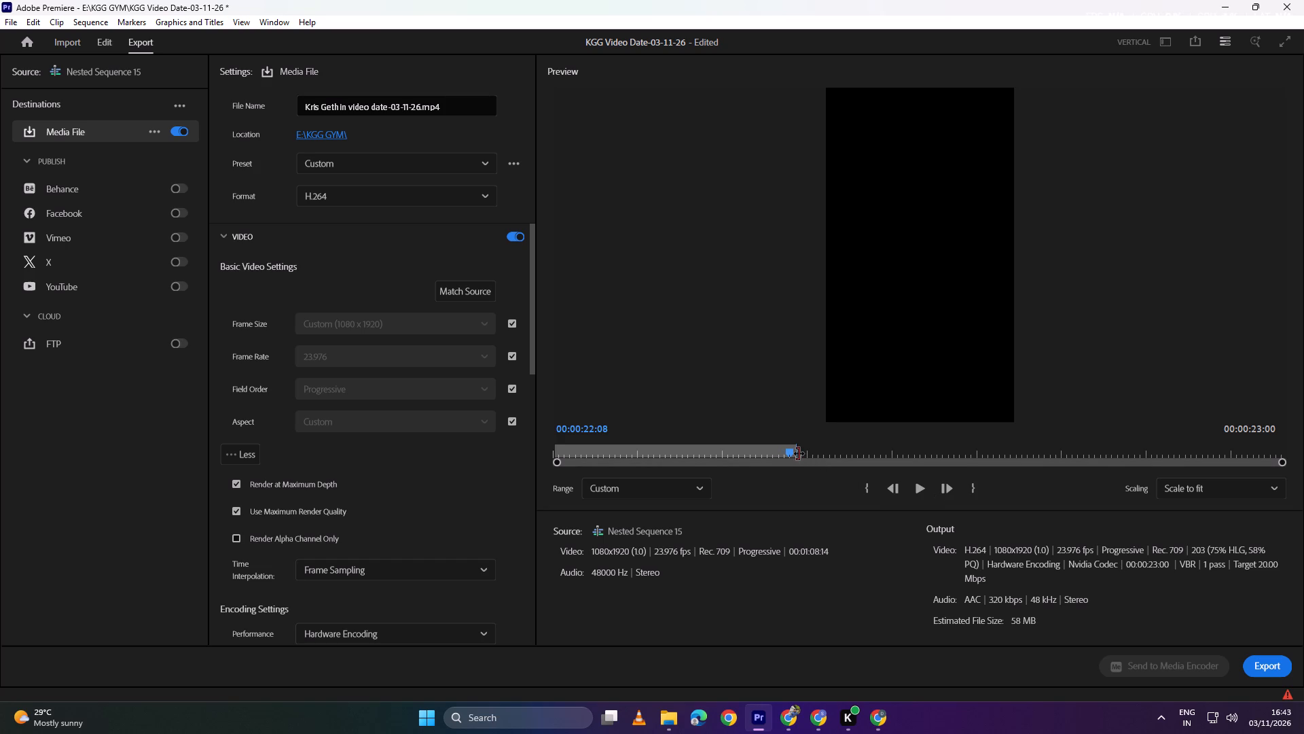
{"action": "left_click_drag", "start_coordinate": [798, 453], "coordinate": [788, 453]}
{"action": "left_click", "coordinate": [789, 451]}
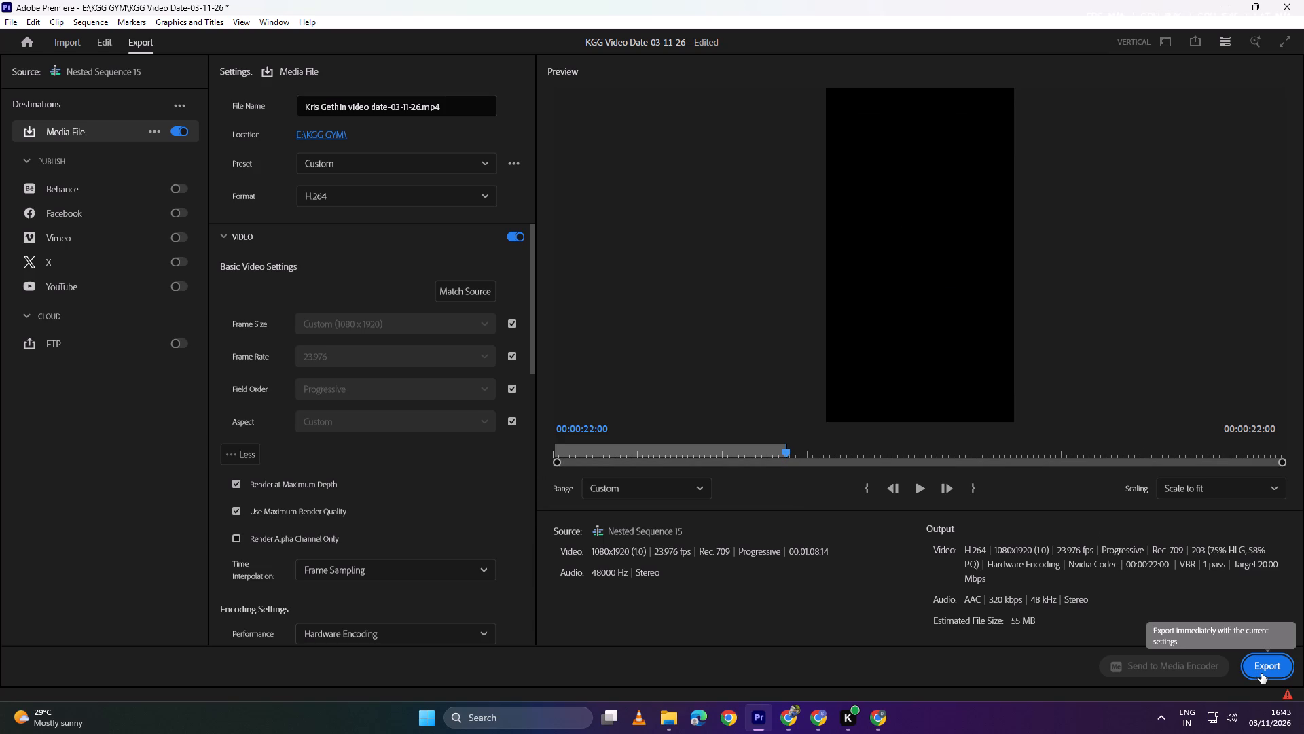
Set the export in point at the very start of the sequence, 00:00:00:00.
{"action": "left_click_drag", "start_coordinate": [634, 451], "coordinate": [517, 461]}
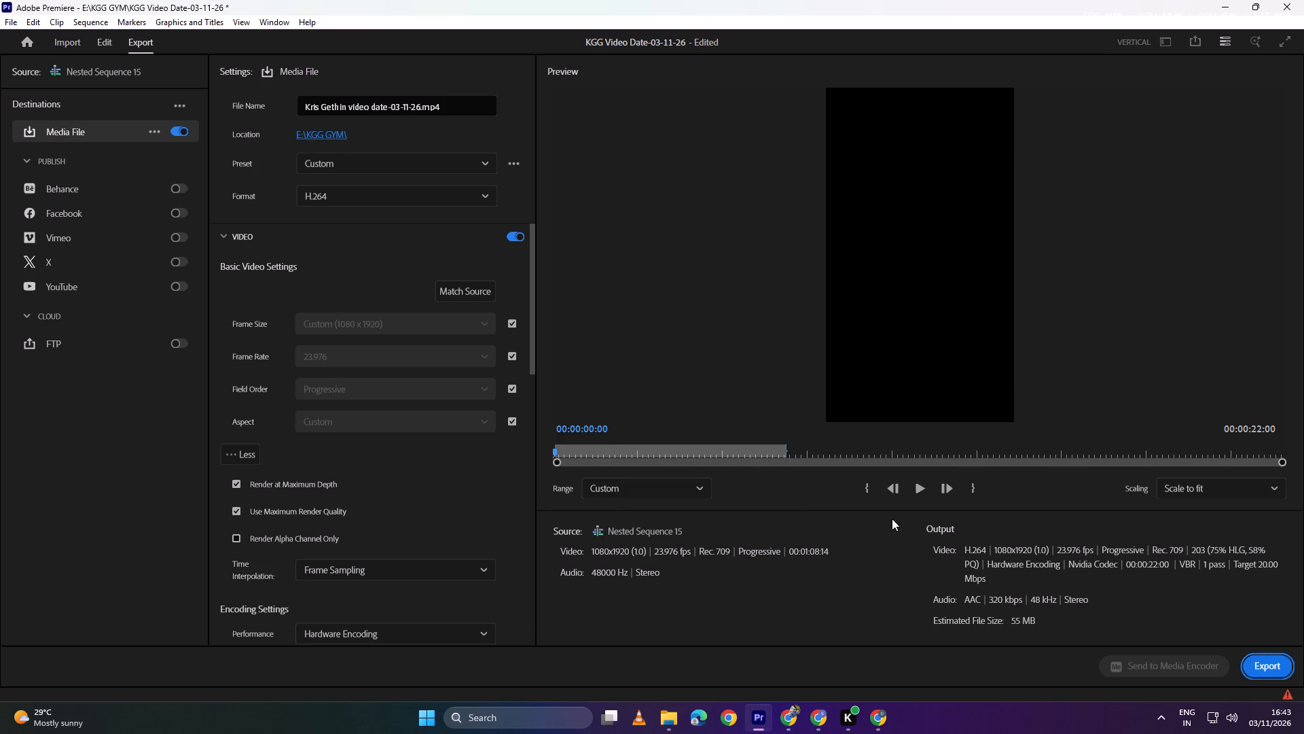
{"action": "left_click", "coordinate": [865, 489]}
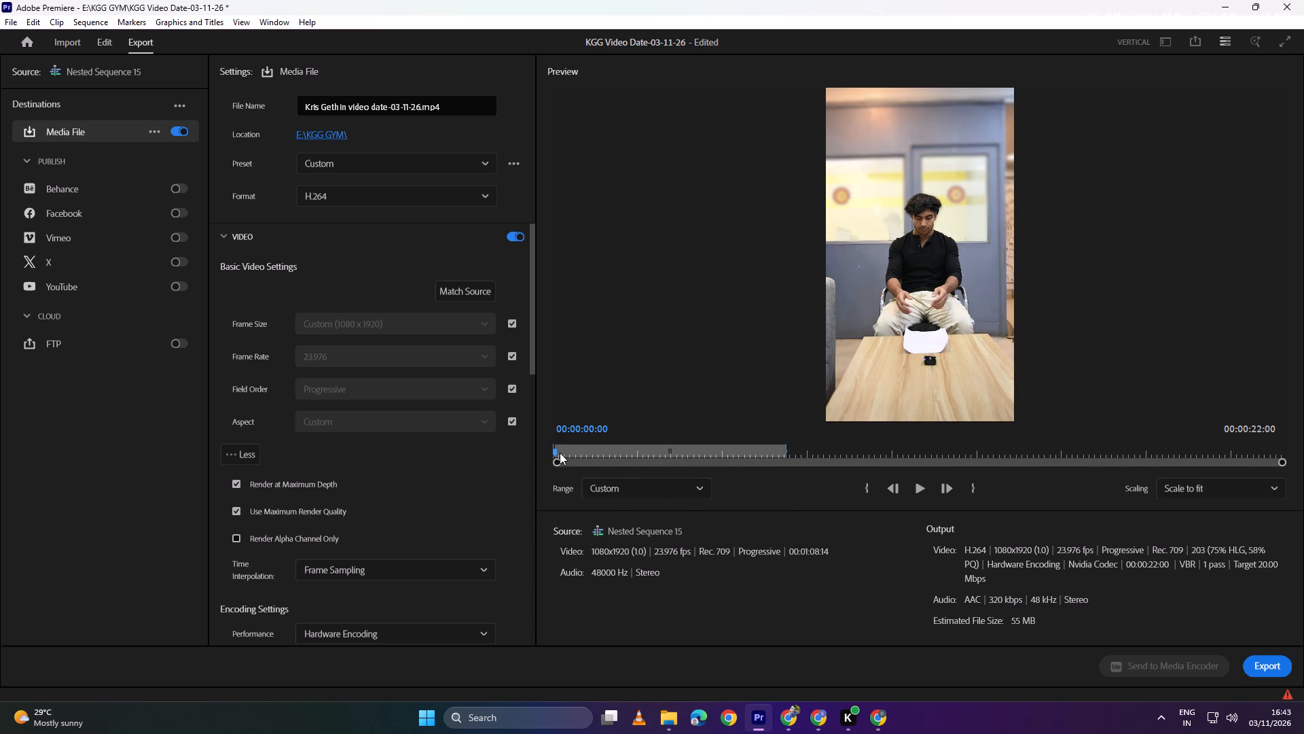
Skim the selected range in the preview and start the export of Nested Sequence 15.
{"action": "left_click_drag", "start_coordinate": [562, 451], "coordinate": [717, 449]}
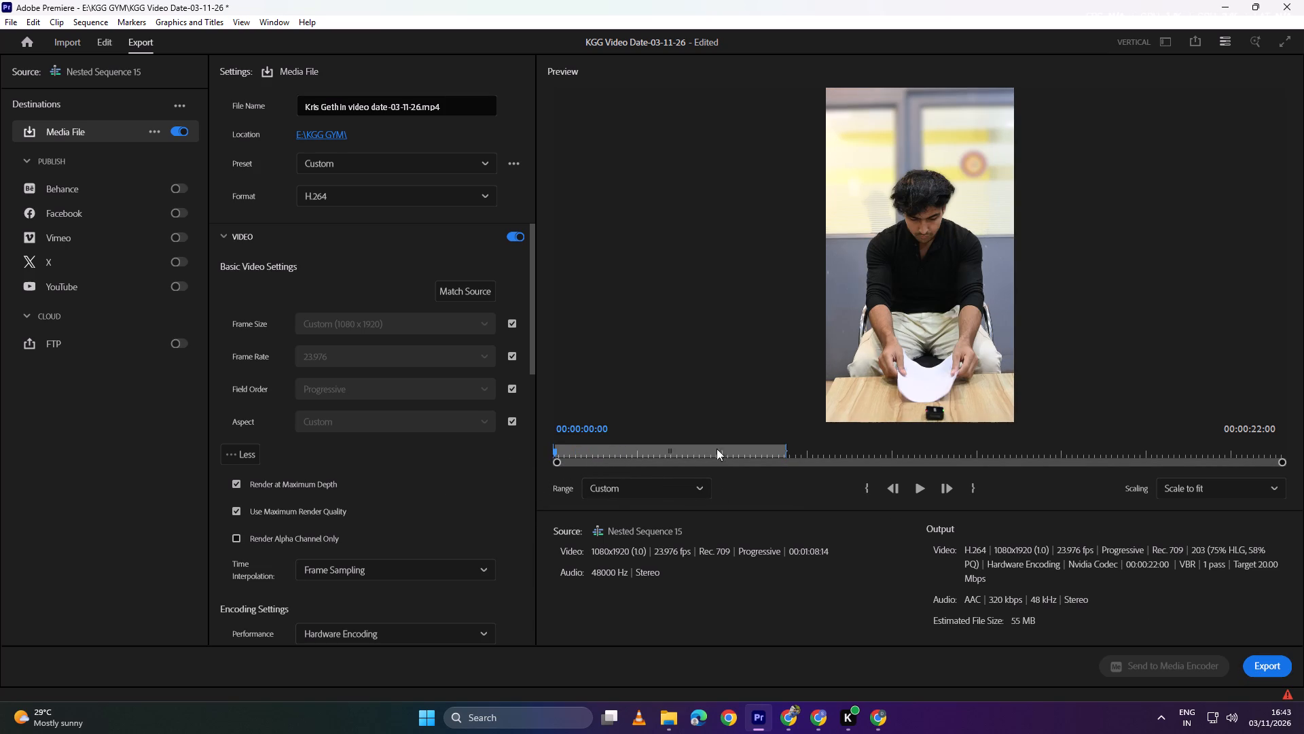
{"action": "left_click_drag", "start_coordinate": [717, 449], "coordinate": [757, 449]}
{"action": "left_click", "coordinate": [1273, 668]}
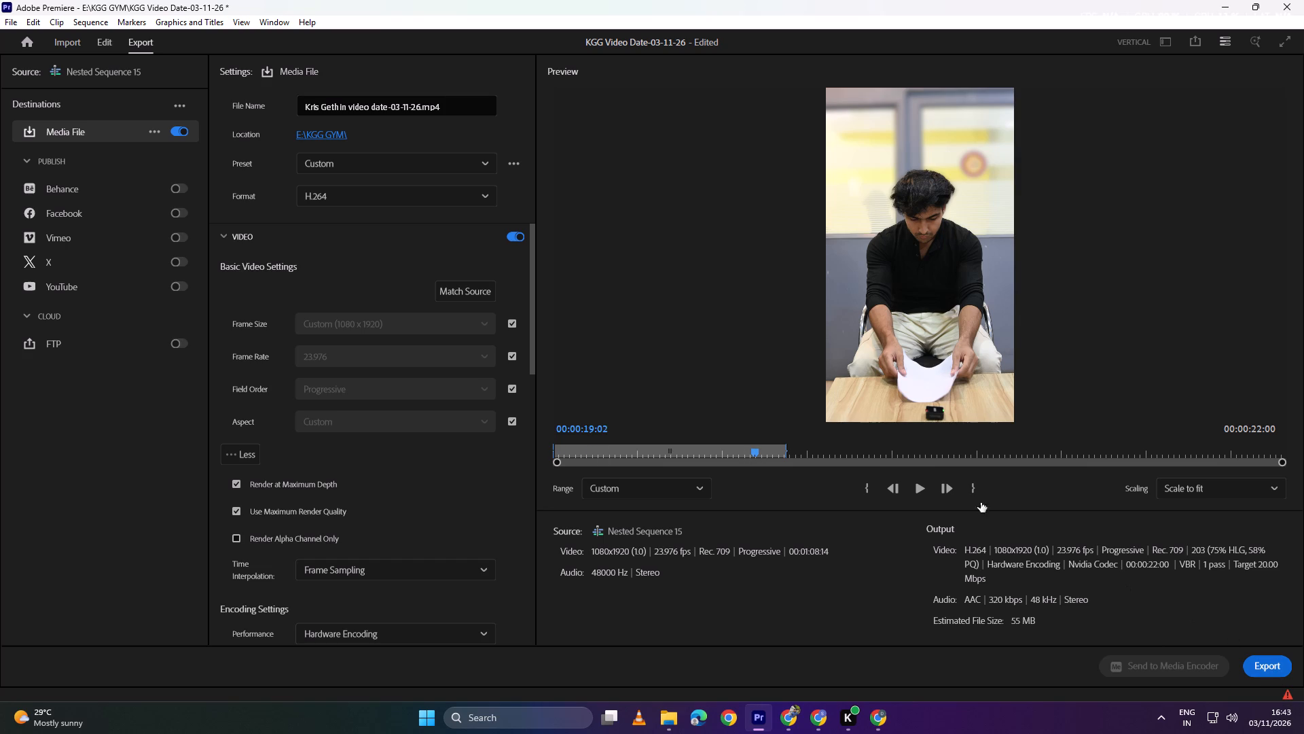
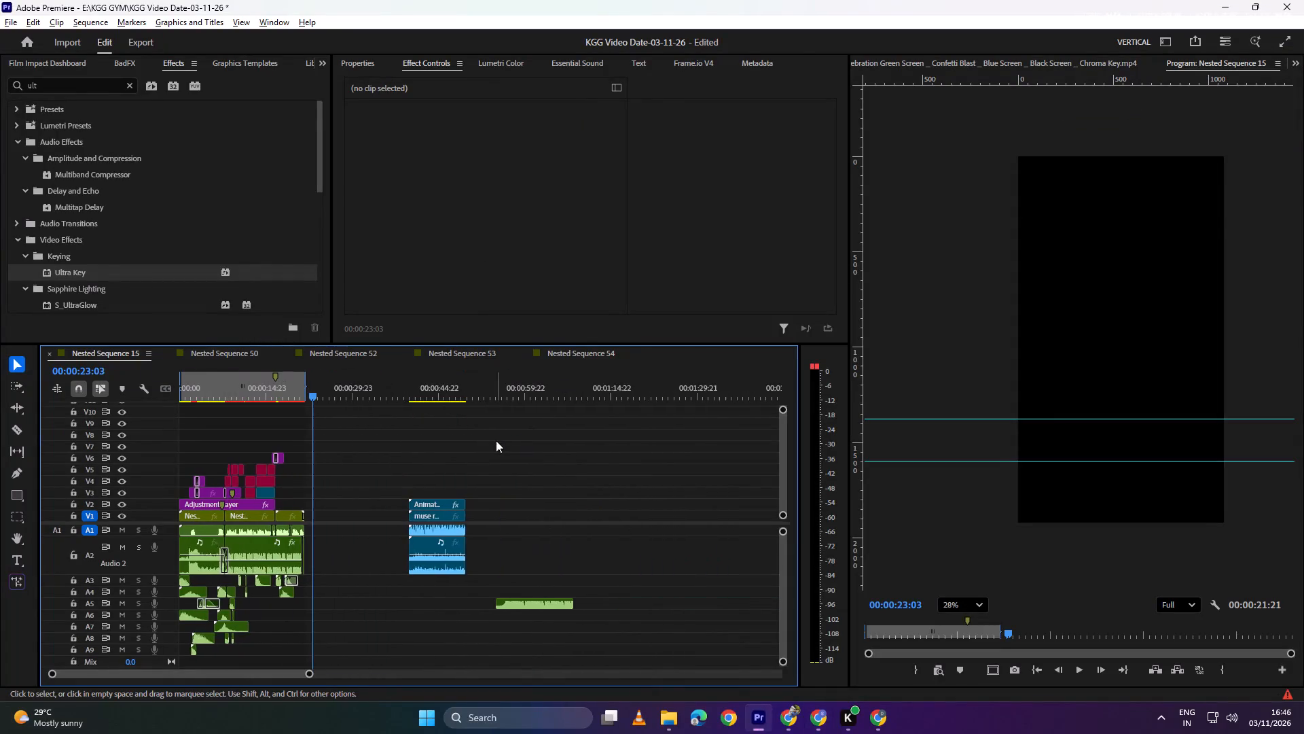
Return to the start of Nested Sequence 15 on the timeline and play its opening seconds to check the first shots and sound.
{"action": "scroll", "coordinate": [467, 461], "scroll_direction": "up", "scroll_amount": 5, "text": "alt"}
{"action": "left_click_drag", "start_coordinate": [415, 390], "coordinate": [297, 383]}
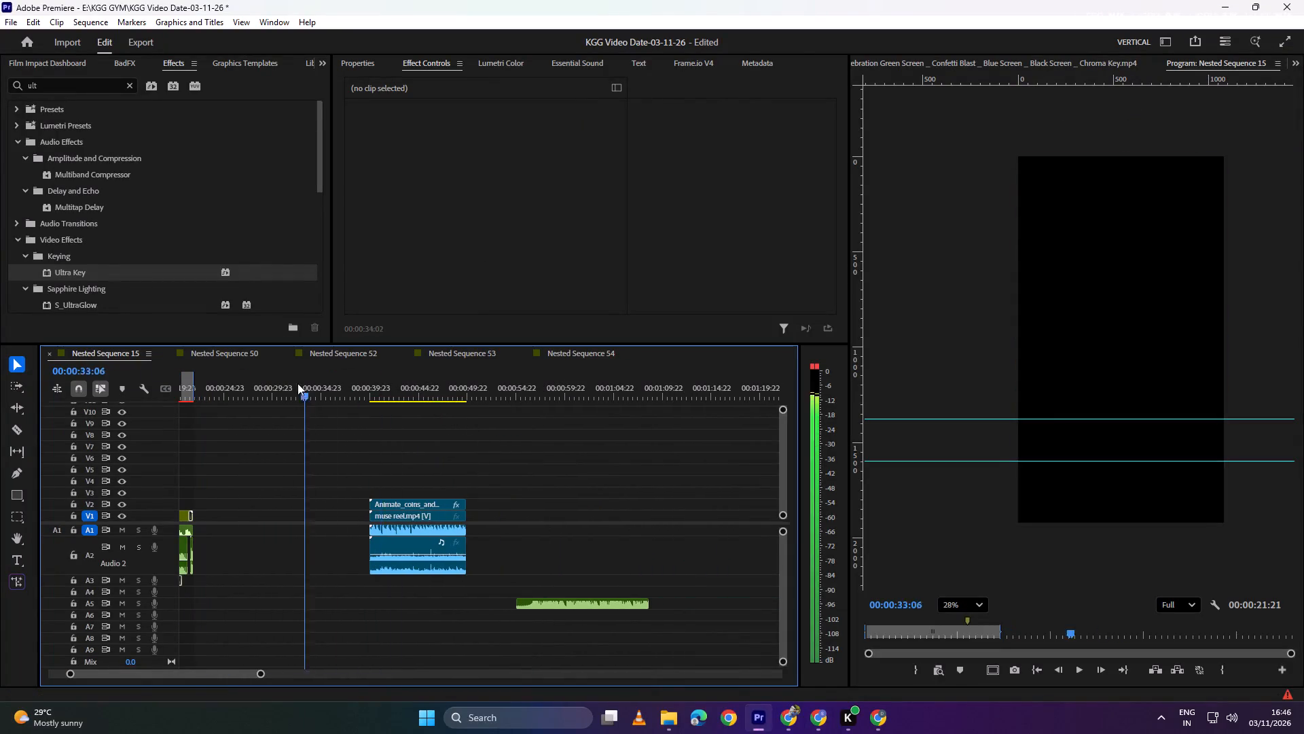
{"action": "left_click_drag", "start_coordinate": [297, 383], "coordinate": [0, 410]}
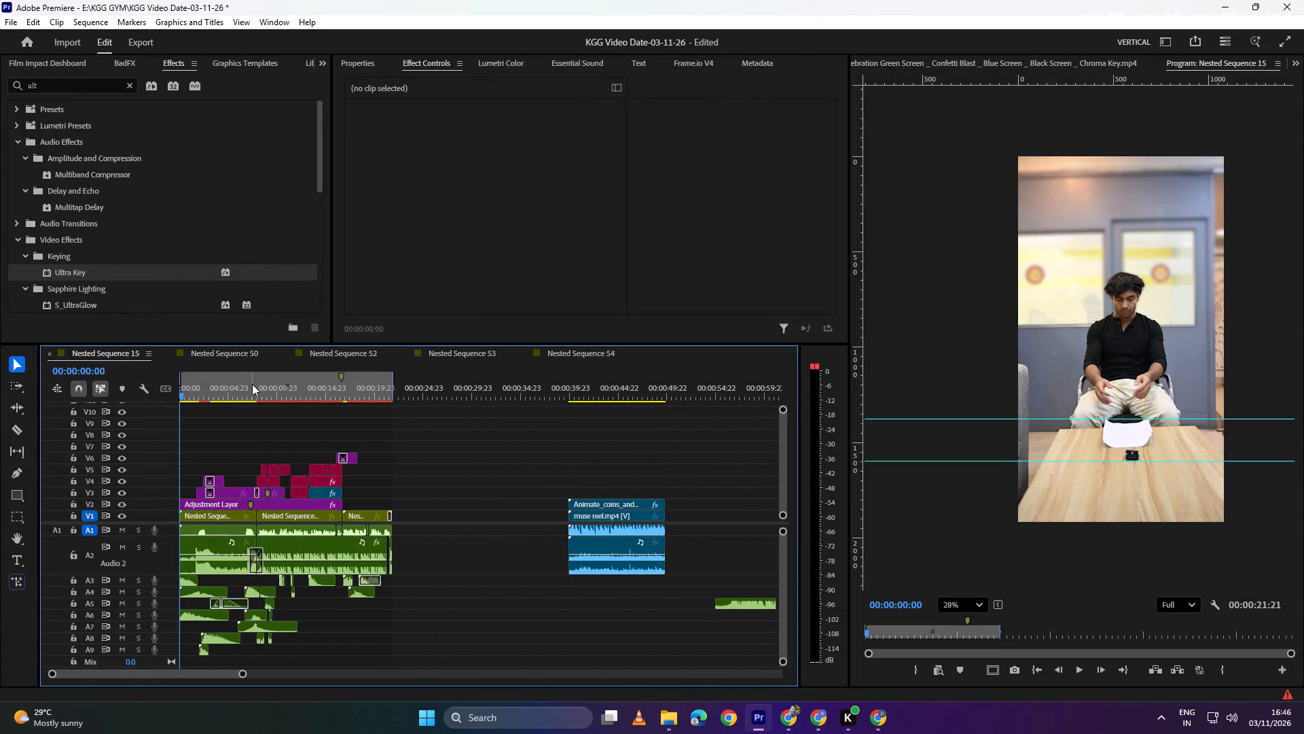
{"action": "left_click_drag", "start_coordinate": [252, 384], "coordinate": [29, 412]}
{"action": "left_click_drag", "start_coordinate": [221, 389], "coordinate": [40, 407]}
{"action": "key", "text": "space"}
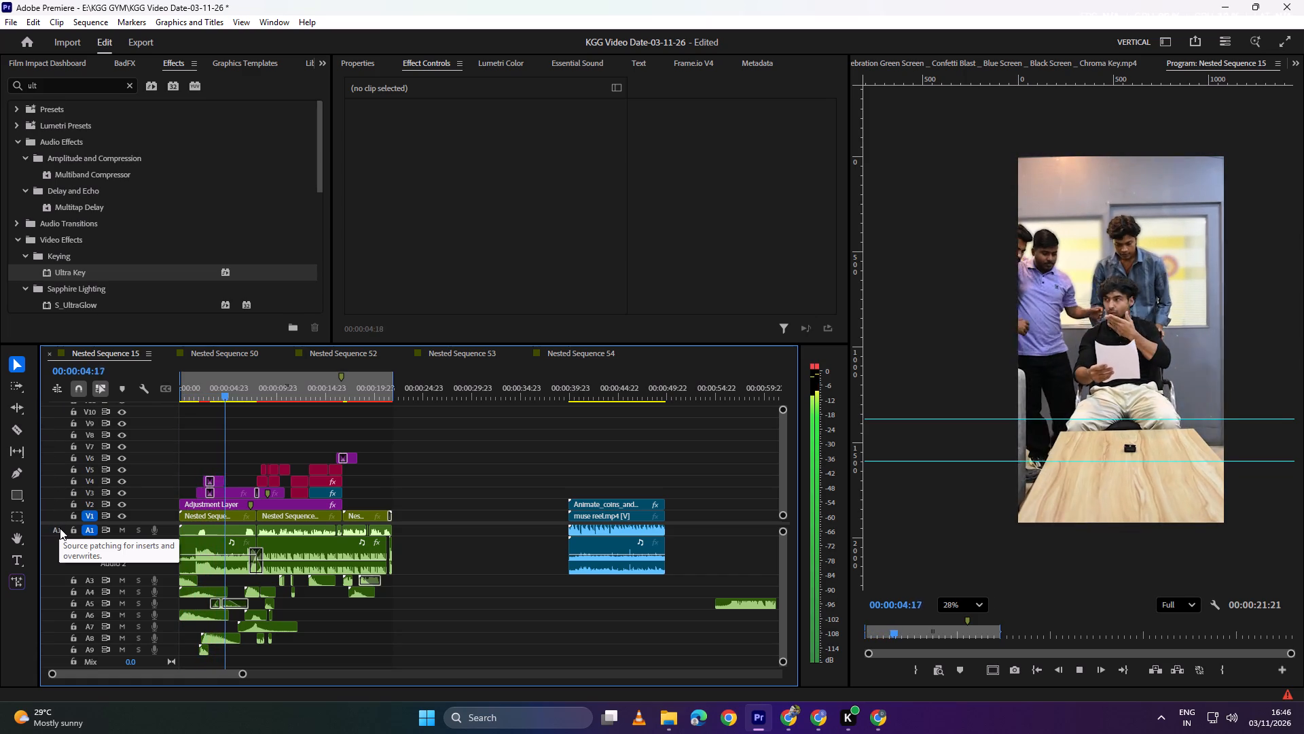
{"action": "key", "text": "space"}
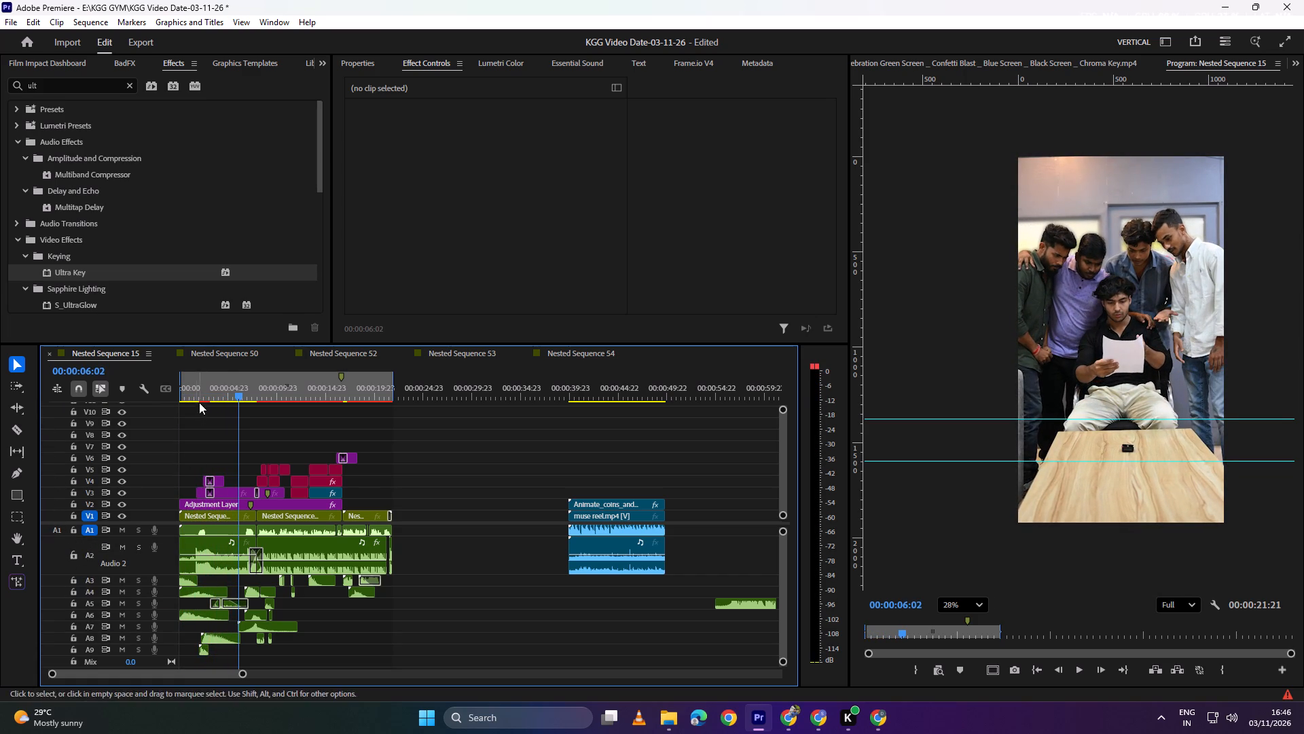
{"action": "left_click_drag", "start_coordinate": [234, 386], "coordinate": [69, 413]}
{"action": "key", "text": "space"}
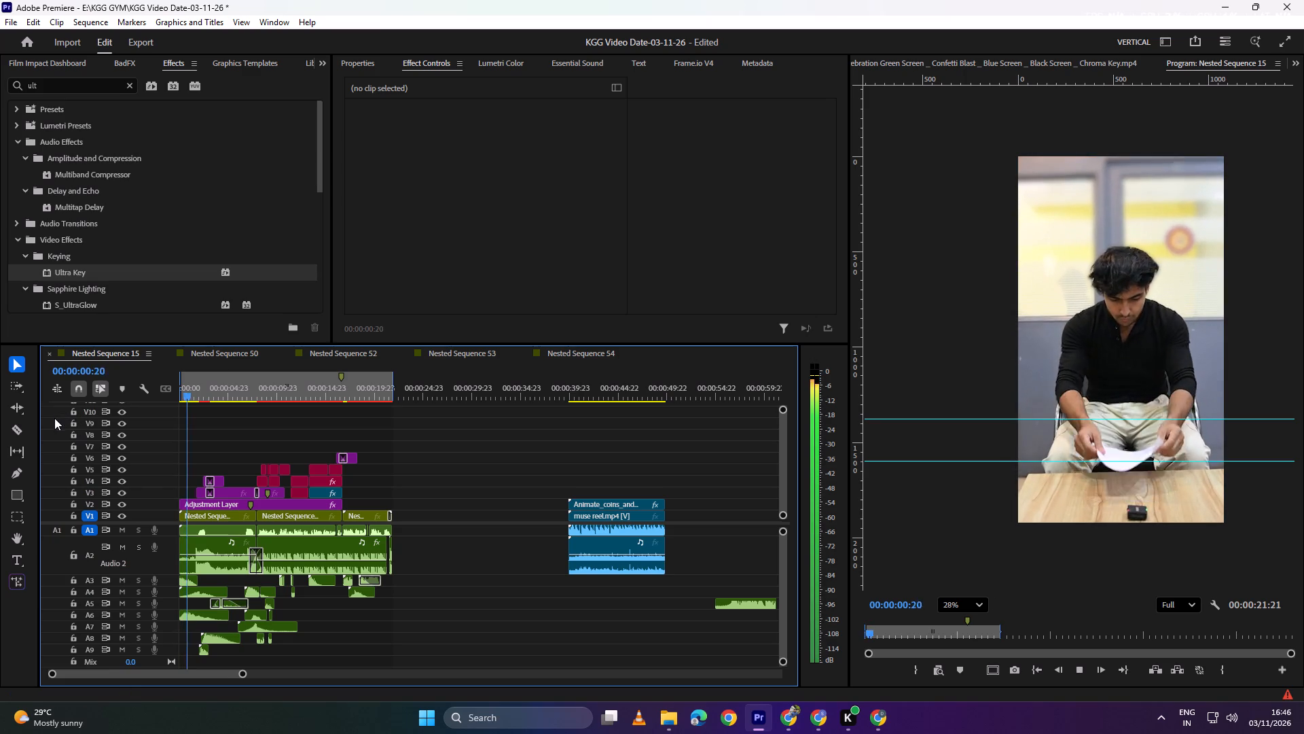
{"action": "key", "text": "space"}
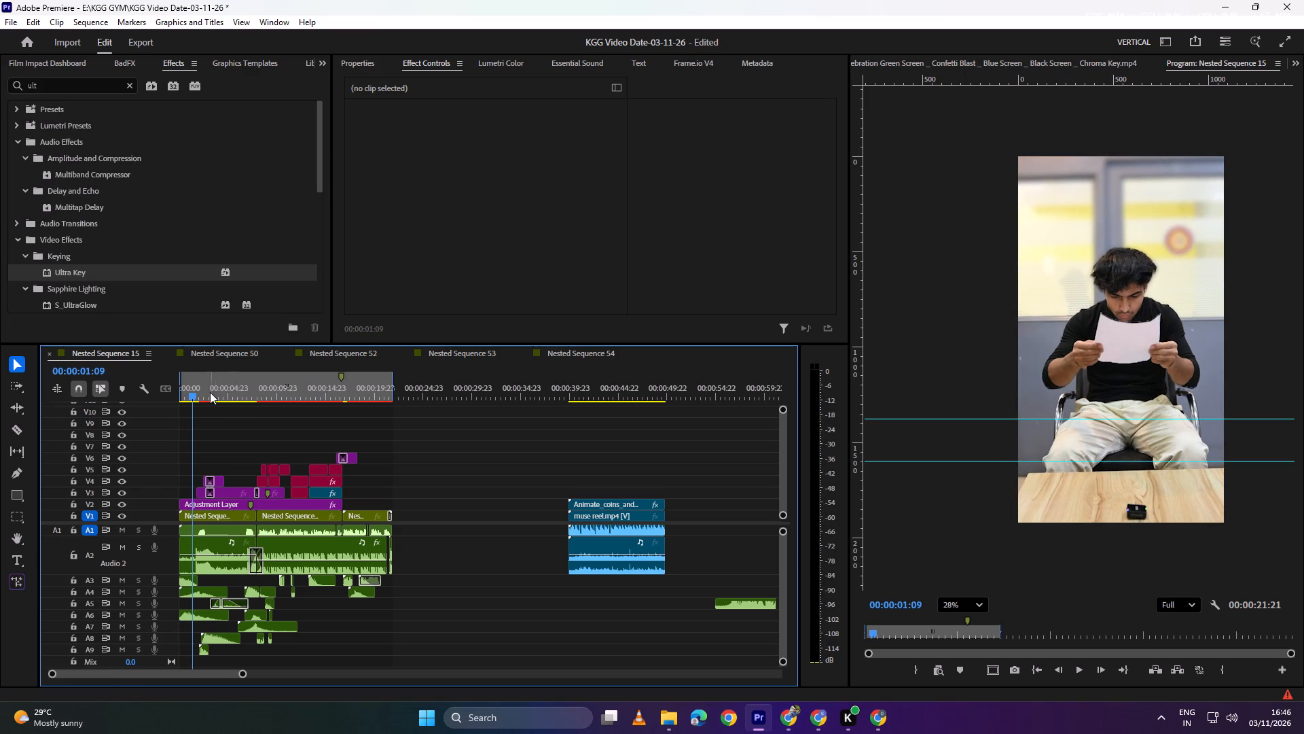
Play the reel from the start and replay the captioned section, checking captions, logo and audio up to the PRE-SALES IS LIVE title.
{"action": "left_click_drag", "start_coordinate": [214, 389], "coordinate": [90, 405]}
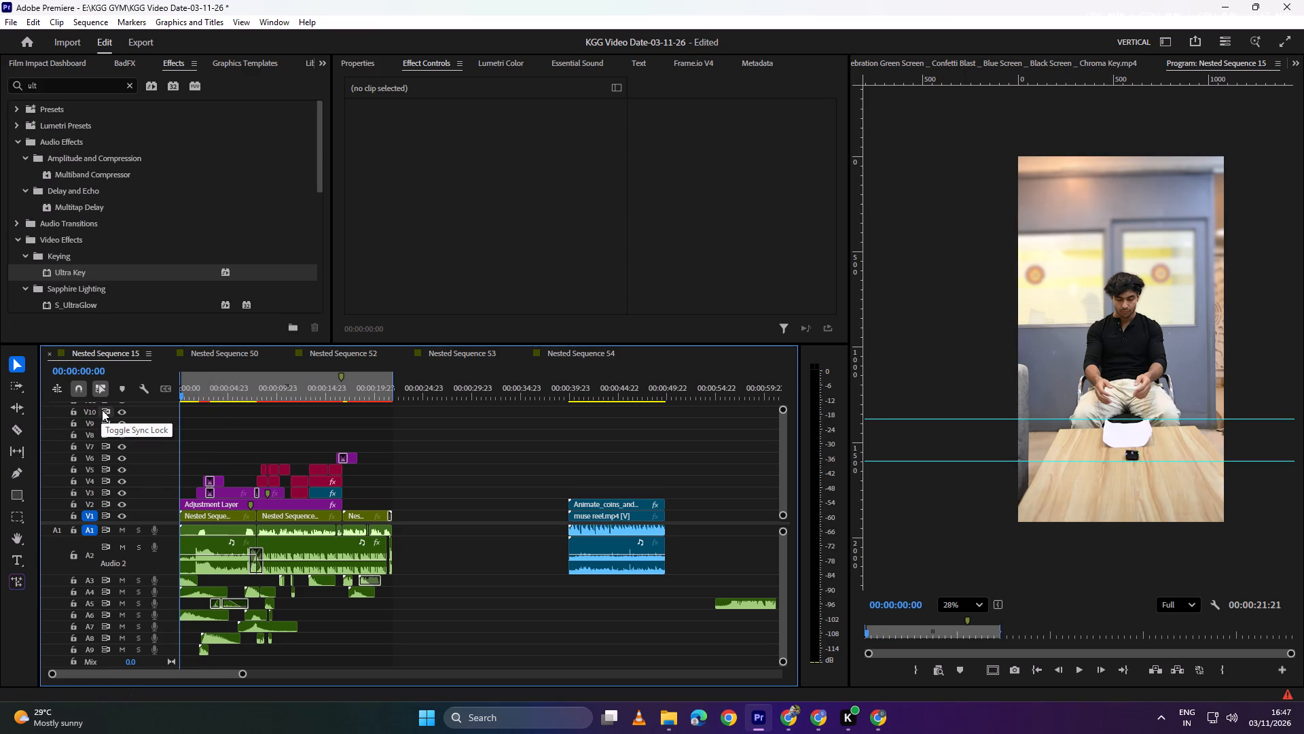
{"action": "key", "text": "space"}
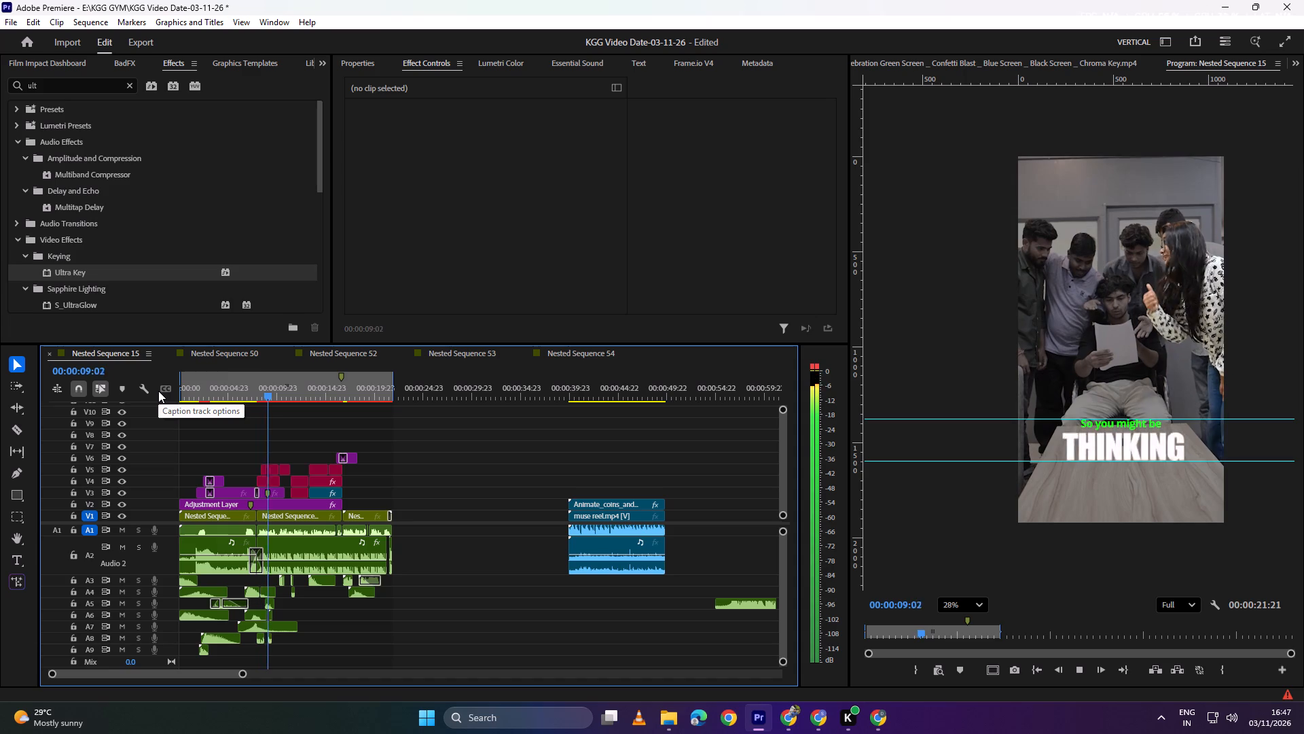
{"action": "key", "text": "space"}
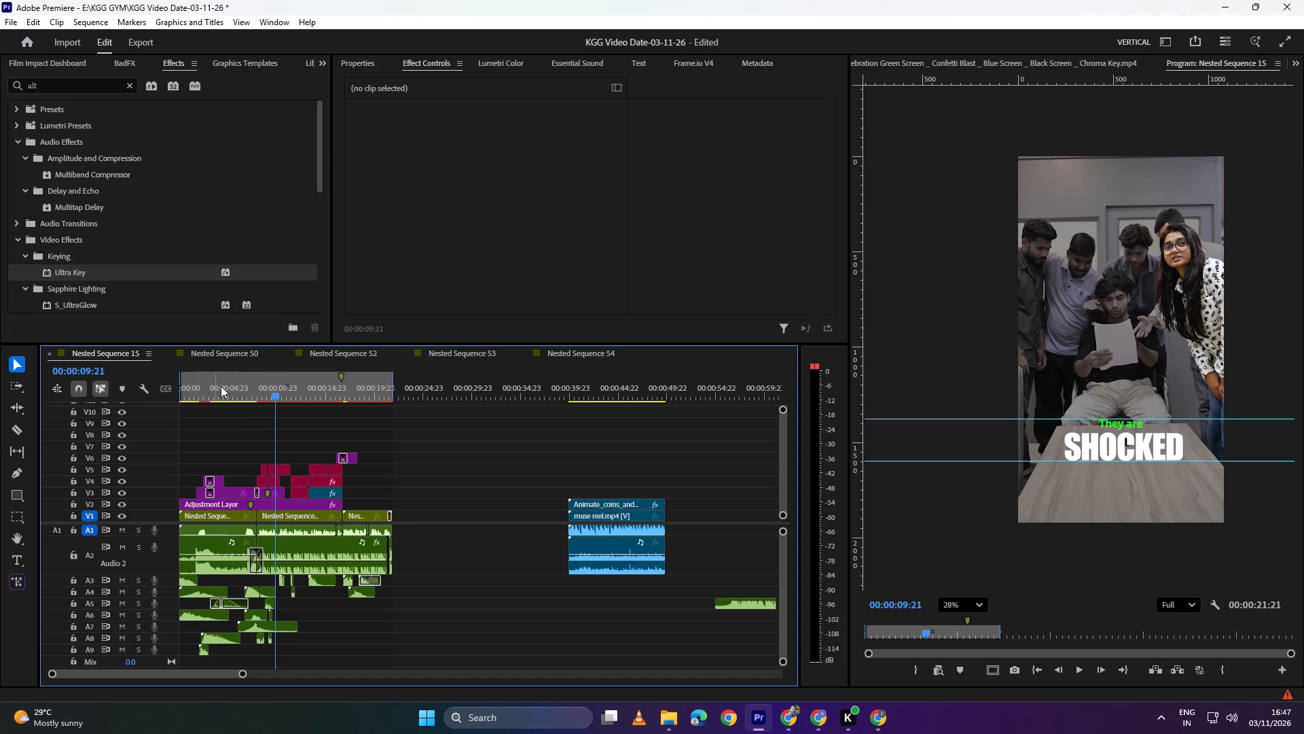
{"action": "key", "text": "space"}
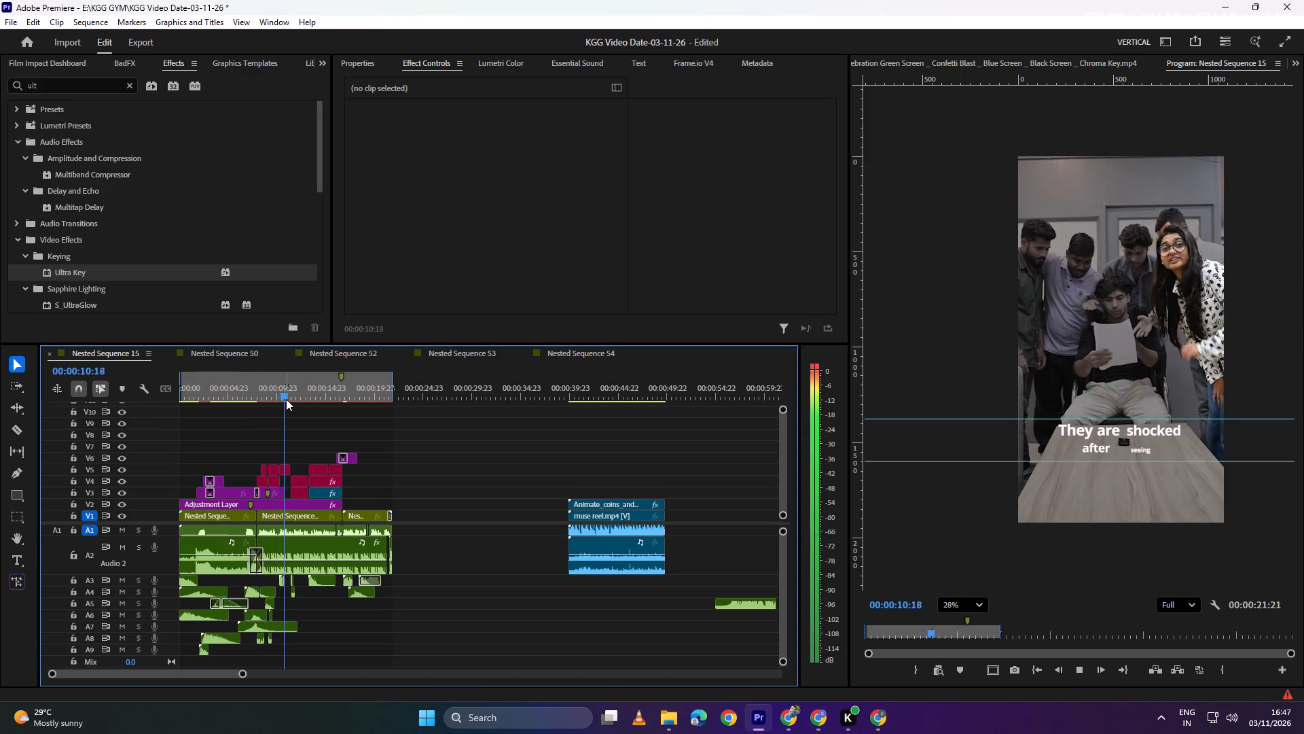
{"action": "key", "text": "space"}
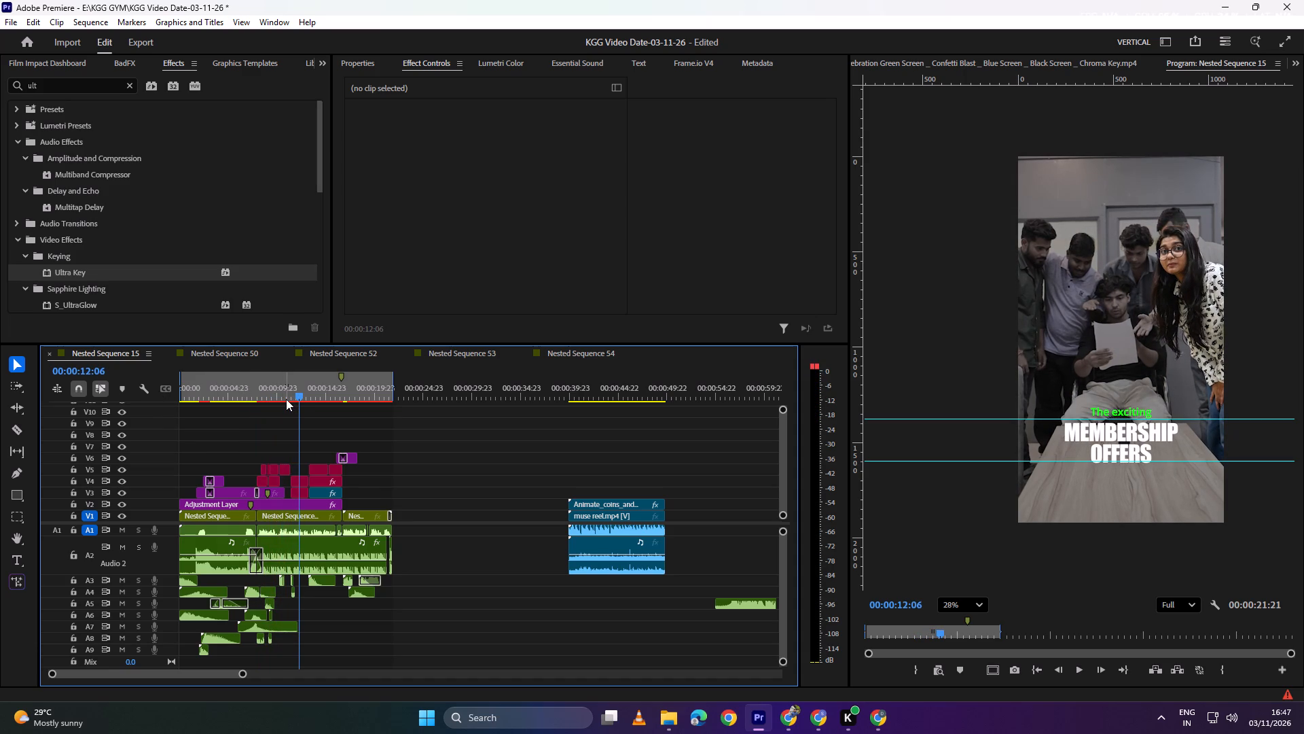
{"action": "left_click_drag", "start_coordinate": [300, 395], "coordinate": [291, 395]}
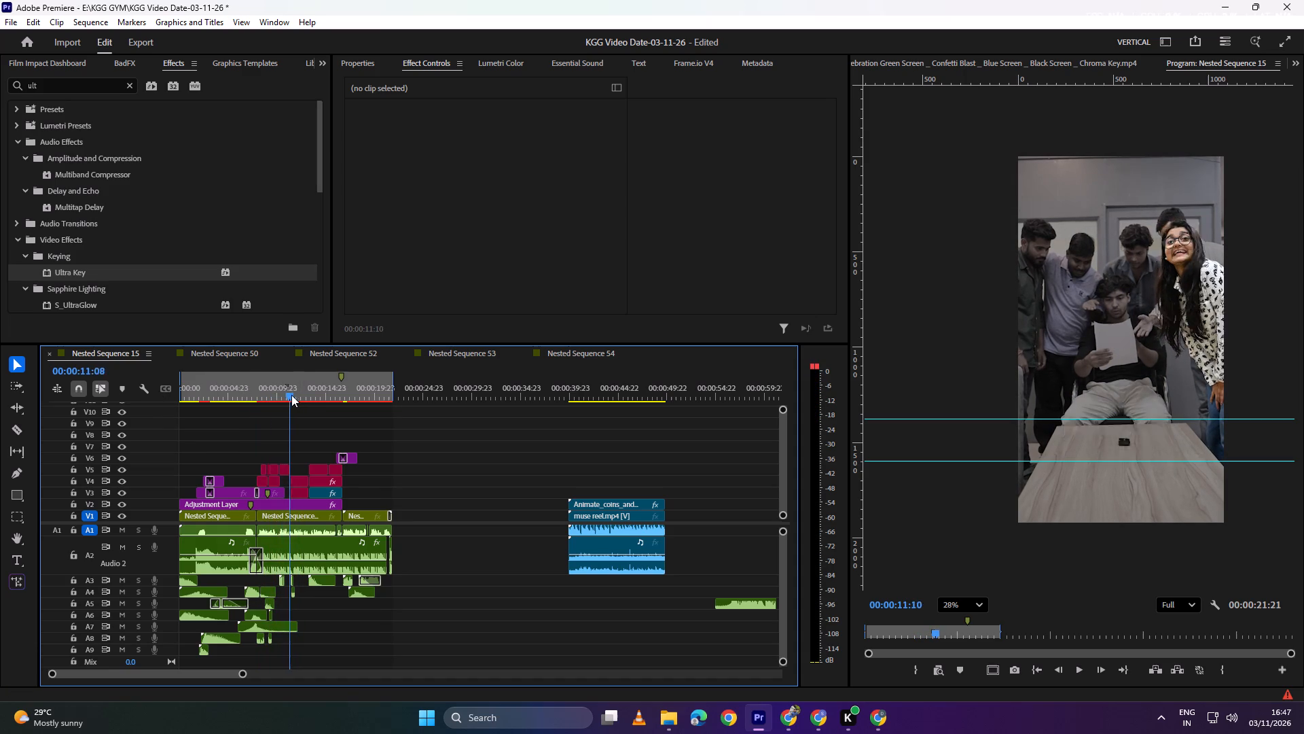
{"action": "left_click_drag", "start_coordinate": [291, 395], "coordinate": [264, 402]}
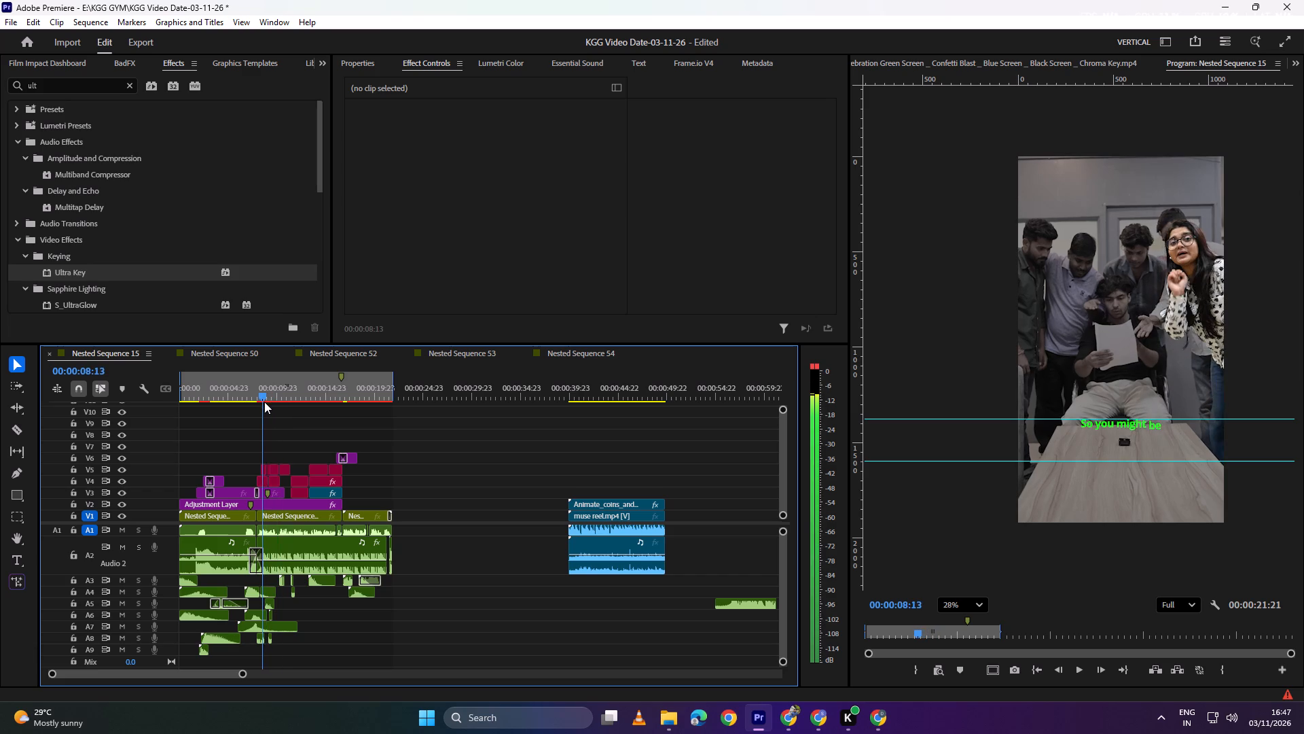
{"action": "left_click_drag", "start_coordinate": [264, 402], "coordinate": [259, 404]}
{"action": "key", "text": "space"}
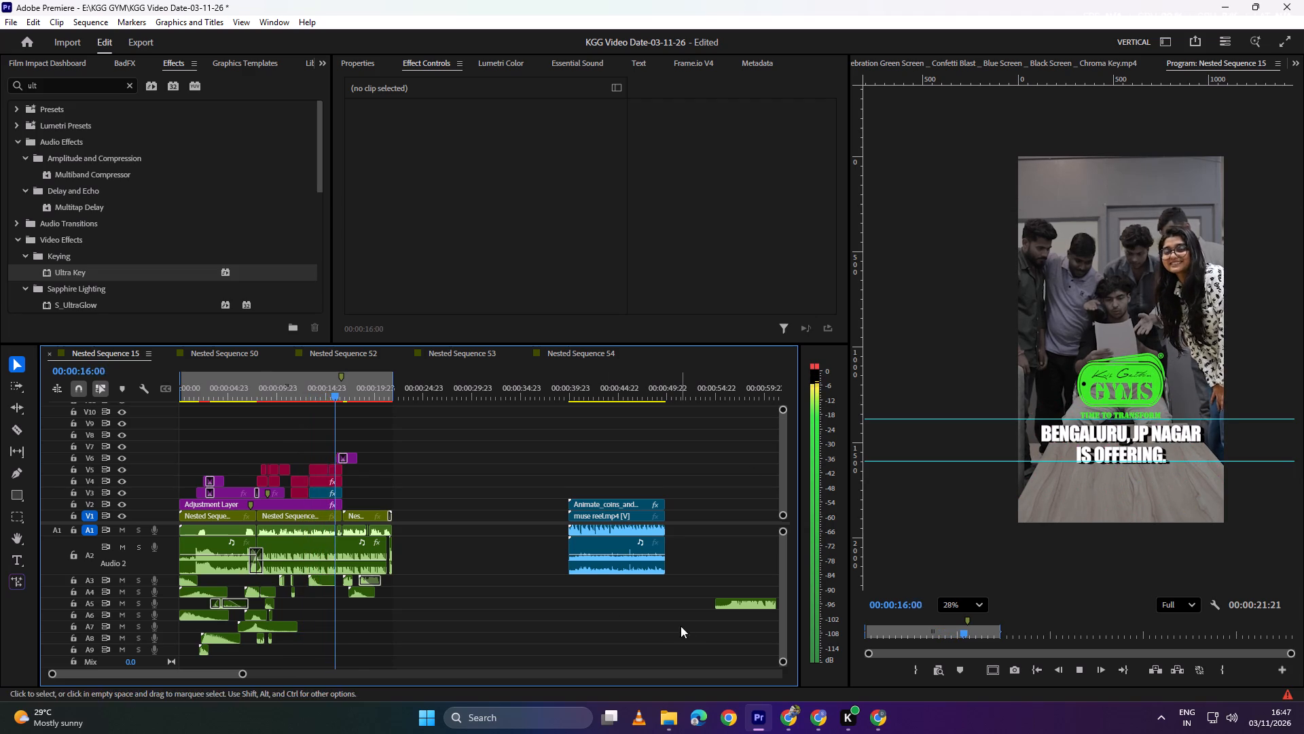
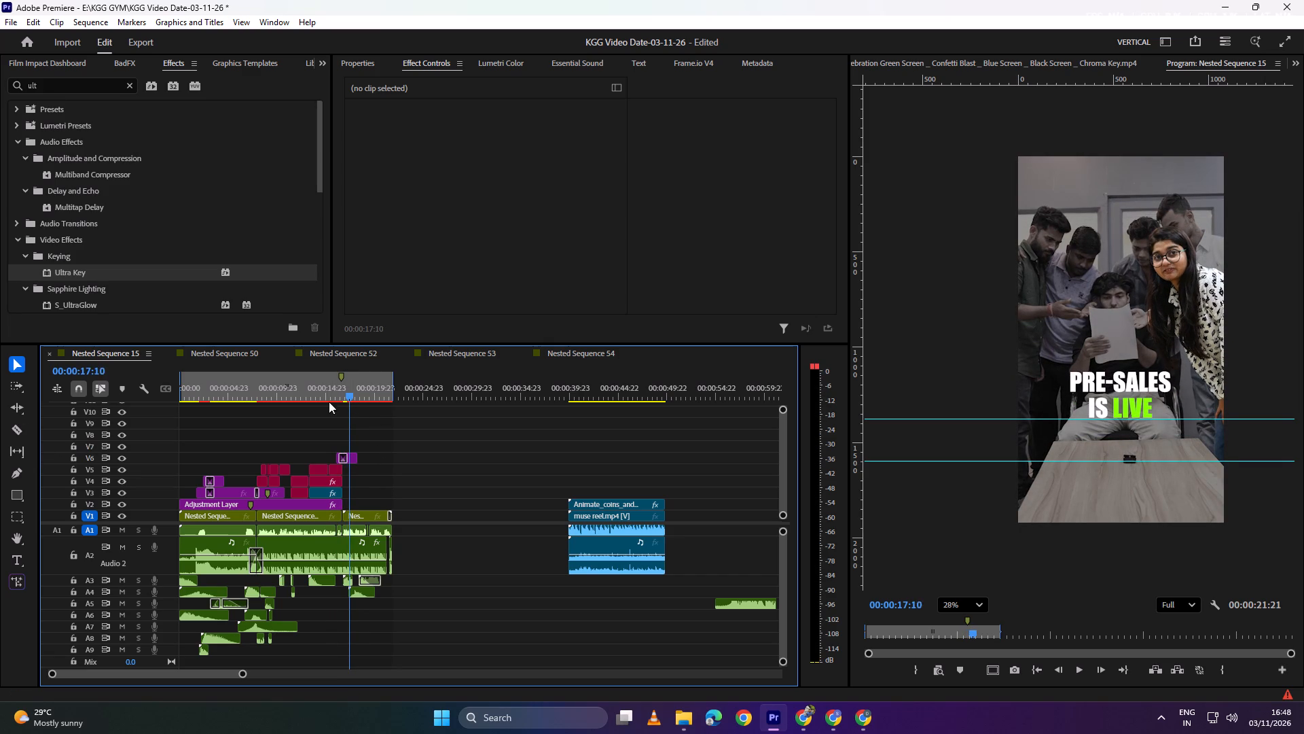
Play Nested Sequence 15 from 00:00:07:02 through the closing PRE-SALES IS LIVE title to check the second part of the reel.
{"action": "left_click_drag", "start_coordinate": [329, 402], "coordinate": [248, 425]}
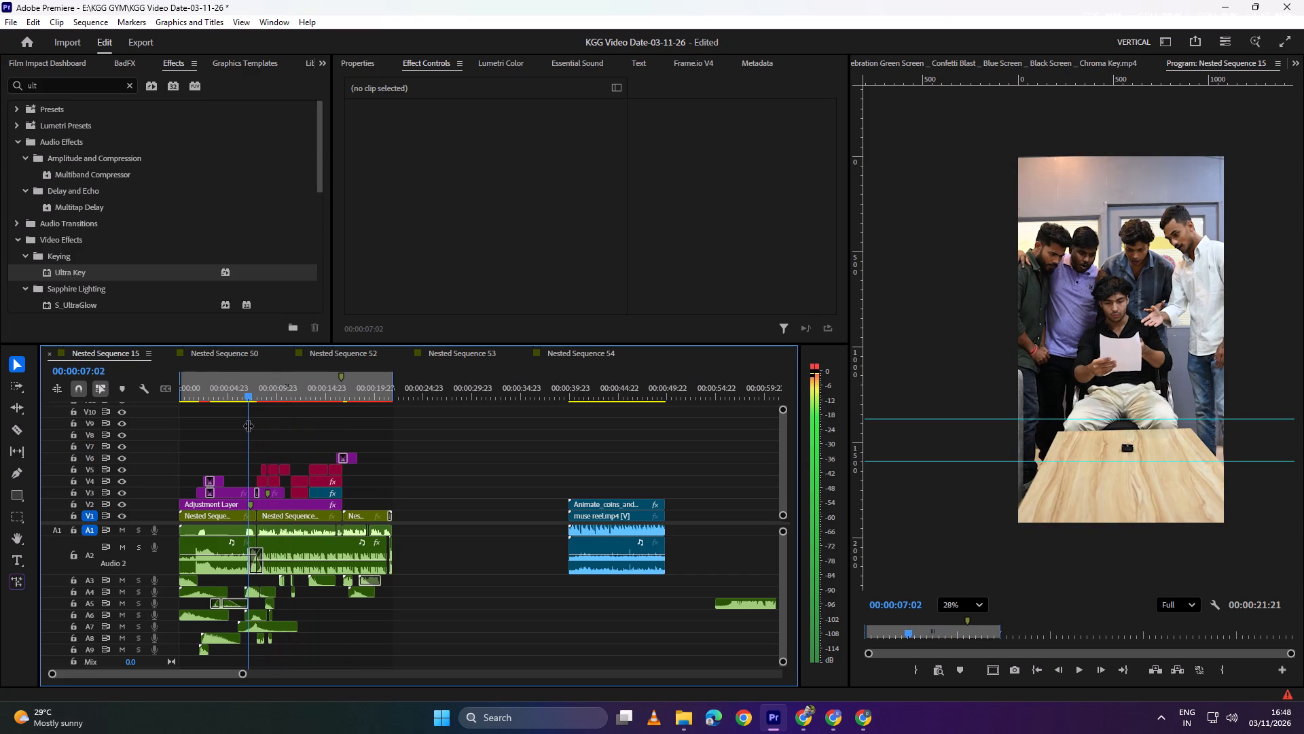
{"action": "key", "text": "space"}
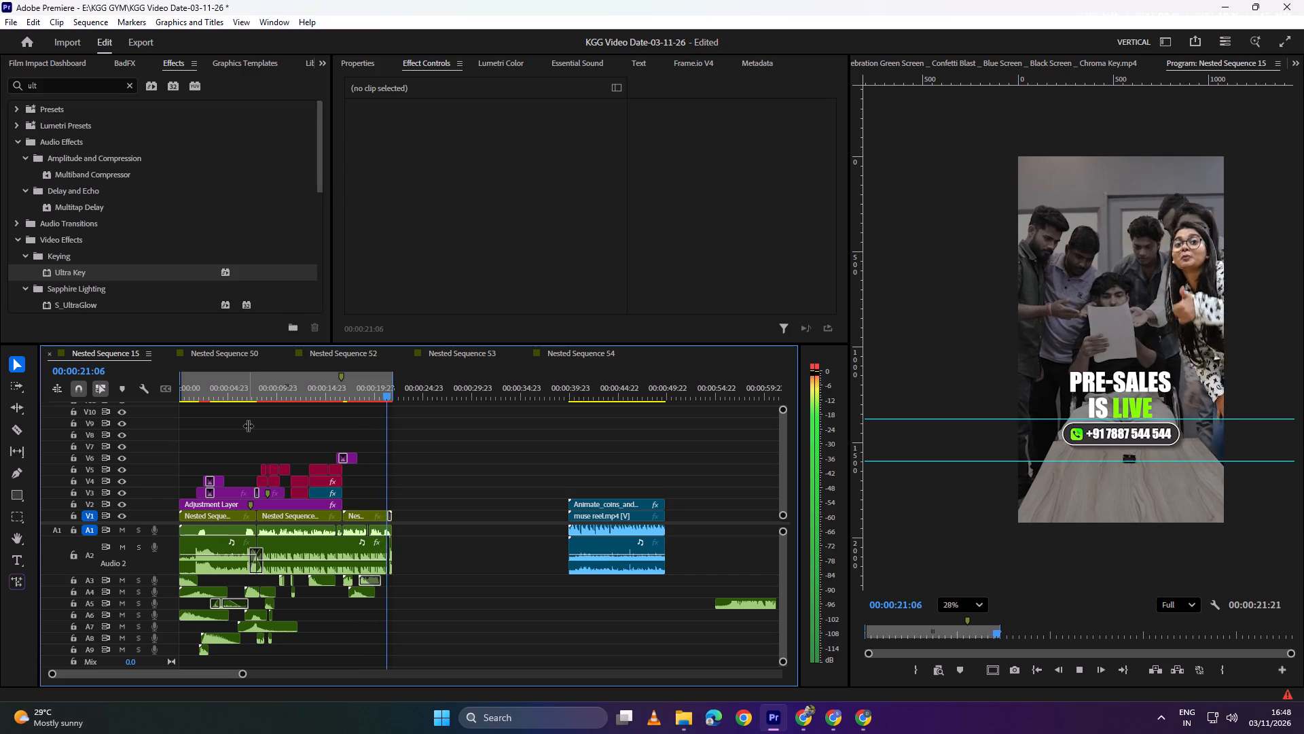
Play the closing PRE-SALES IS LIVE shot in short bursts, replay it from 00:00:20:14, and scrub back to the MEMBERSHIP OFFERS caption.
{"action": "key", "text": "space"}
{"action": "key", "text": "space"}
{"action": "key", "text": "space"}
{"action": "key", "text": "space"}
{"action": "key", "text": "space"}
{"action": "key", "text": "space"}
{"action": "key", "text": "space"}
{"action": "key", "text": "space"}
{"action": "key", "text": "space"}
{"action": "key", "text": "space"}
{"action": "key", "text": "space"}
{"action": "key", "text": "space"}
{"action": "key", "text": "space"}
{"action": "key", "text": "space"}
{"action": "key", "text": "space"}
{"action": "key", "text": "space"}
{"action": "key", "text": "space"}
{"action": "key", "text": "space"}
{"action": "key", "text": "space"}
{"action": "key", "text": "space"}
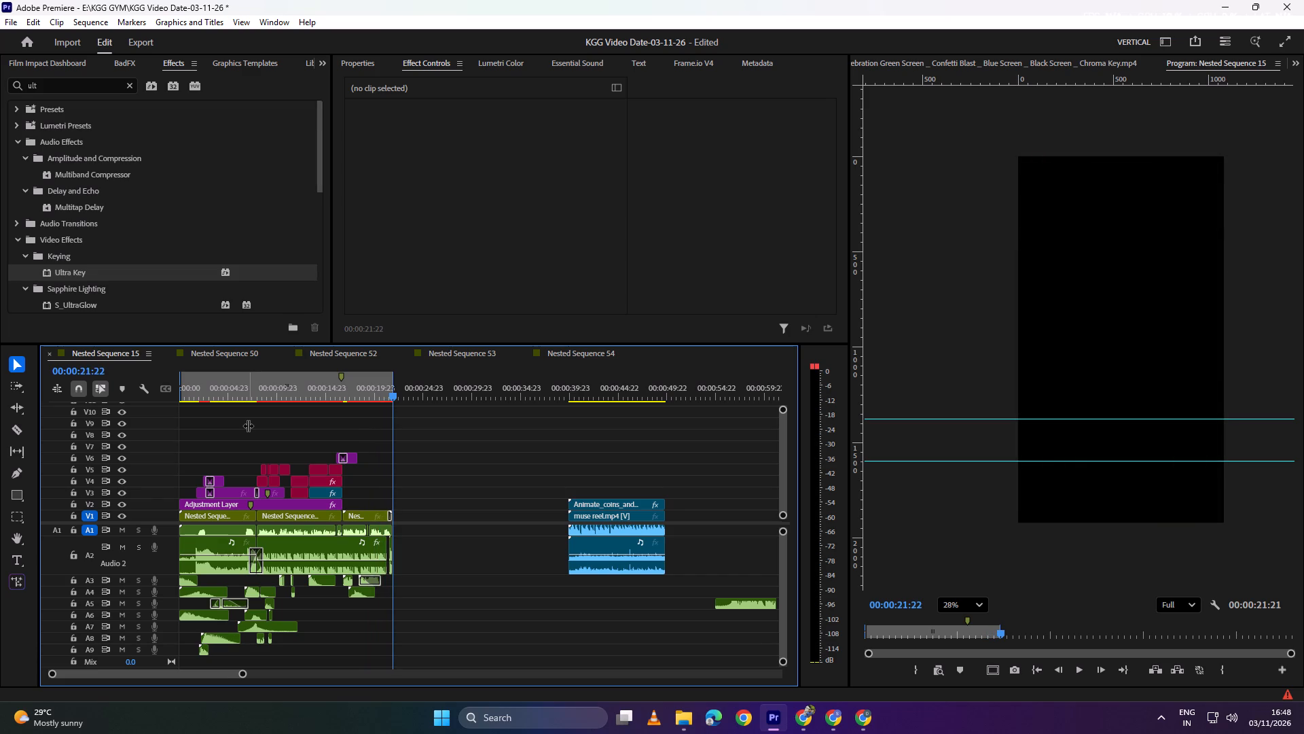
{"action": "left_click", "coordinate": [380, 391]}
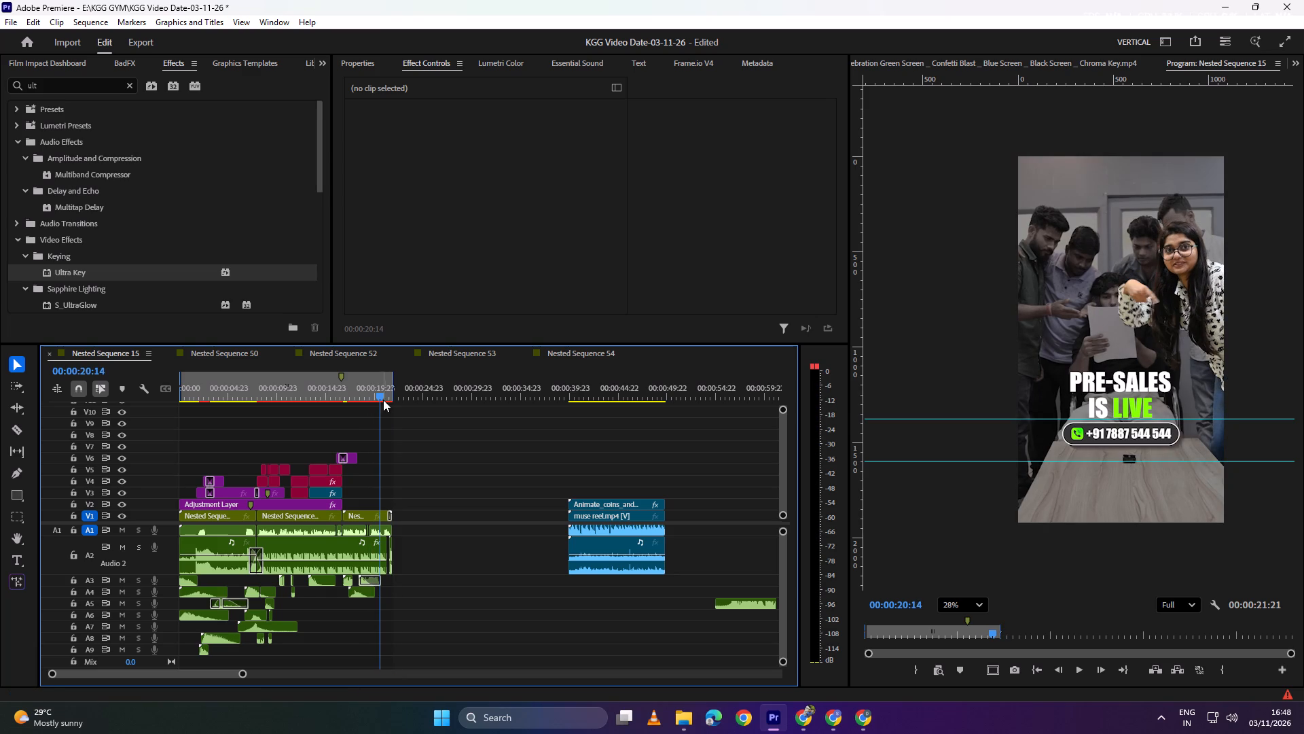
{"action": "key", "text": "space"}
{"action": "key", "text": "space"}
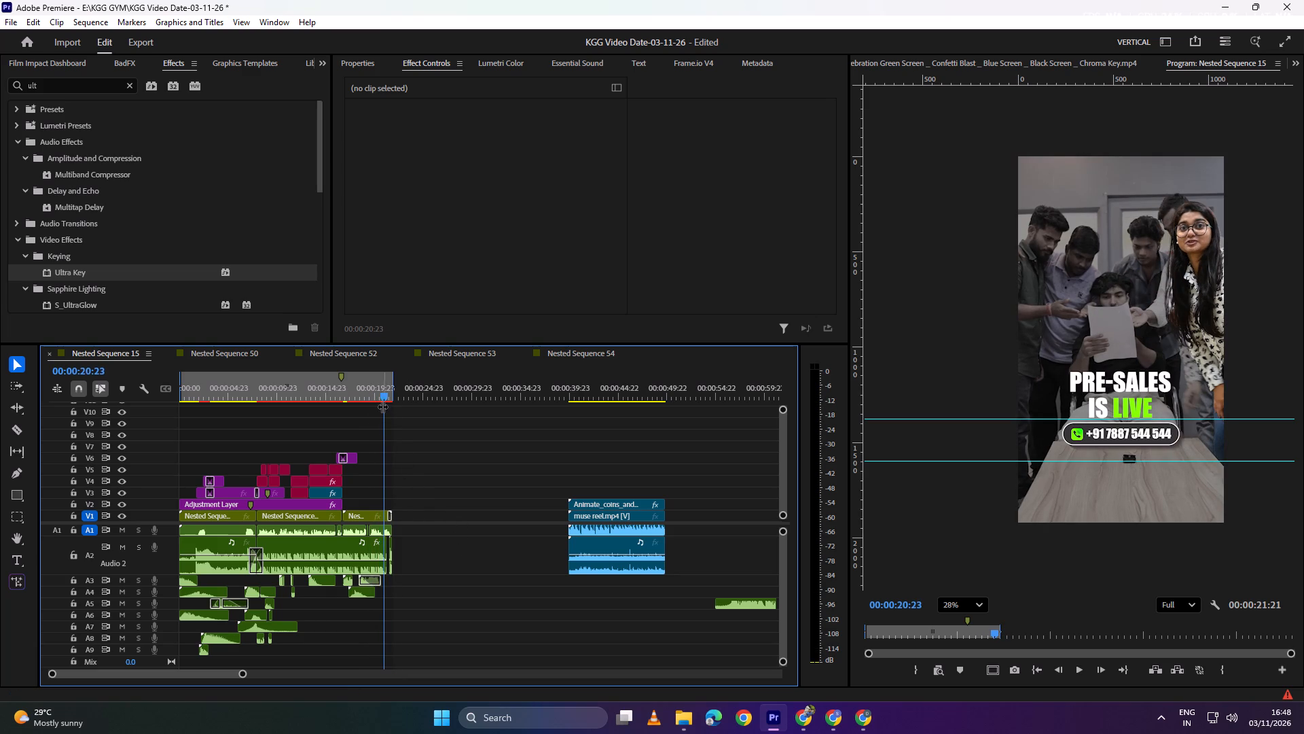
{"action": "left_click", "coordinate": [384, 394]}
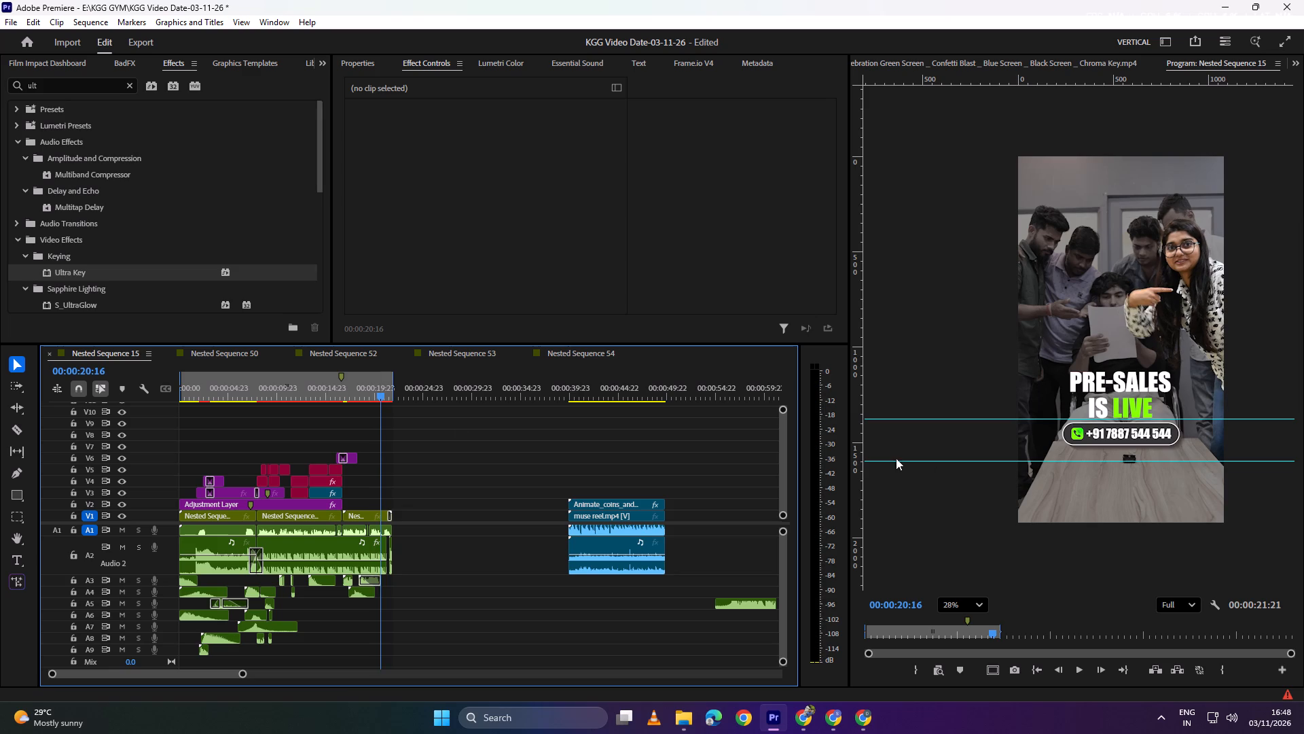
{"action": "left_click_drag", "start_coordinate": [379, 395], "coordinate": [294, 417]}
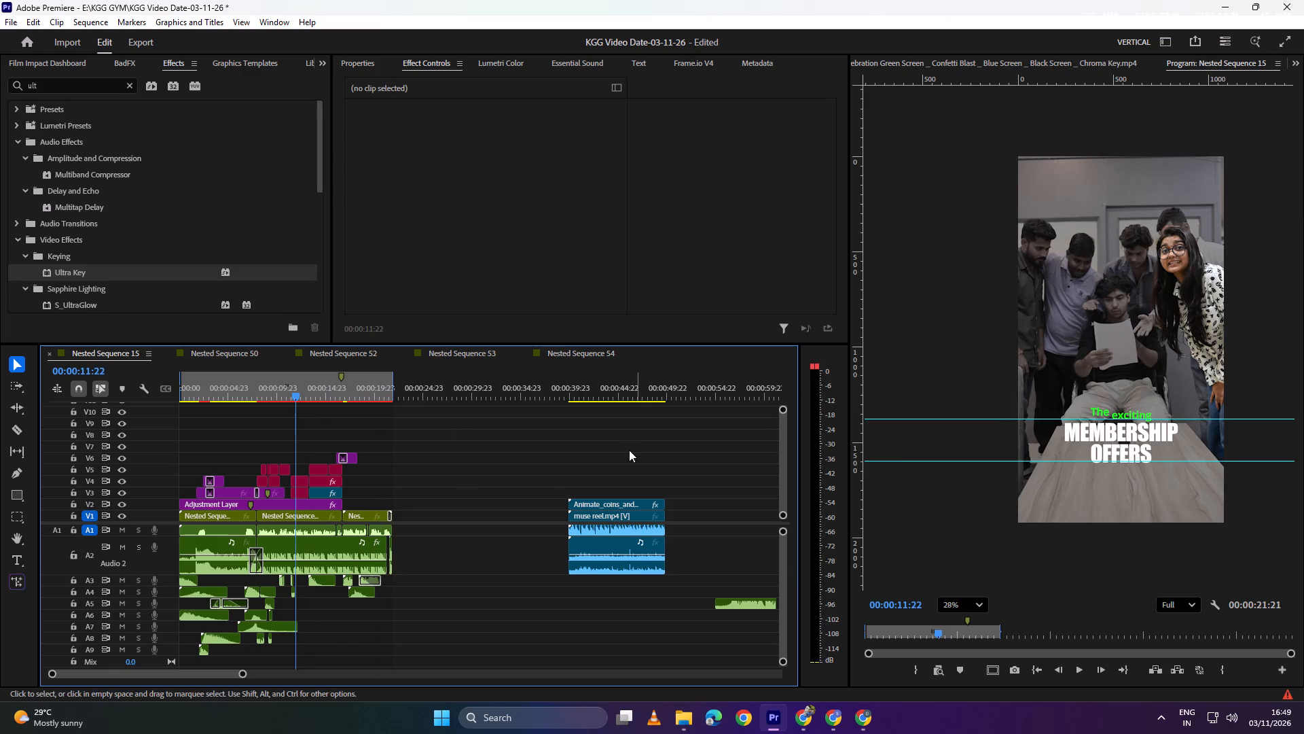
Scrub through the separate Animate_coins clip after the reel, from about 00:00:41:06 to 00:00:44:21, to examine its solar-panel footage.
{"action": "left_click_drag", "start_coordinate": [631, 383], "coordinate": [584, 396]}
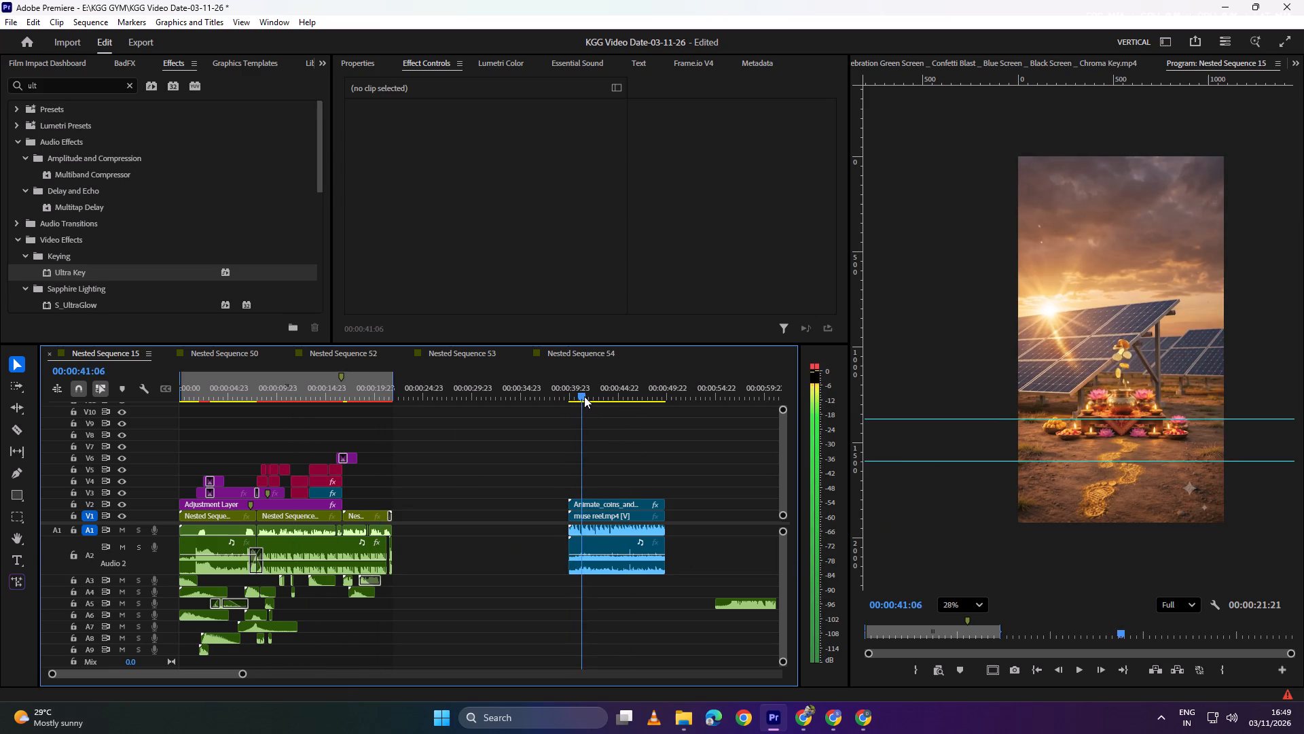
{"action": "left_click_drag", "start_coordinate": [584, 396], "coordinate": [619, 394]}
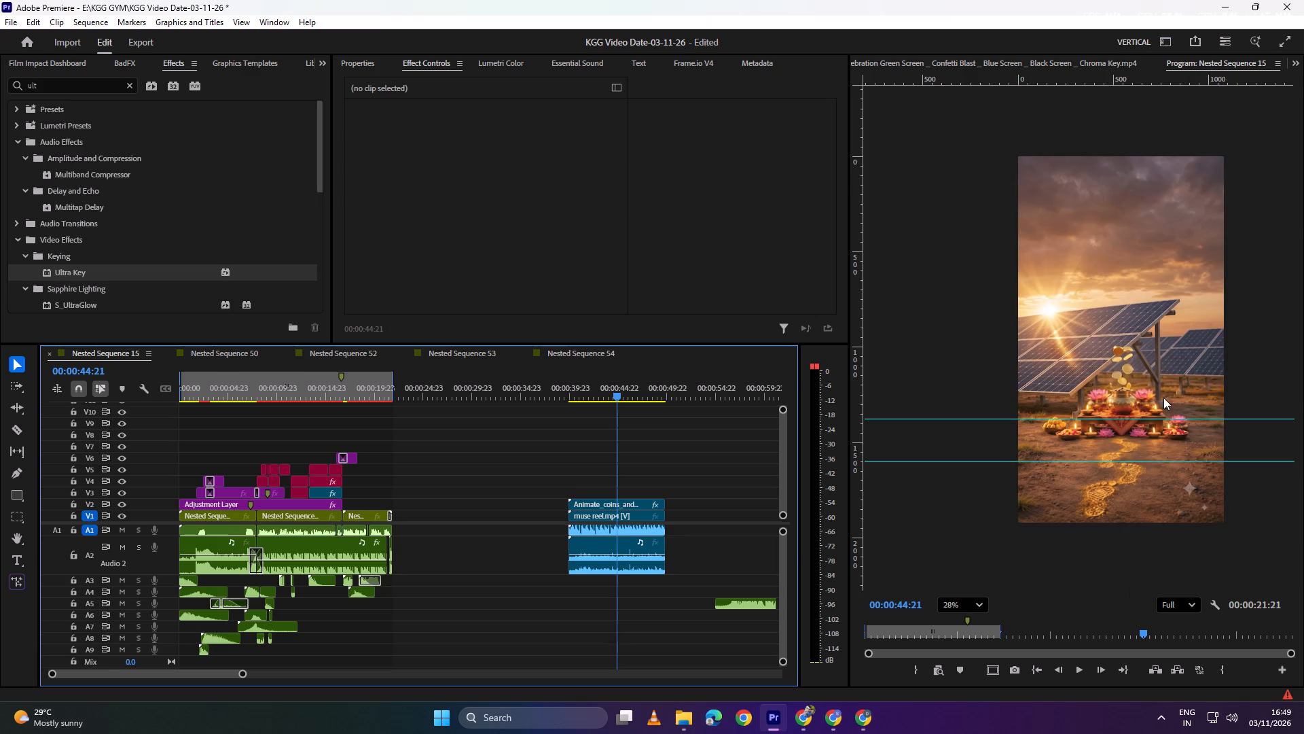
{"action": "scroll", "coordinate": [1172, 351], "scroll_direction": "up", "scroll_amount": 9}
{"action": "scroll", "coordinate": [1127, 396], "scroll_direction": "down", "scroll_amount": 10}
{"action": "left_click", "coordinate": [663, 455]}
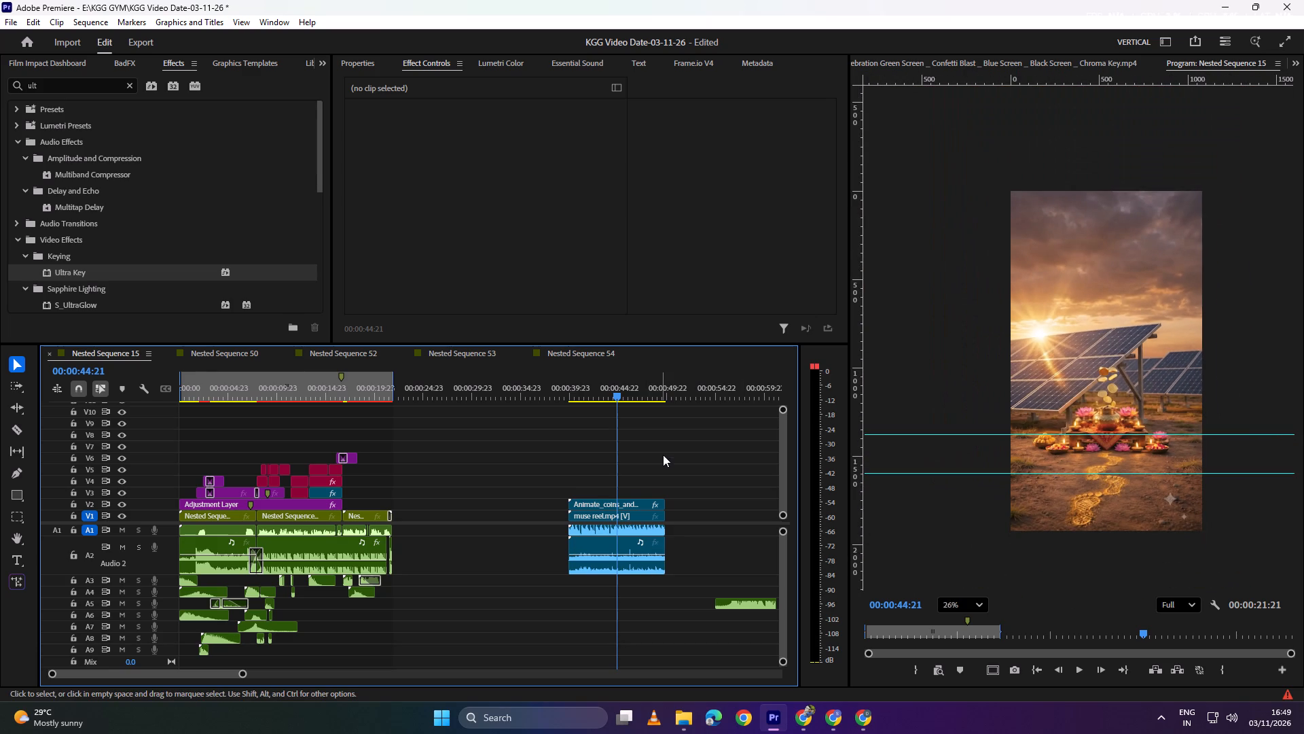
{"action": "scroll", "coordinate": [645, 608], "scroll_direction": "up", "scroll_amount": 4, "text": "alt"}
{"action": "scroll", "coordinate": [648, 610], "scroll_direction": "down", "scroll_amount": 7, "text": "alt"}
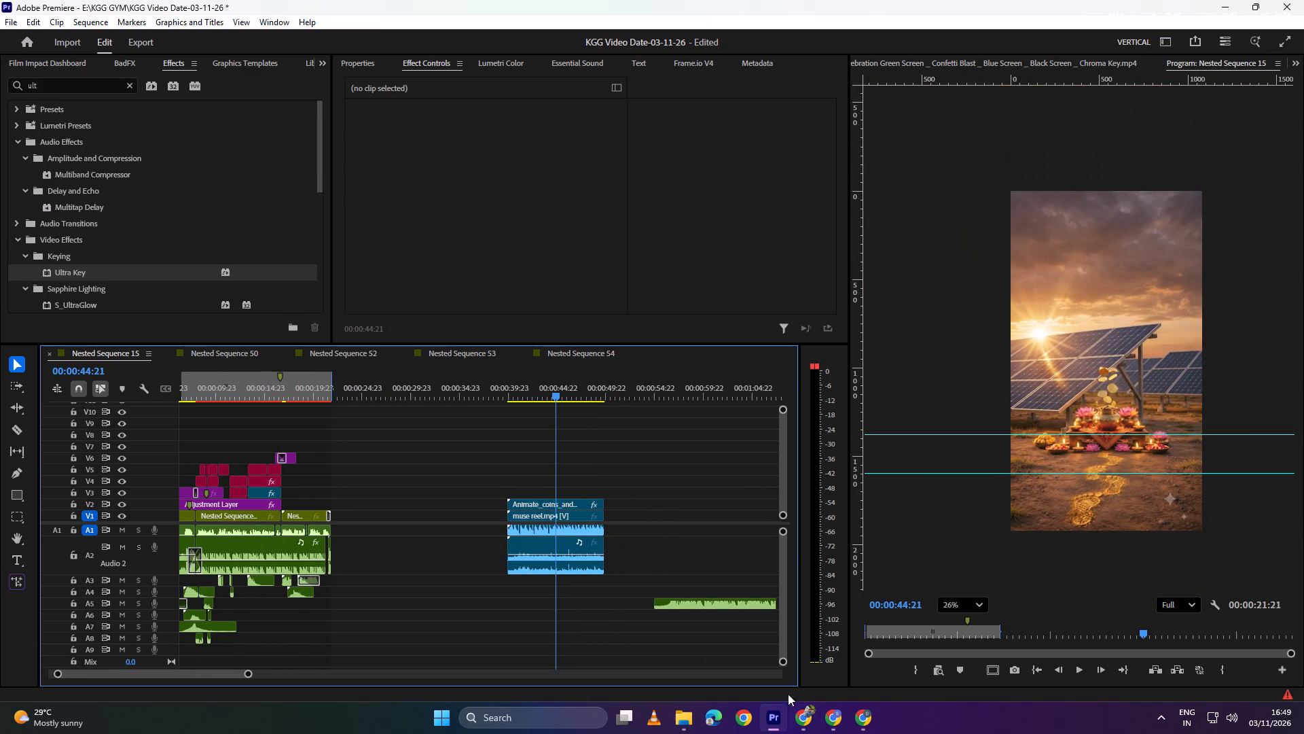